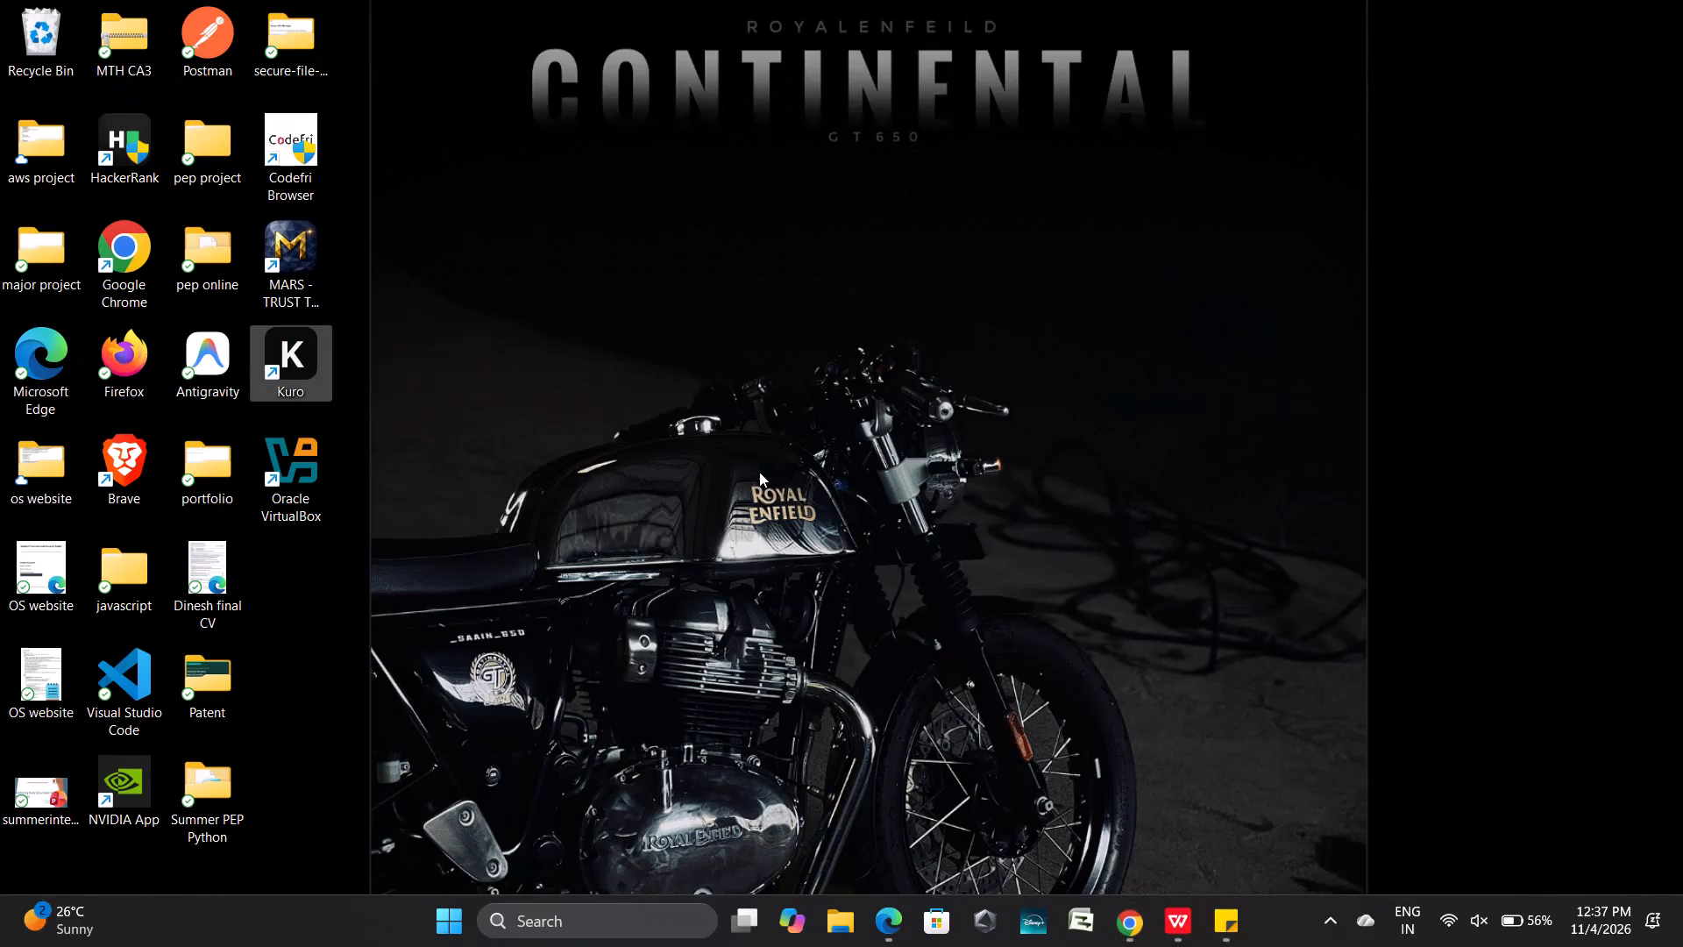
Launch the Kuro application from the desktop.
{"action": "double_click", "coordinate": [302, 350]}
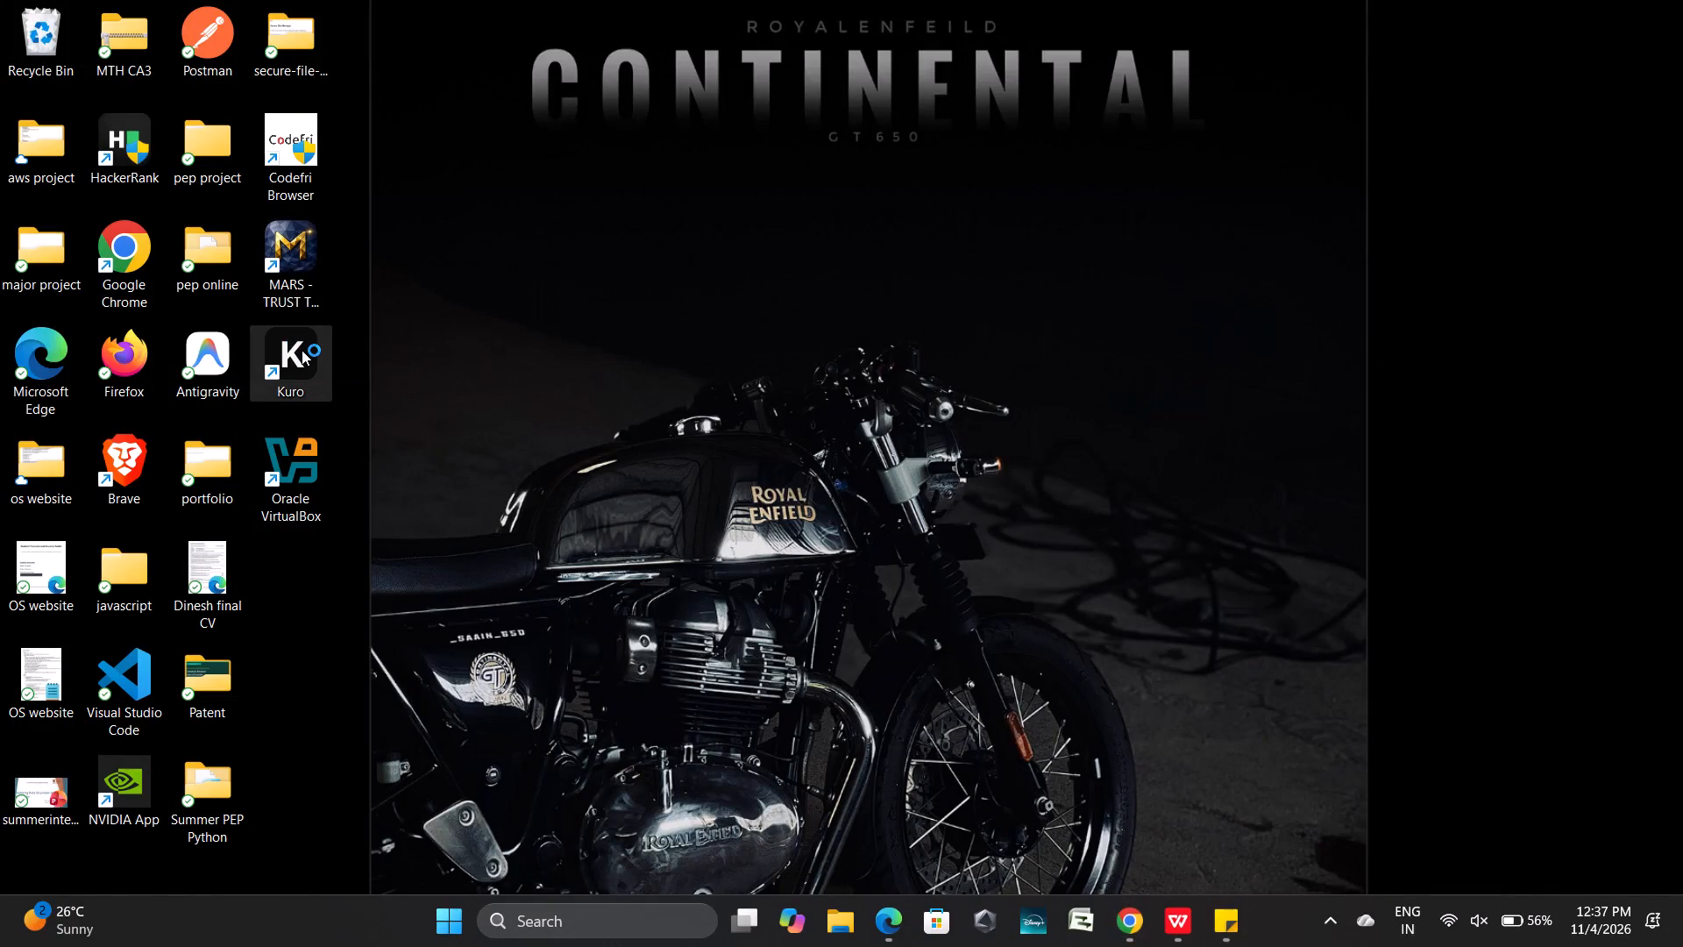
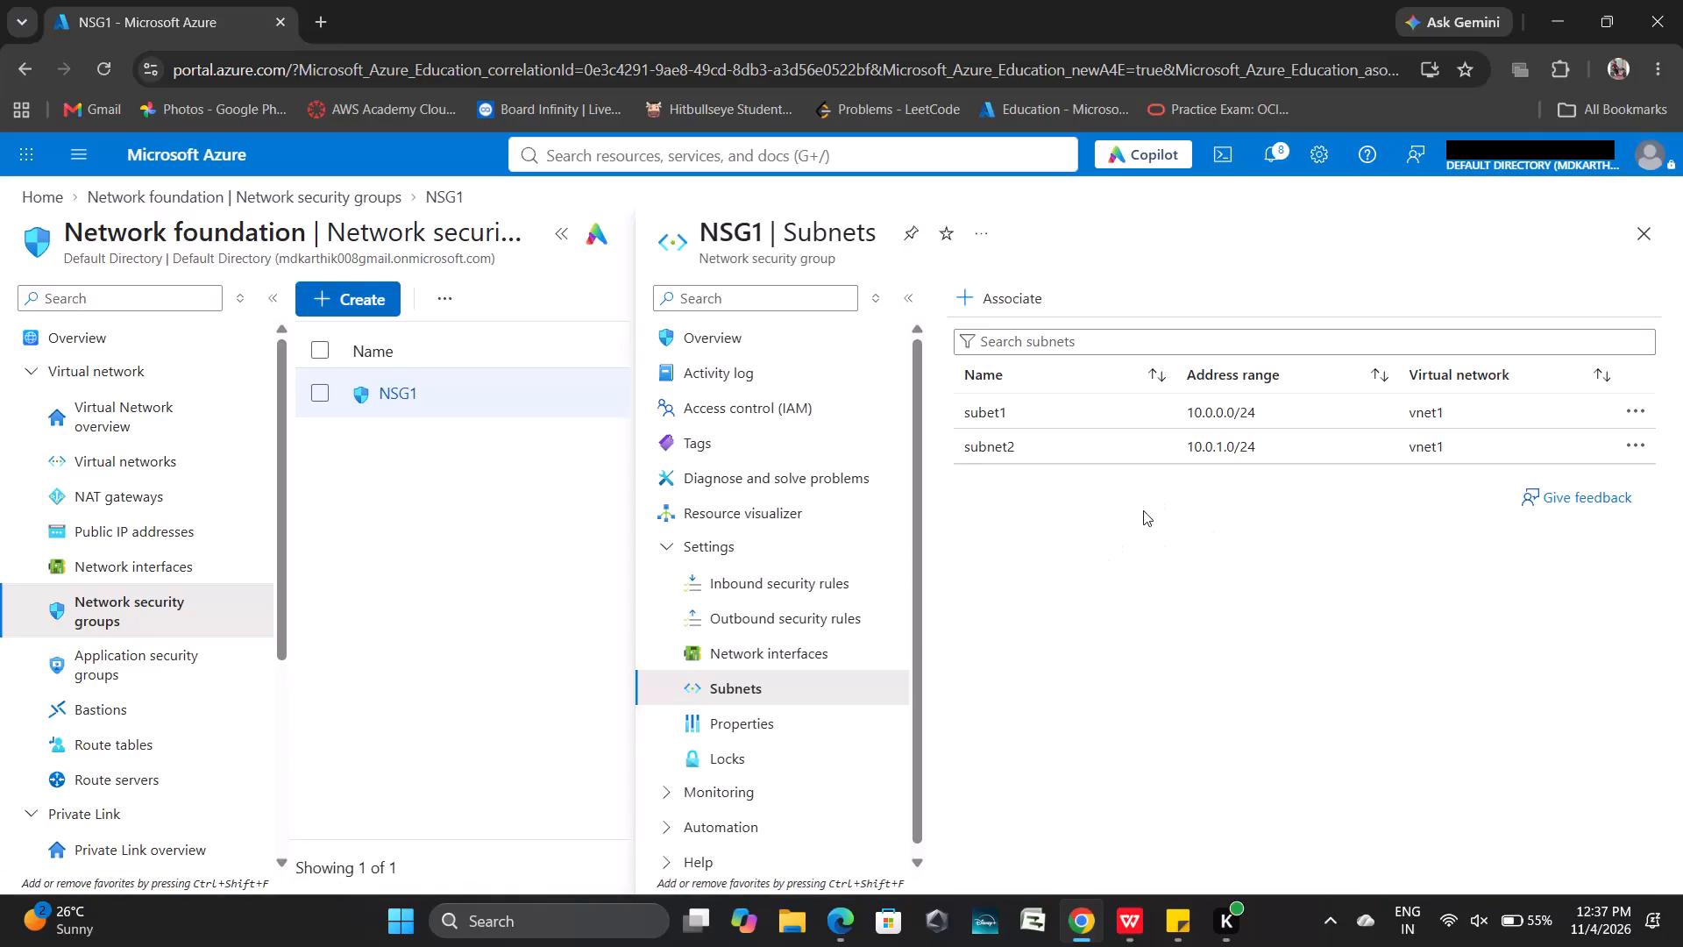
Clear the search history of the Azure portal's global search.
{"action": "left_click", "coordinate": [825, 157]}
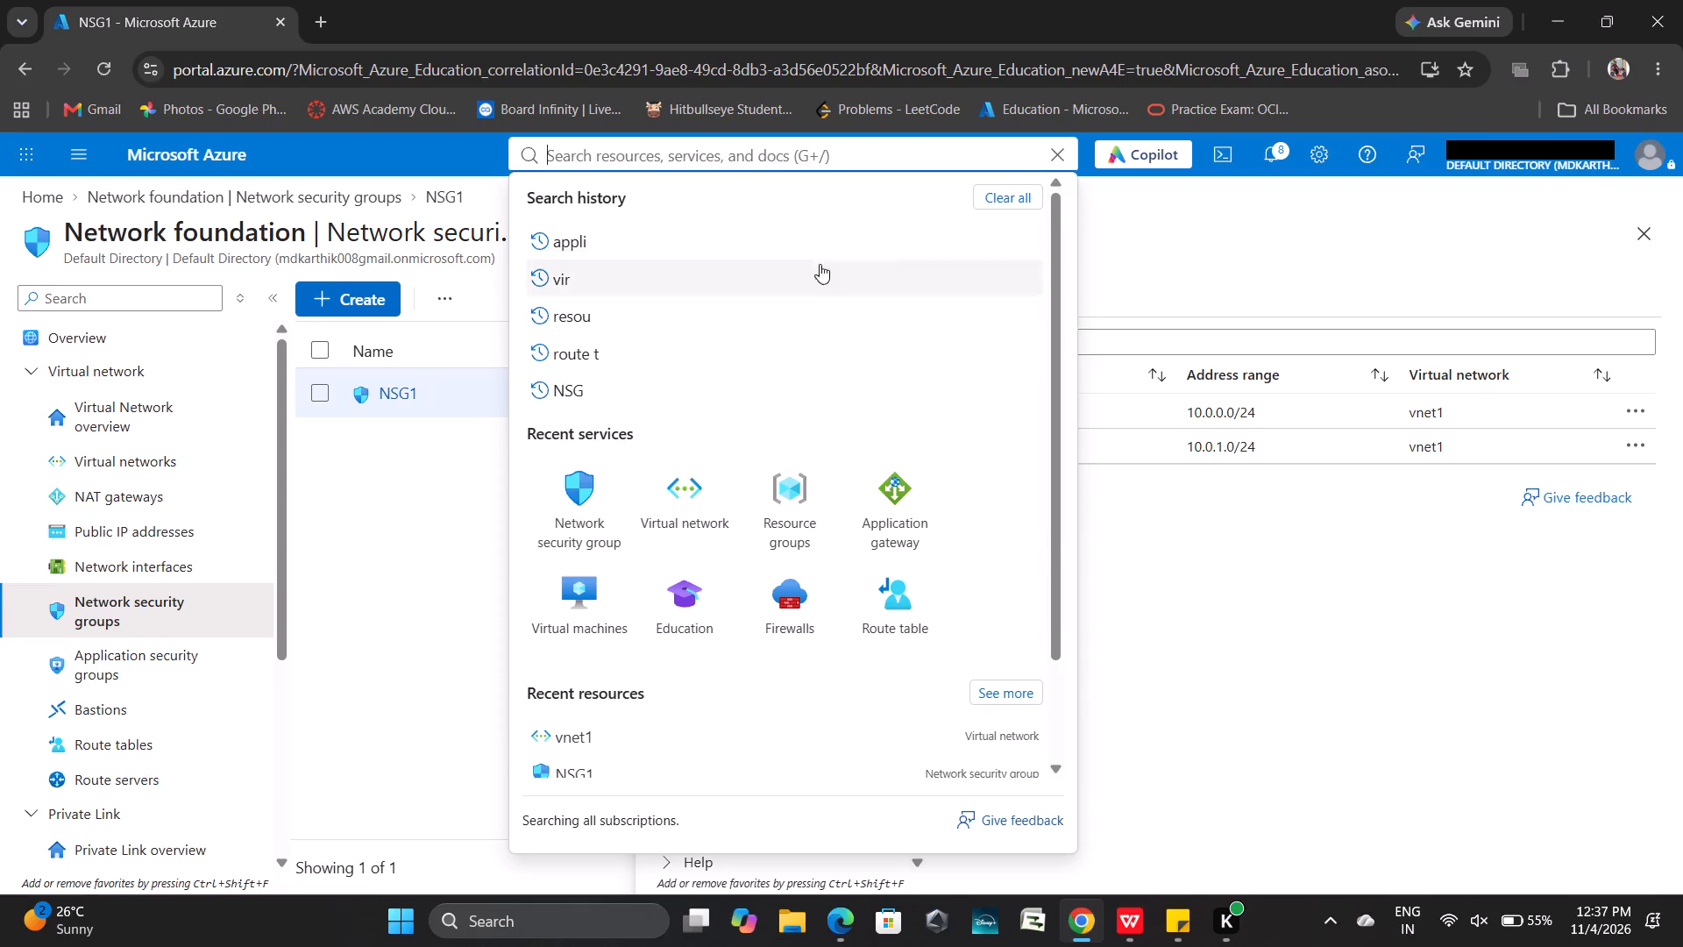
{"action": "left_click", "coordinate": [980, 189]}
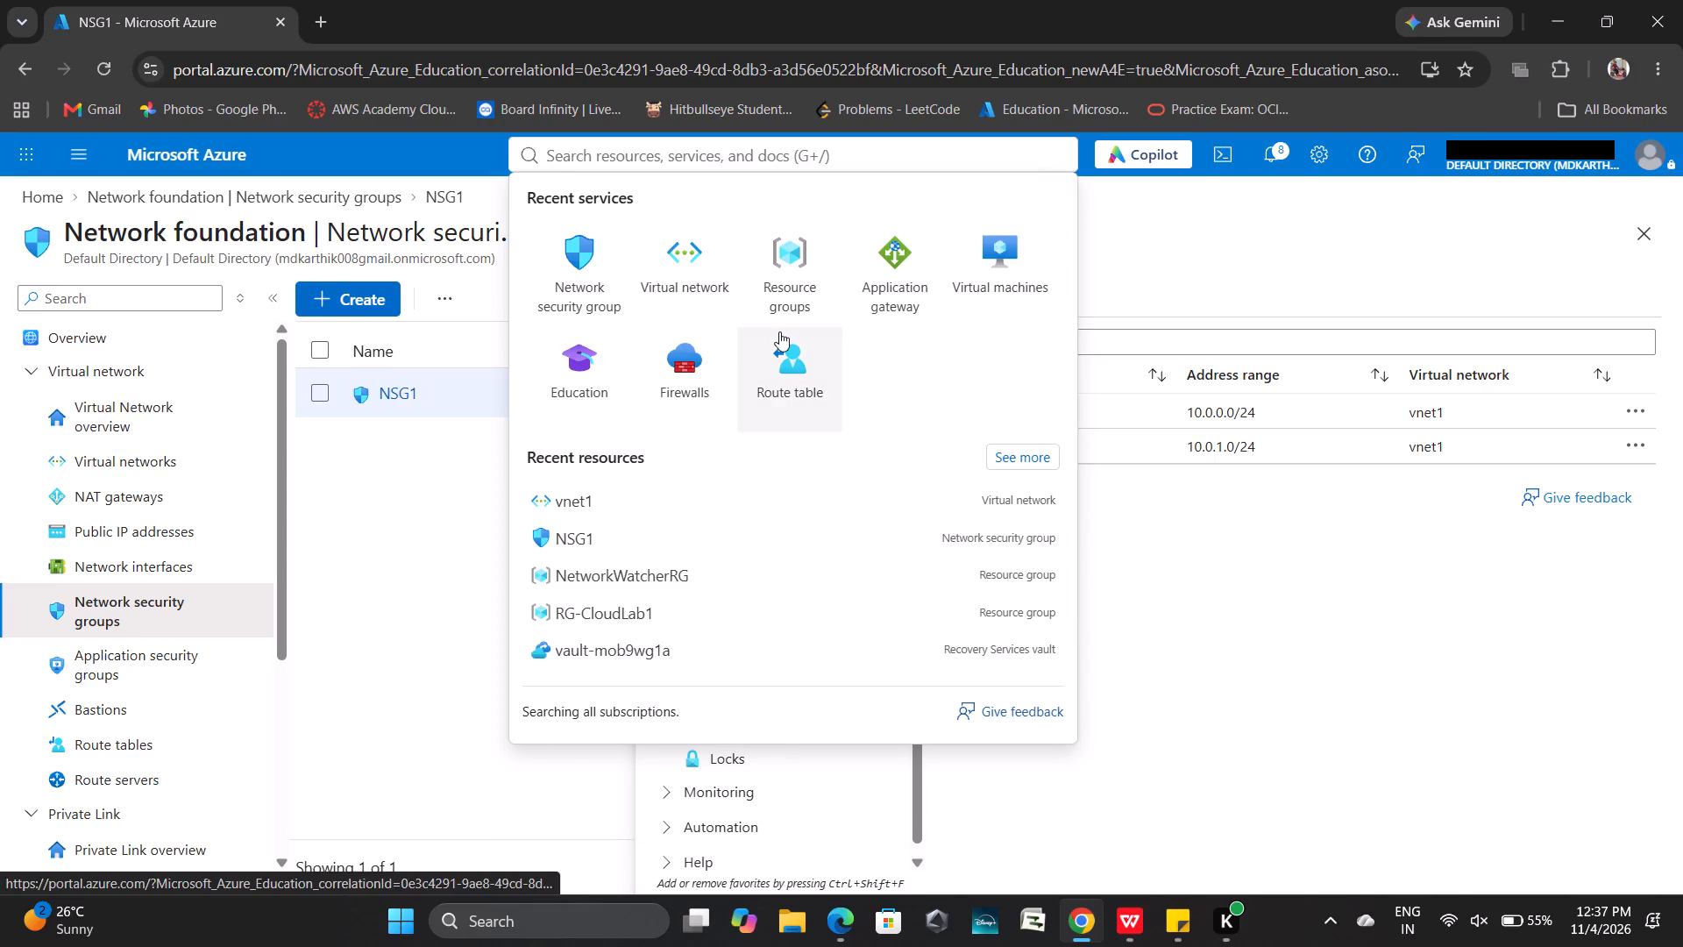
{"action": "scroll", "coordinate": [744, 529], "scroll_direction": "down", "scroll_amount": 2}
{"action": "scroll", "coordinate": [744, 529], "scroll_direction": "up", "scroll_amount": 3}
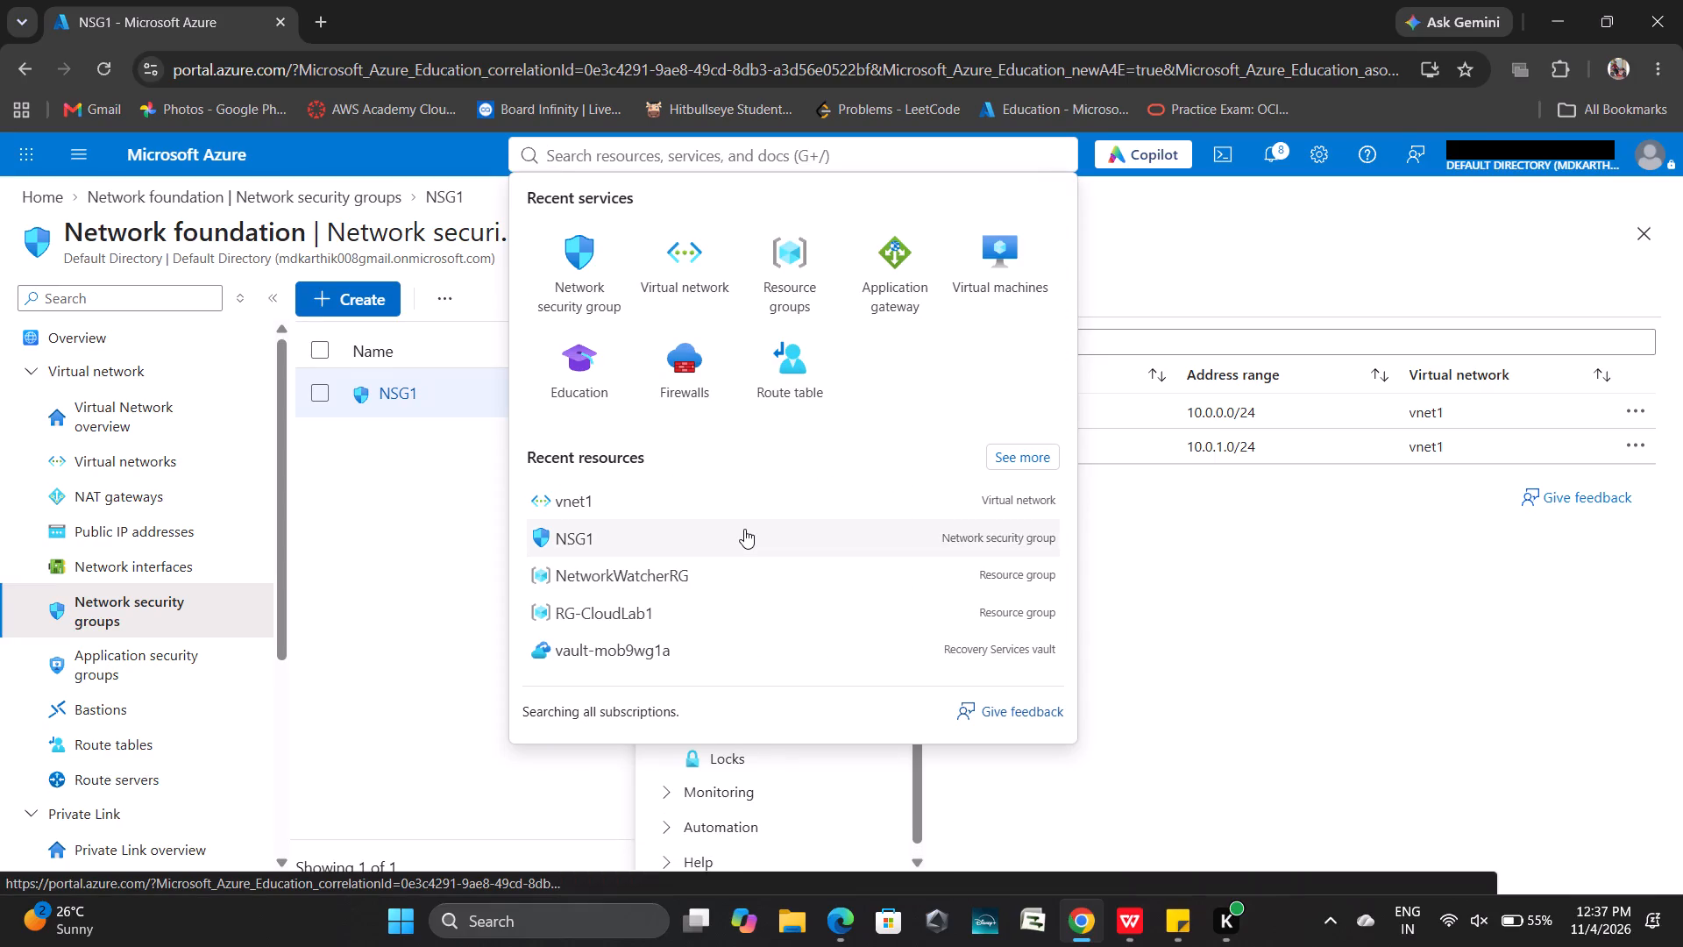
{"action": "left_click", "coordinate": [1200, 635]}
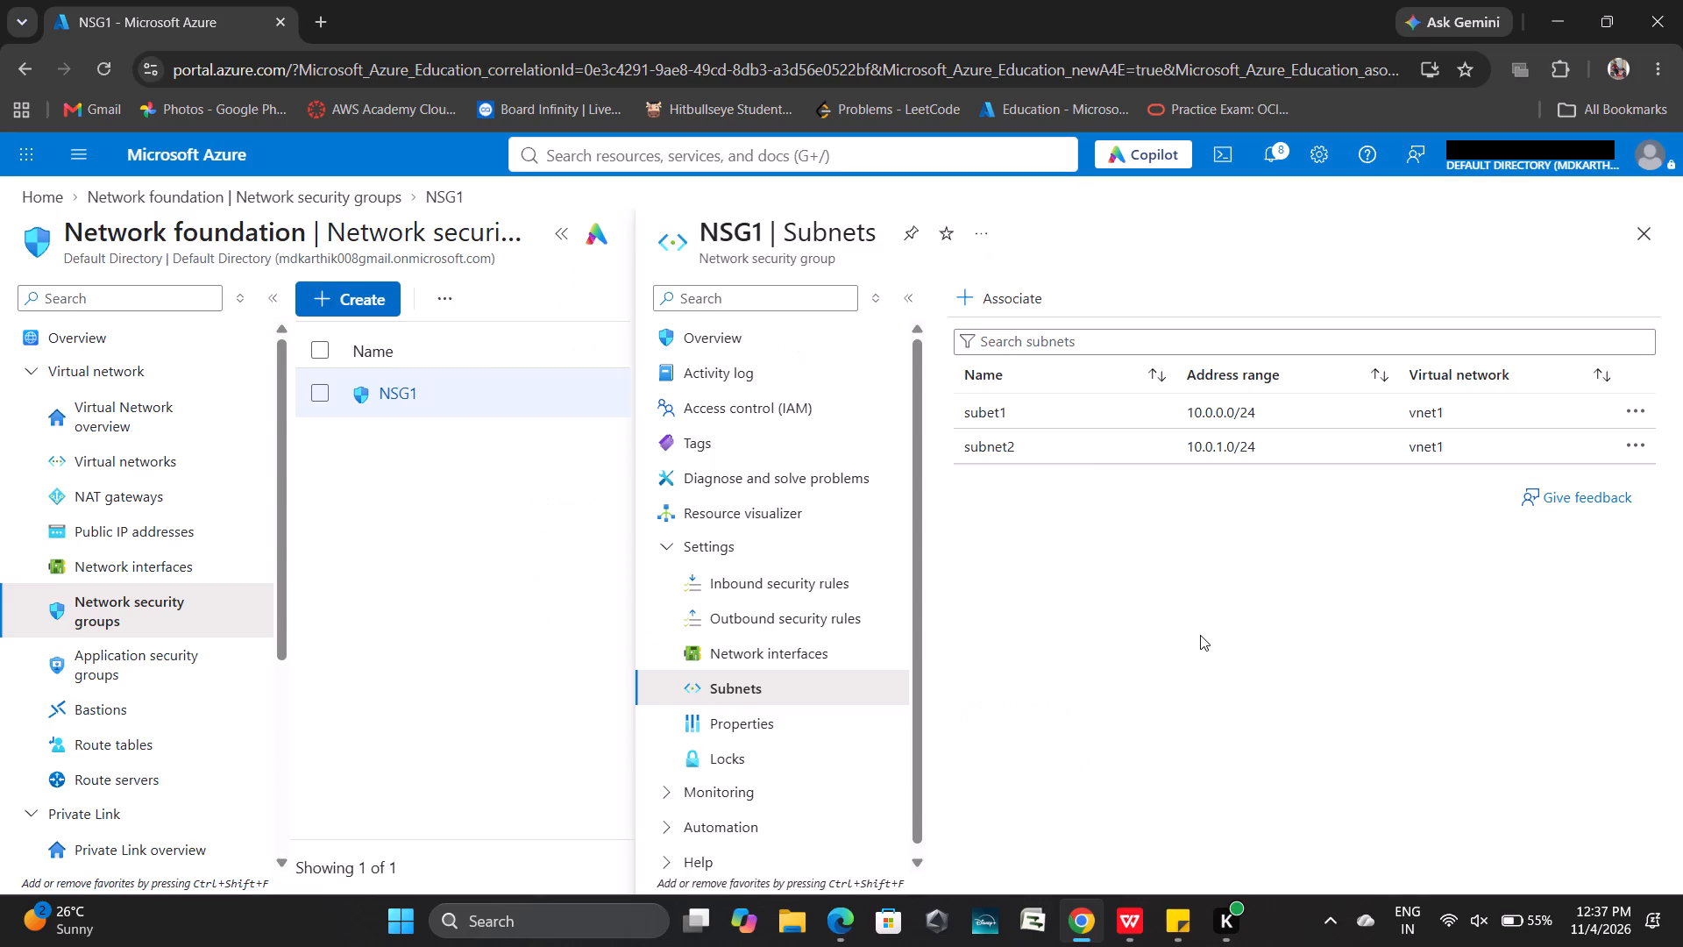
Go to the Azure portal home page.
{"action": "left_click", "coordinate": [35, 196]}
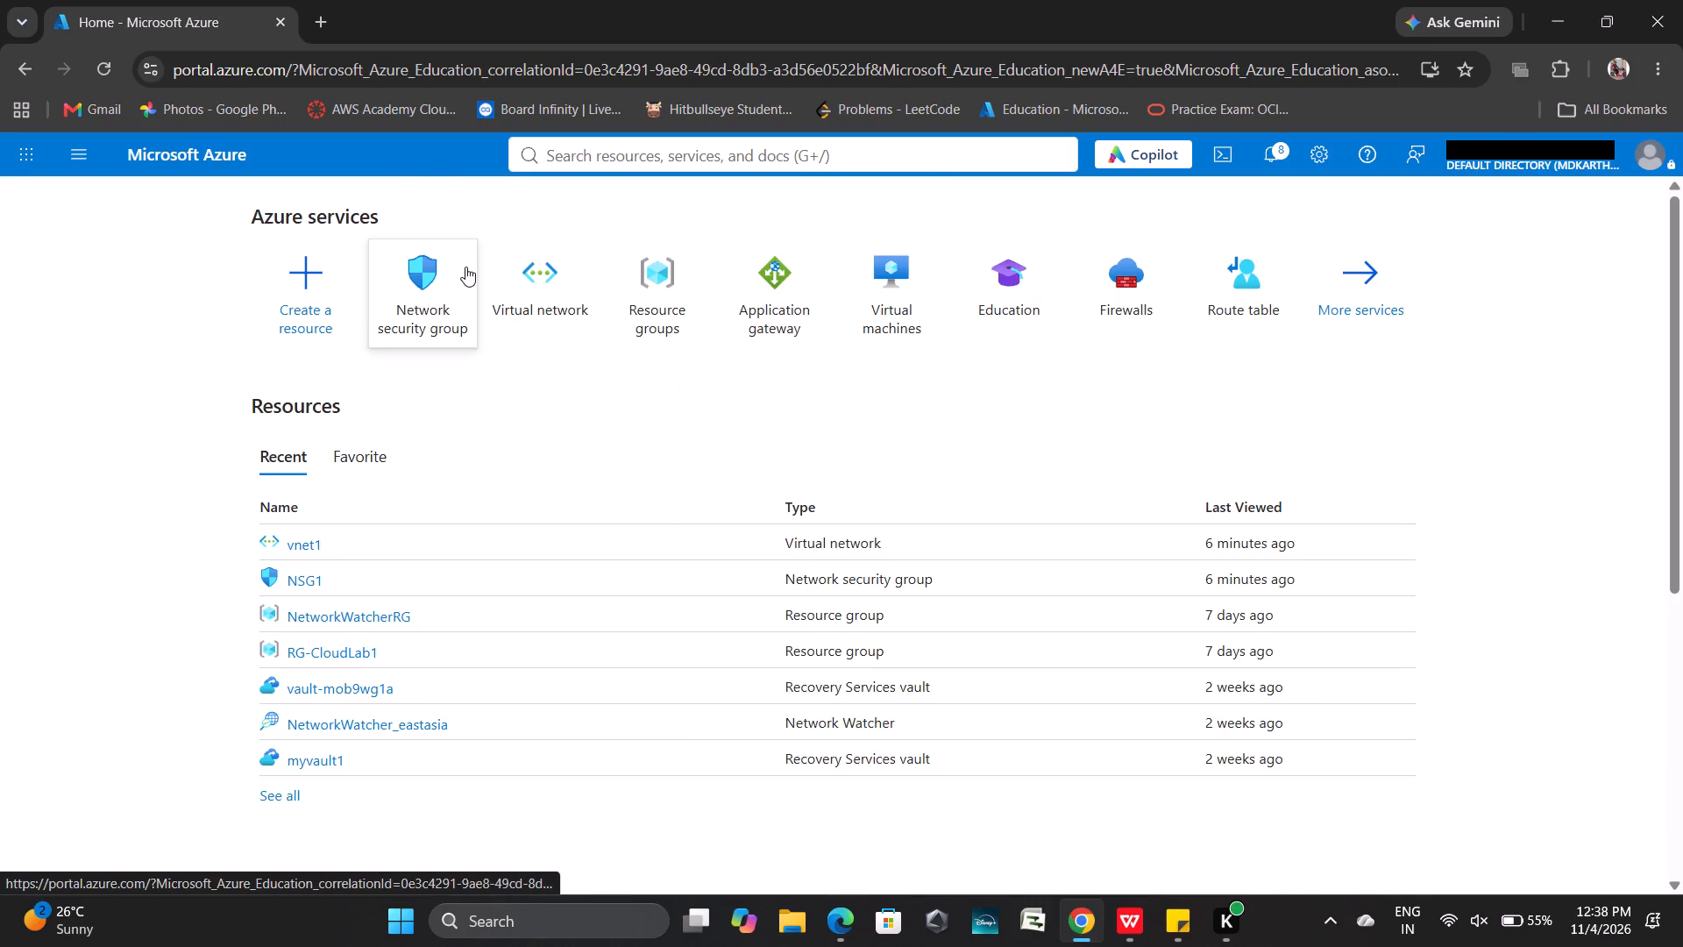
{"action": "scroll", "coordinate": [497, 526], "scroll_direction": "down", "scroll_amount": 4}
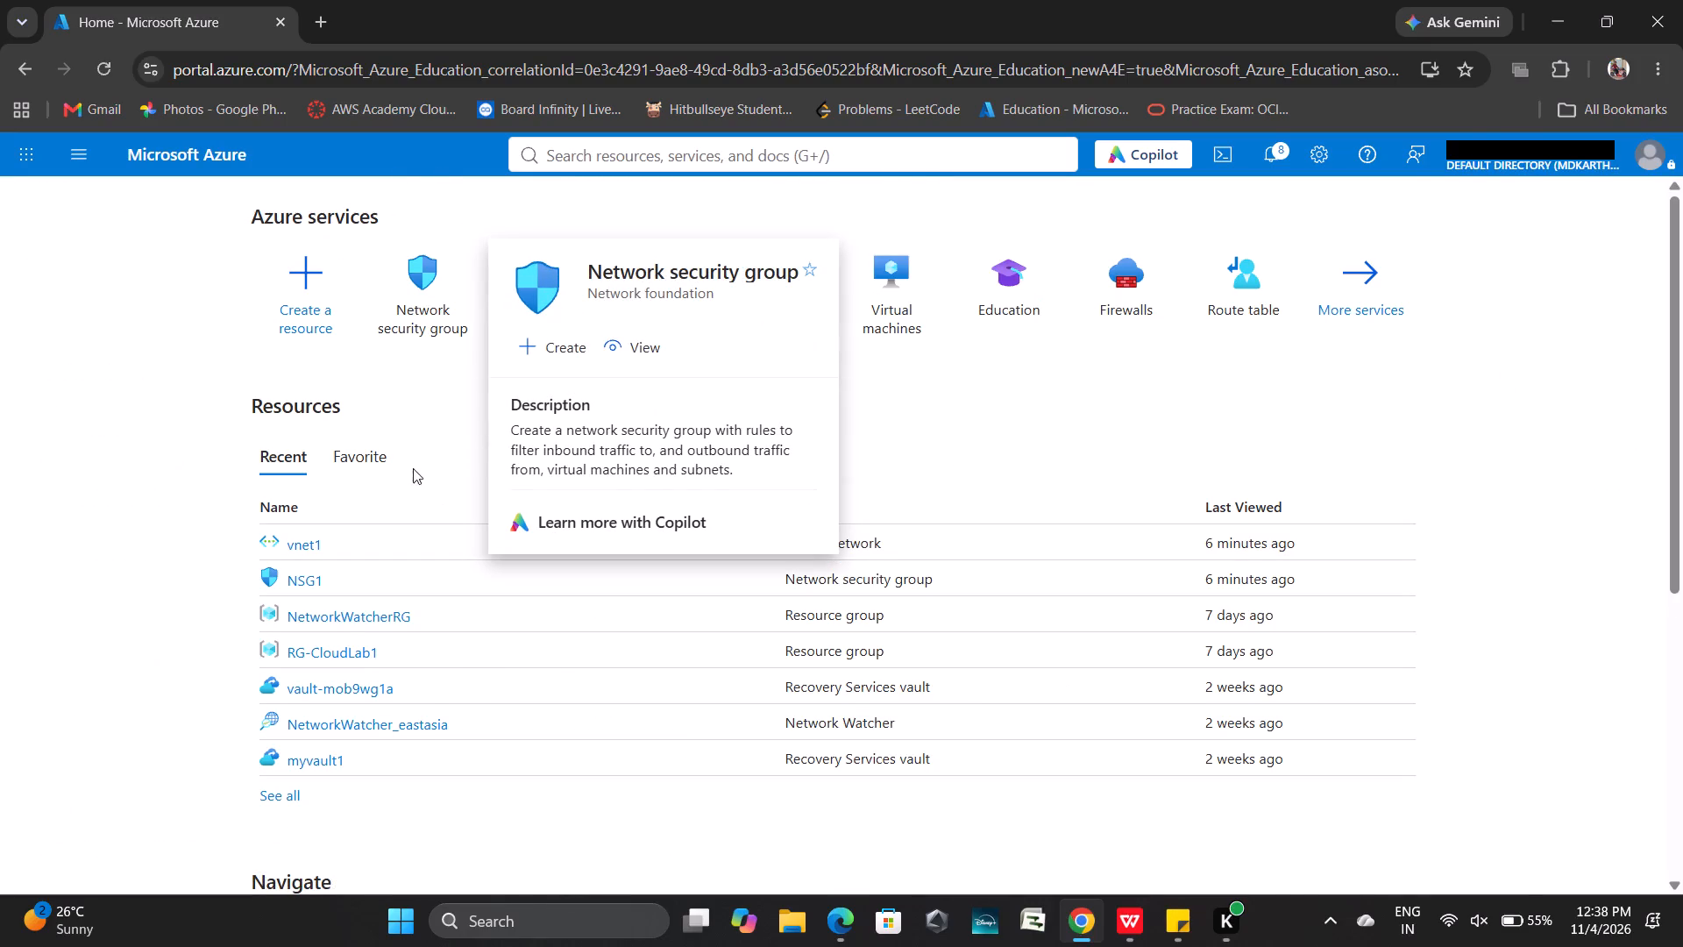
{"action": "left_click", "coordinate": [460, 449]}
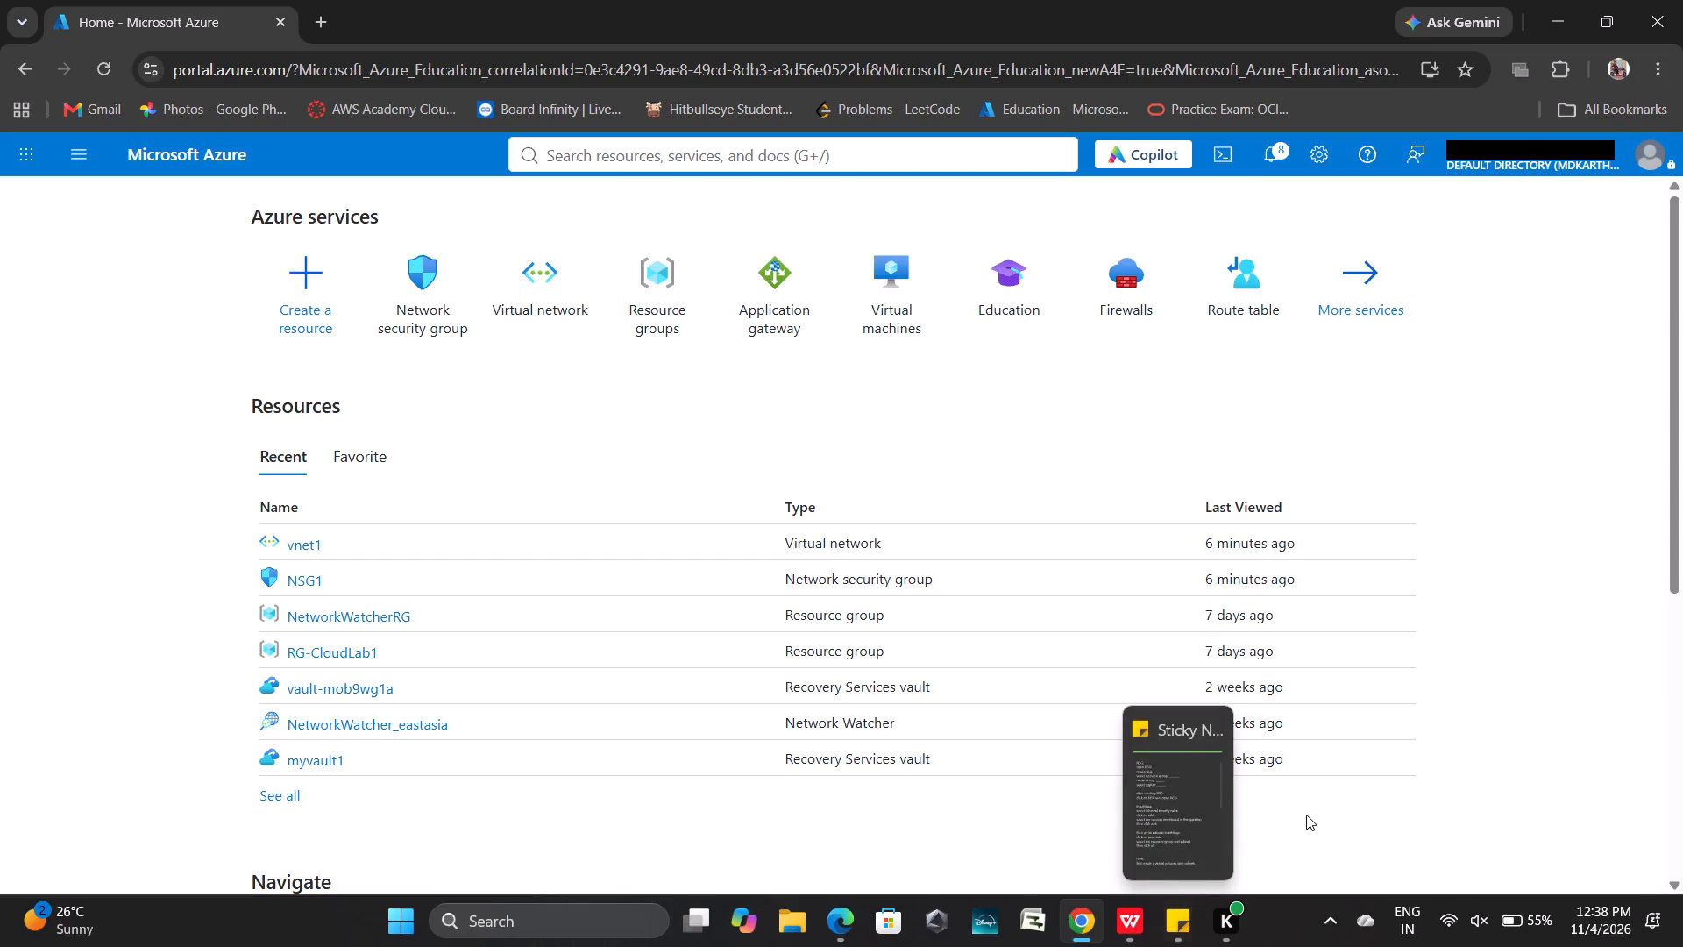
Read the NSG, UDR and Firewall procedures in the sticky note.
{"action": "left_click", "coordinate": [1171, 916]}
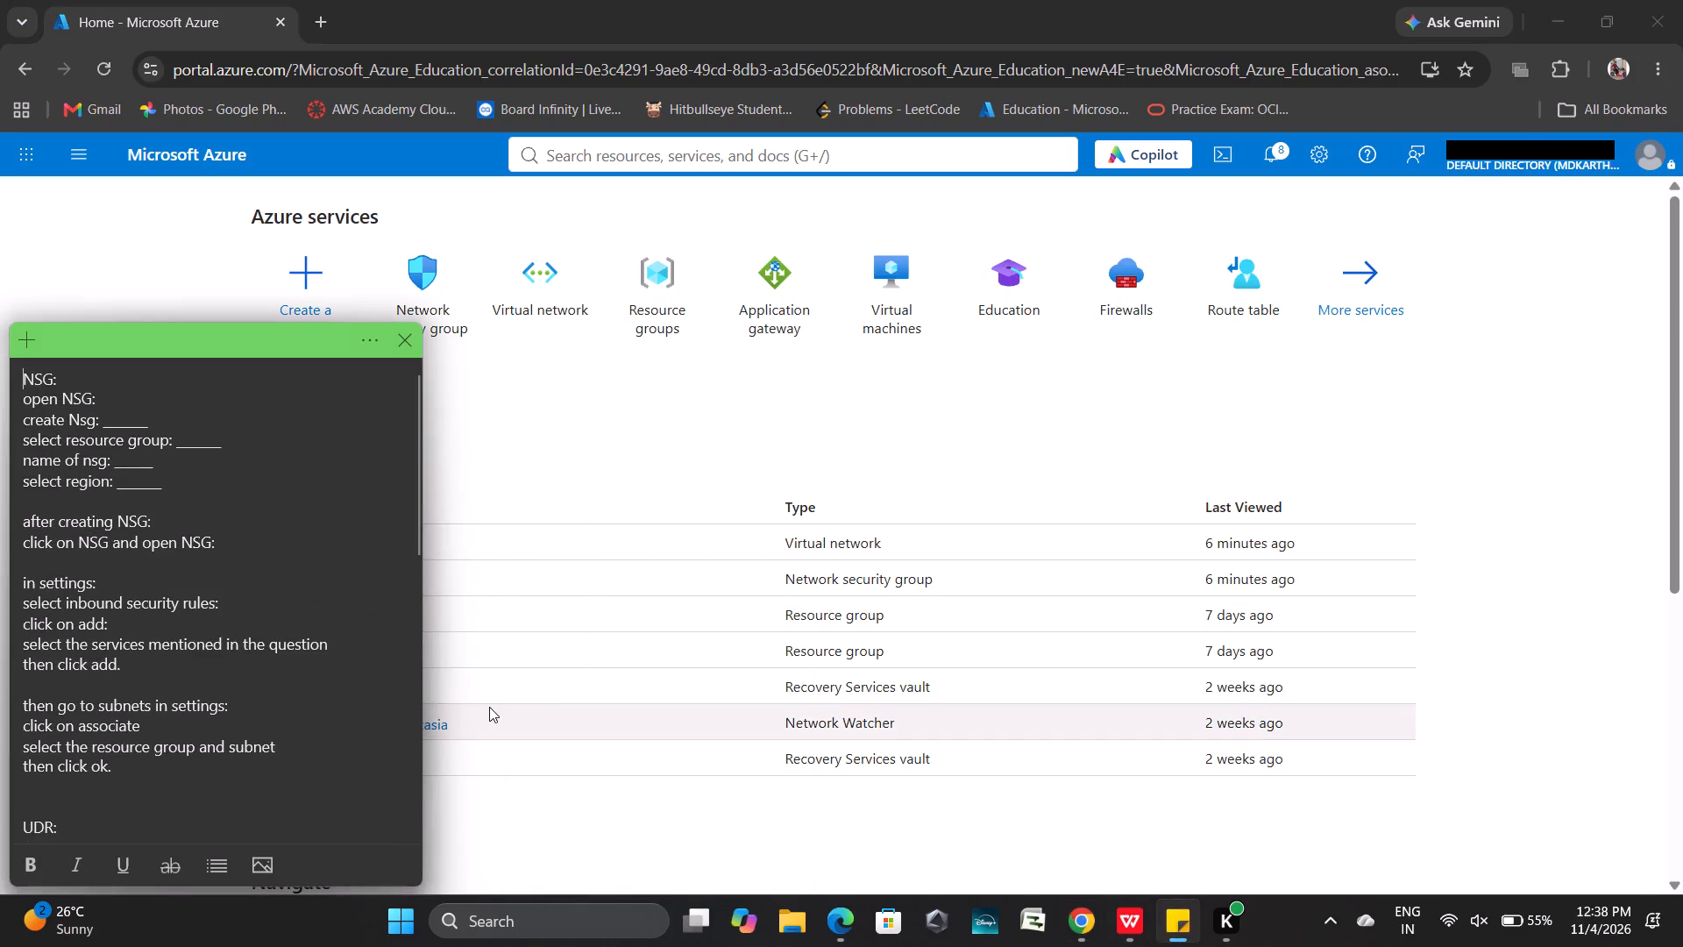
{"action": "left_click", "coordinate": [1021, 815]}
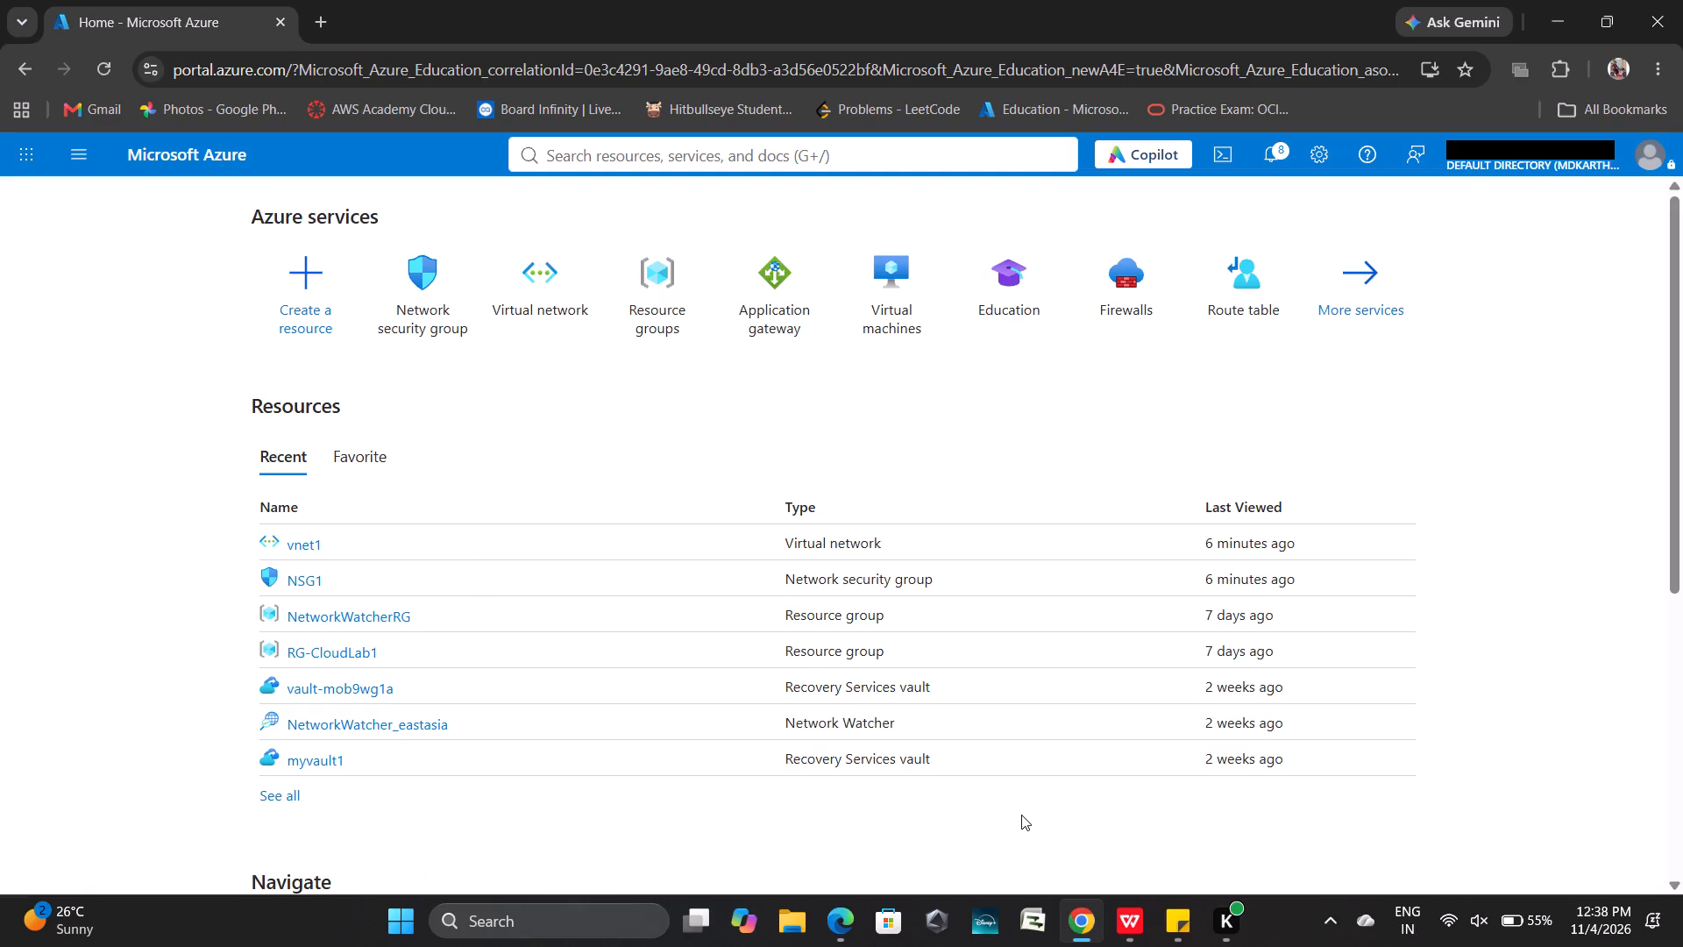
{"action": "left_click", "coordinate": [1175, 908]}
{"action": "scroll", "coordinate": [231, 708], "scroll_direction": "down", "scroll_amount": 5}
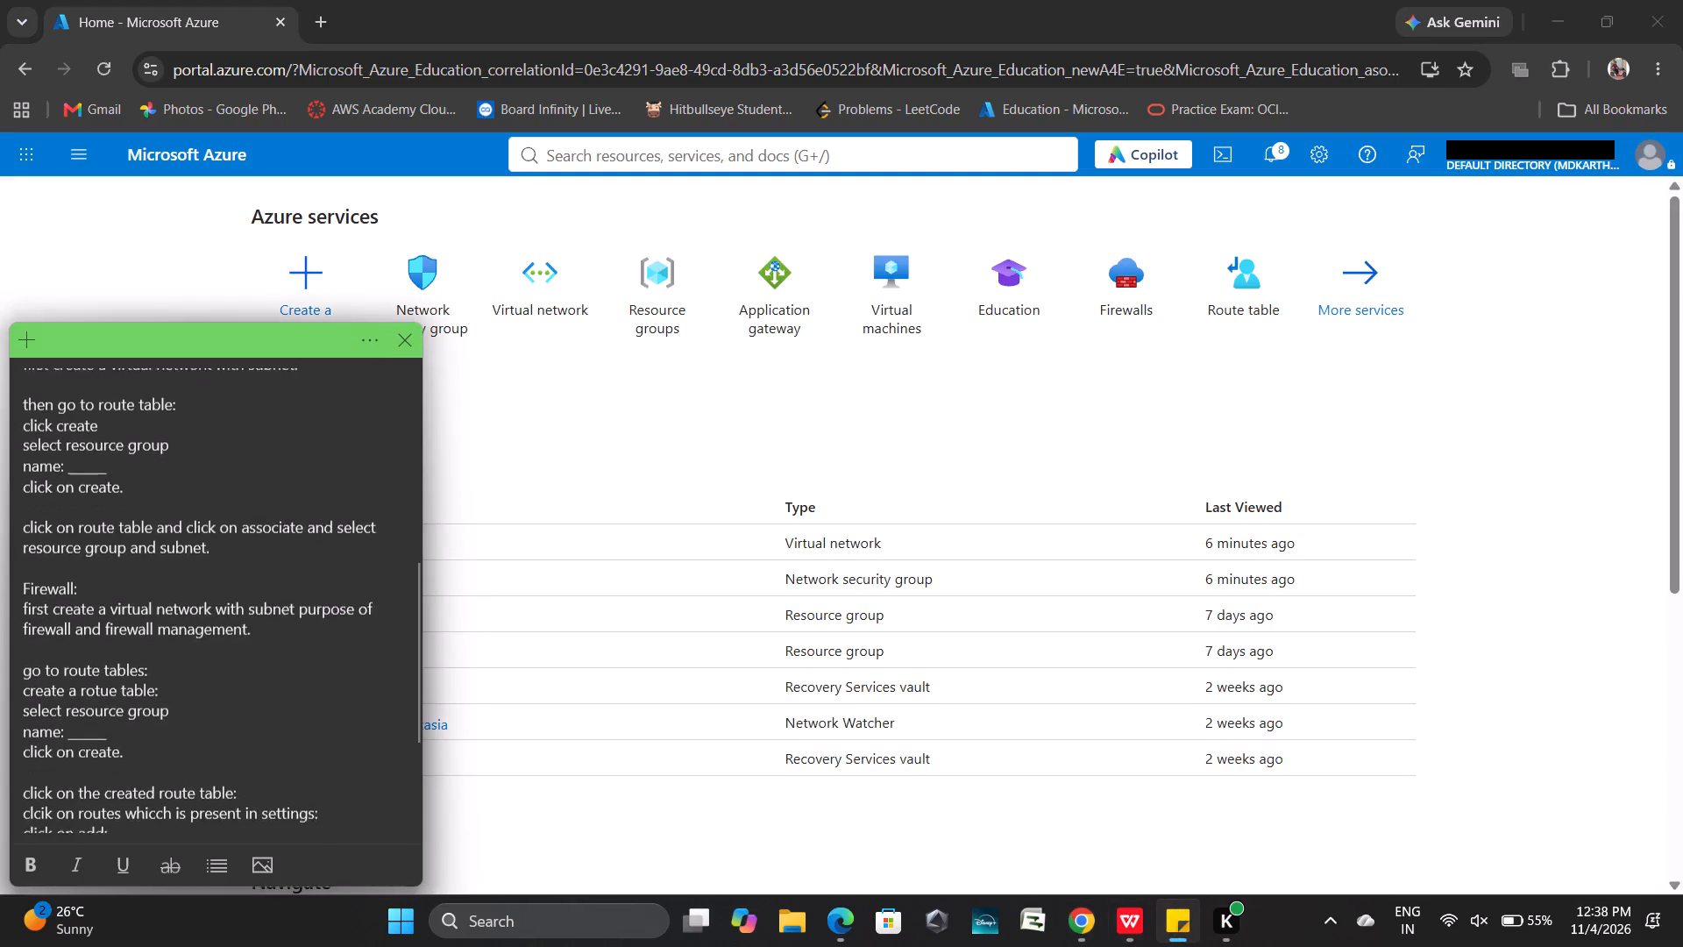
{"action": "scroll", "coordinate": [253, 651], "scroll_direction": "up", "scroll_amount": 1}
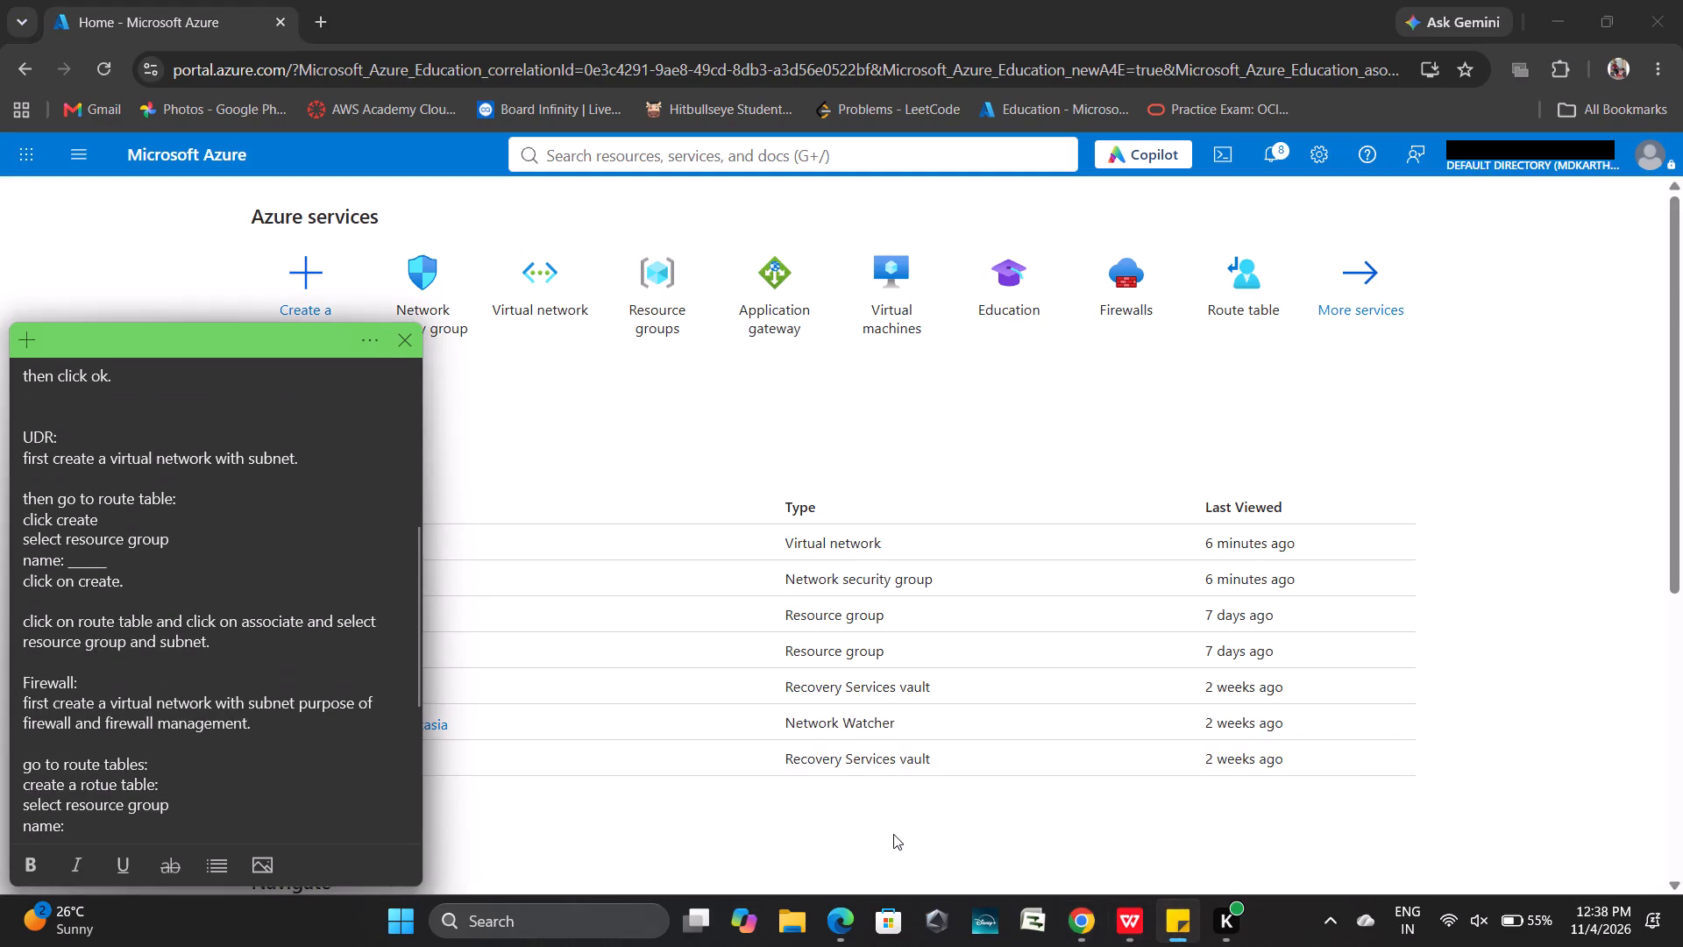
{"action": "left_click", "coordinate": [893, 834]}
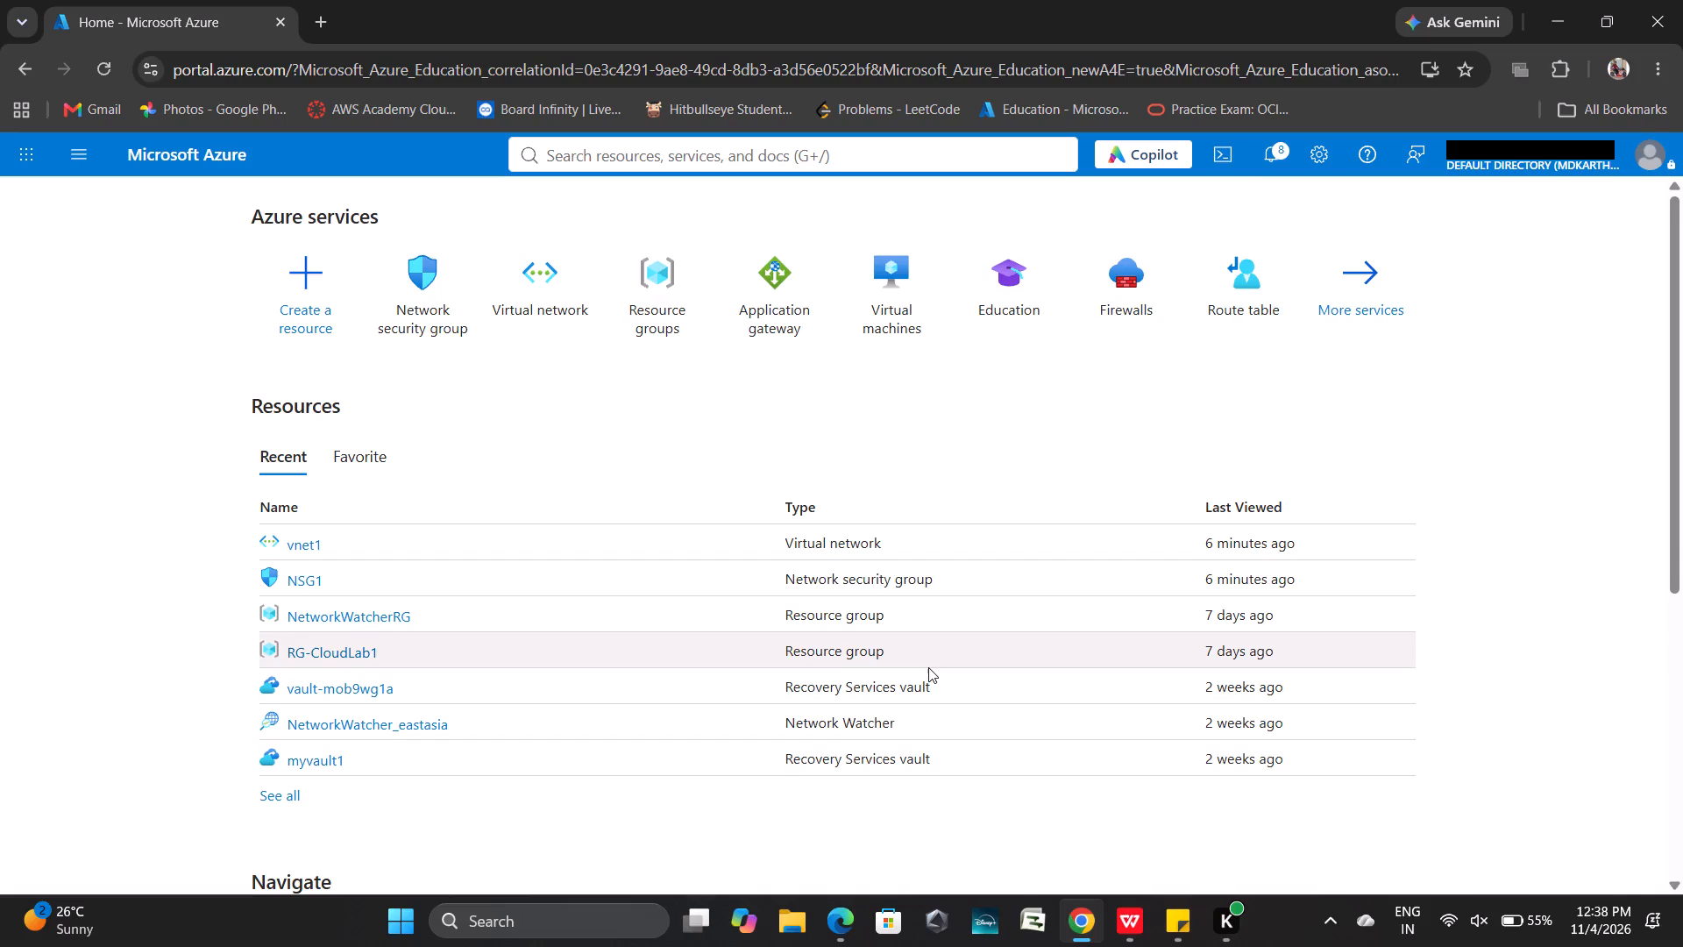
{"action": "left_click", "coordinate": [1172, 915]}
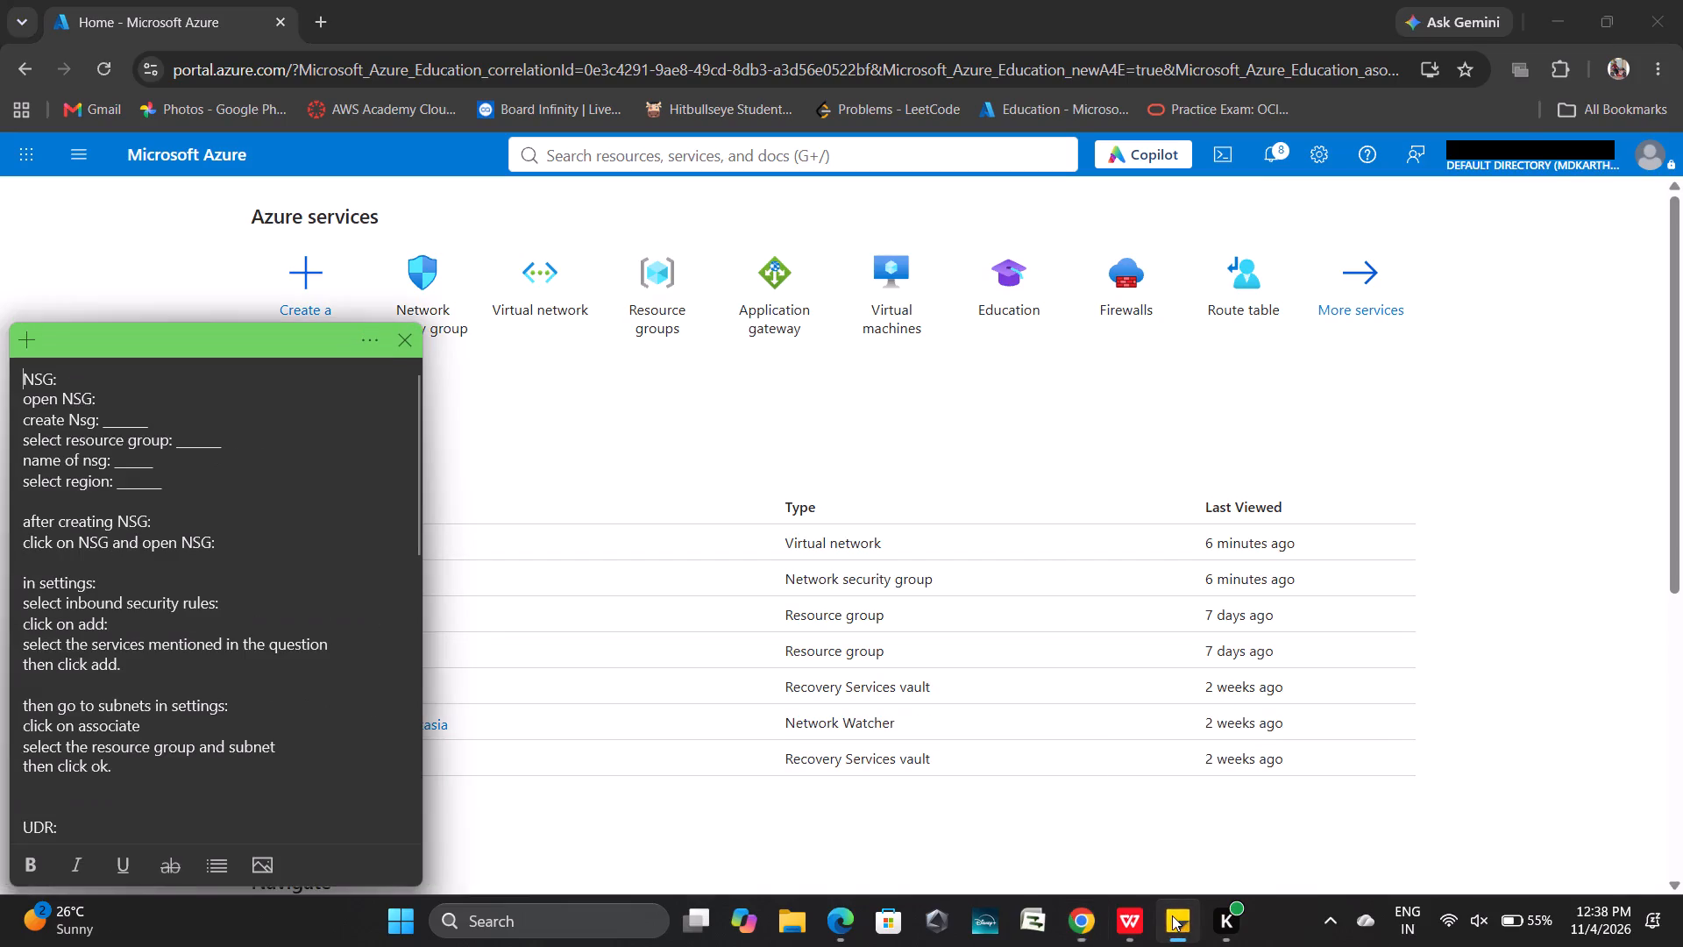
{"action": "scroll", "coordinate": [332, 731], "scroll_direction": "down", "scroll_amount": 2}
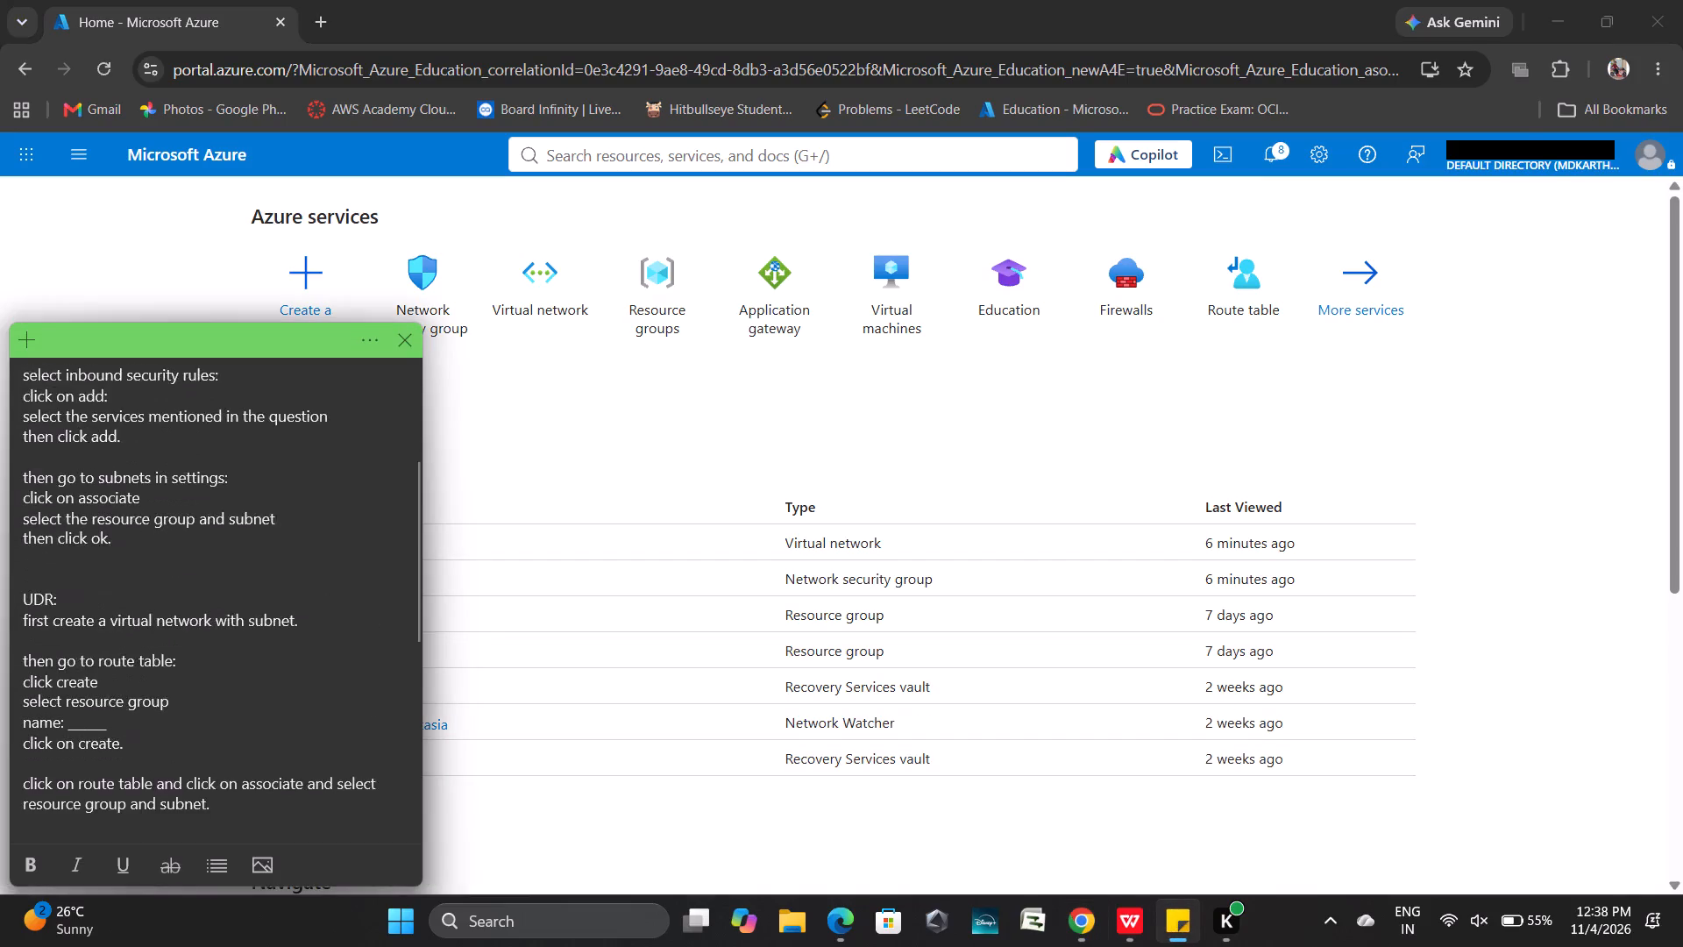
{"action": "scroll", "coordinate": [332, 731], "scroll_direction": "down", "scroll_amount": 3}
{"action": "scroll", "coordinate": [300, 611], "scroll_direction": "up", "scroll_amount": 1}
{"action": "left_click", "coordinate": [765, 825]}
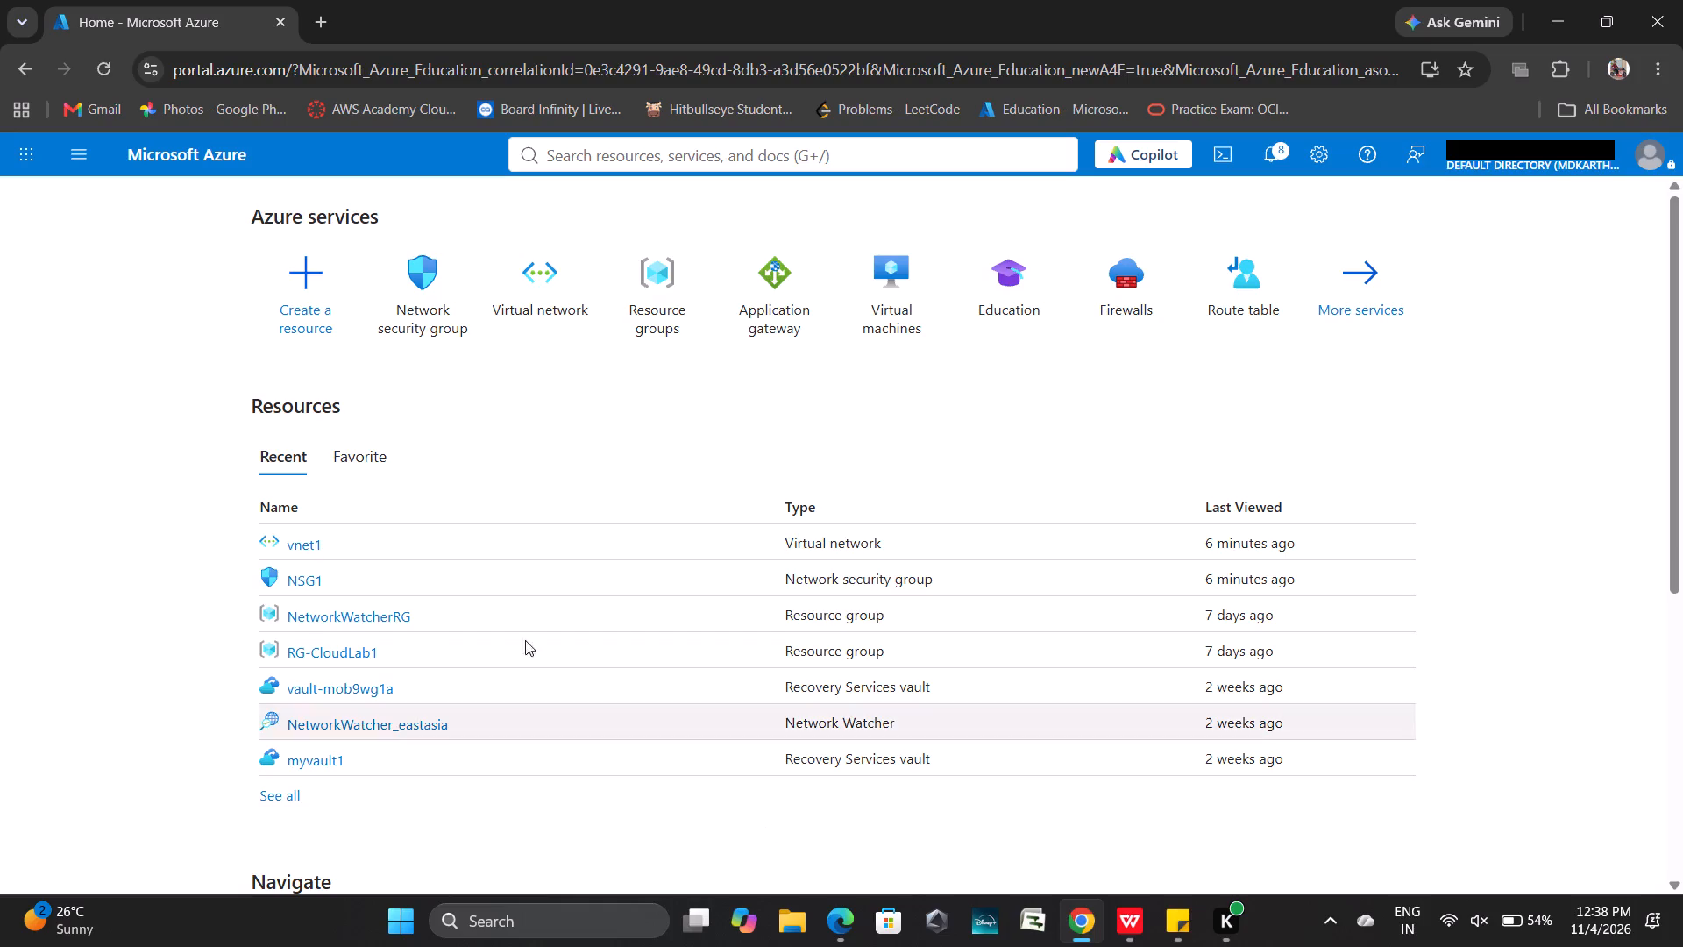
Open the vnet1 virtual network from the recent resources to view its overview.
{"action": "left_click", "coordinate": [308, 545]}
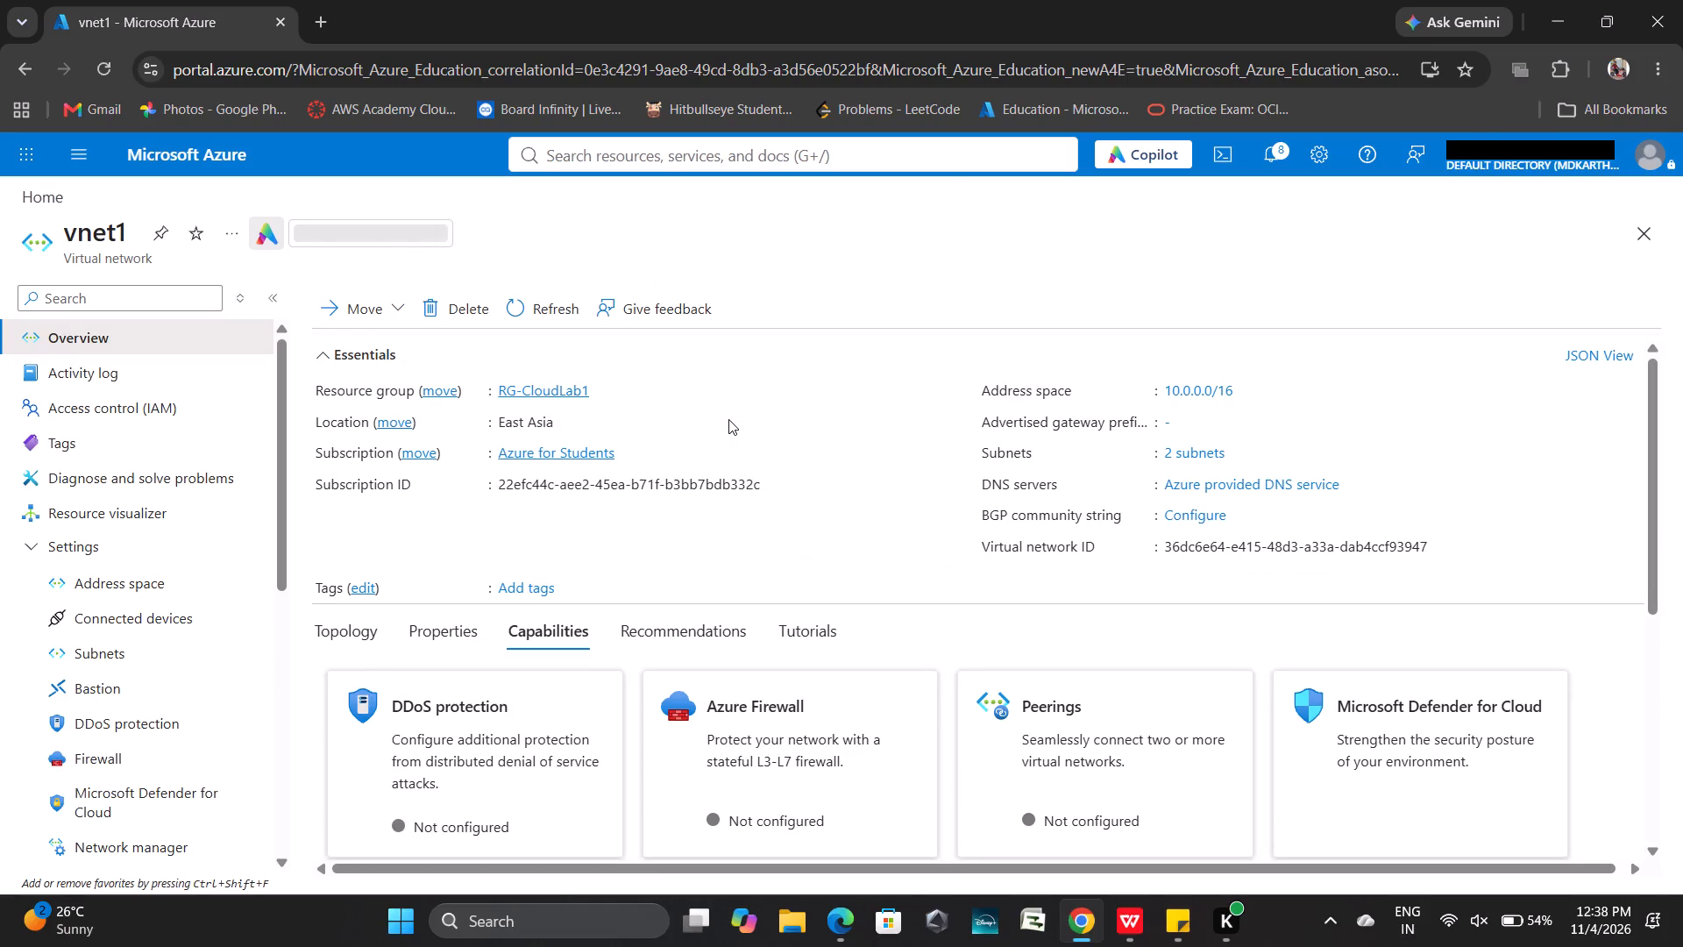
Search the portal for "route" and open the Route tables page.
{"action": "left_click", "coordinate": [611, 155]}
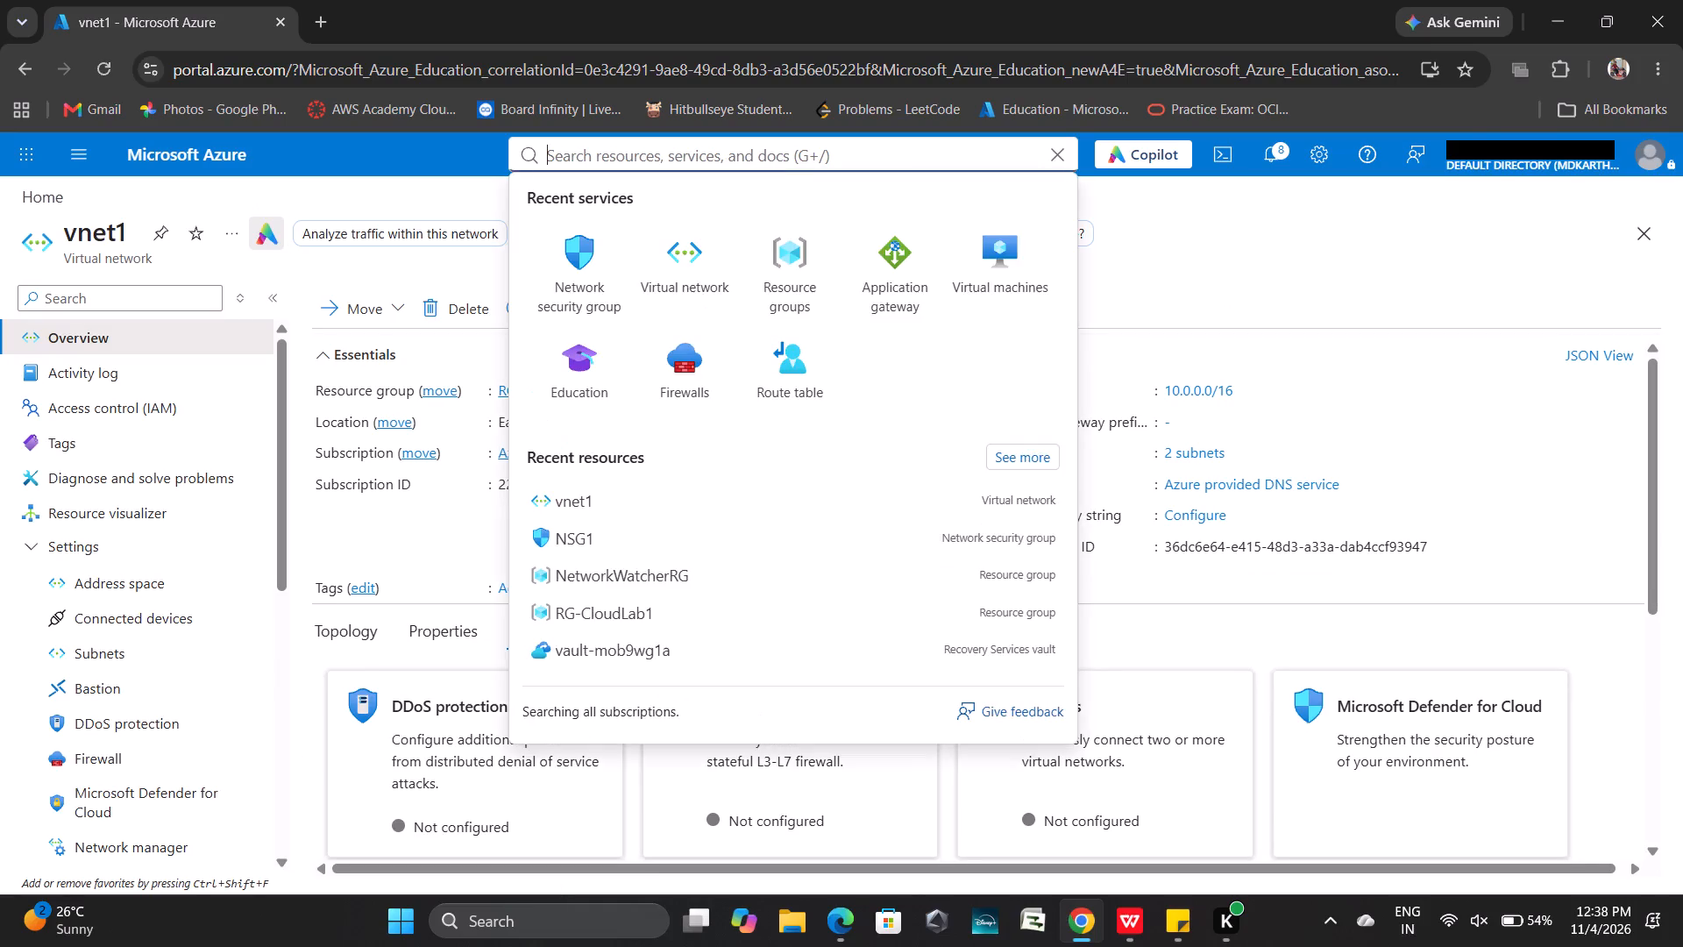
{"action": "type", "text": "route"}
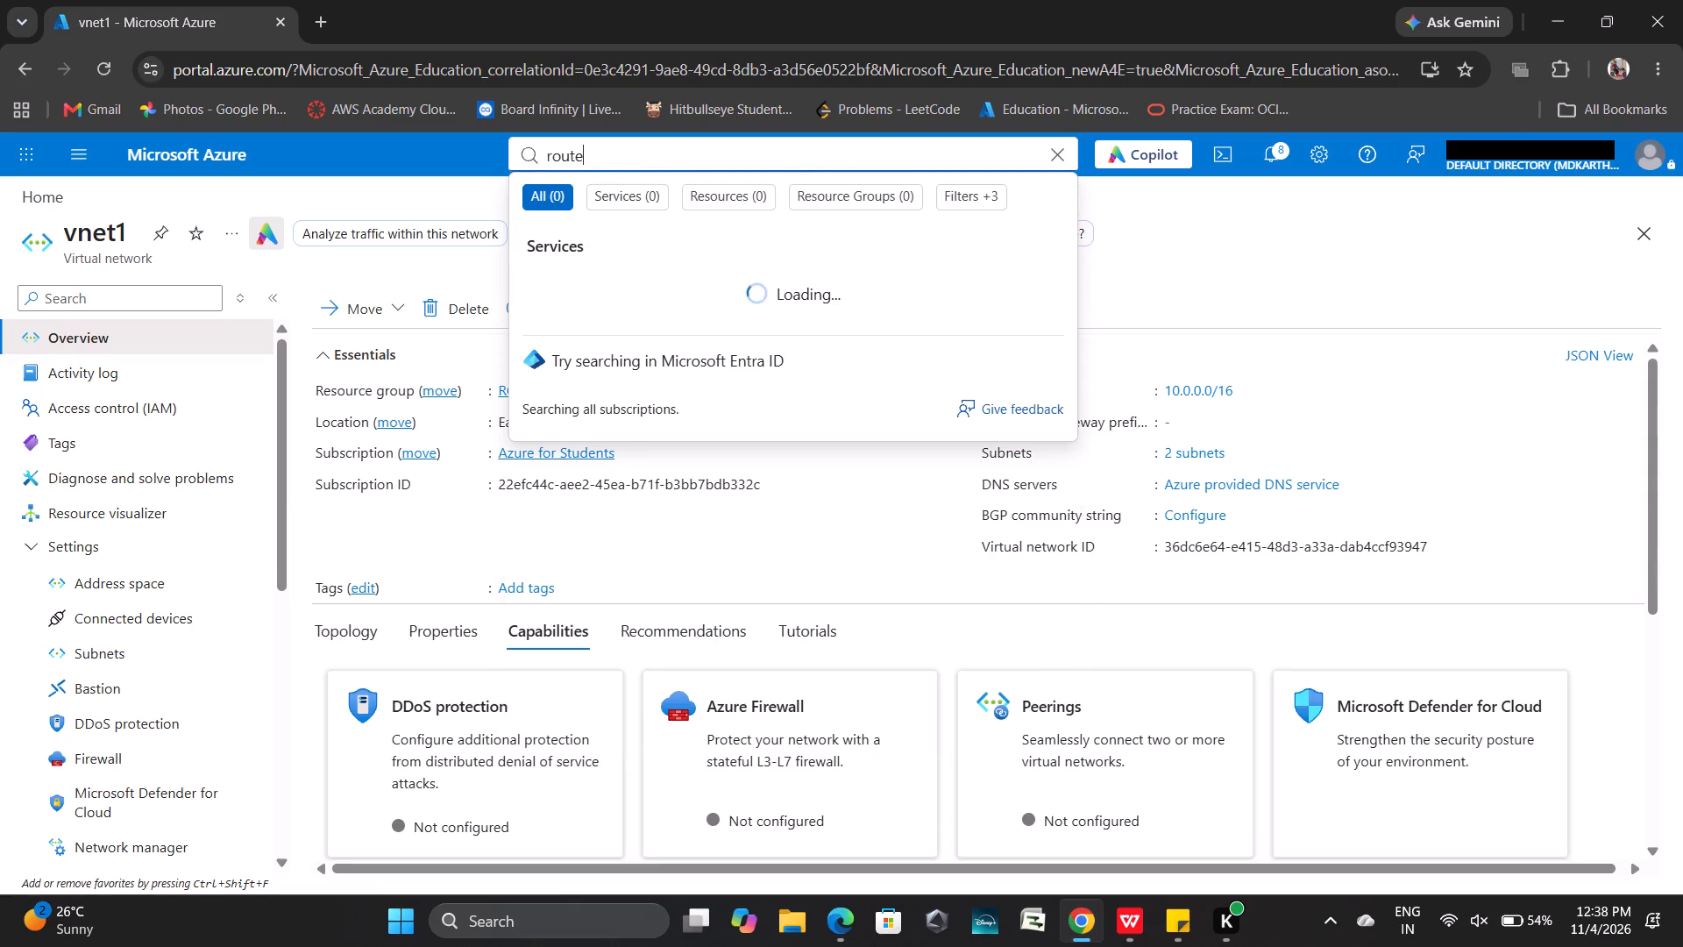
{"action": "left_click", "coordinate": [612, 365]}
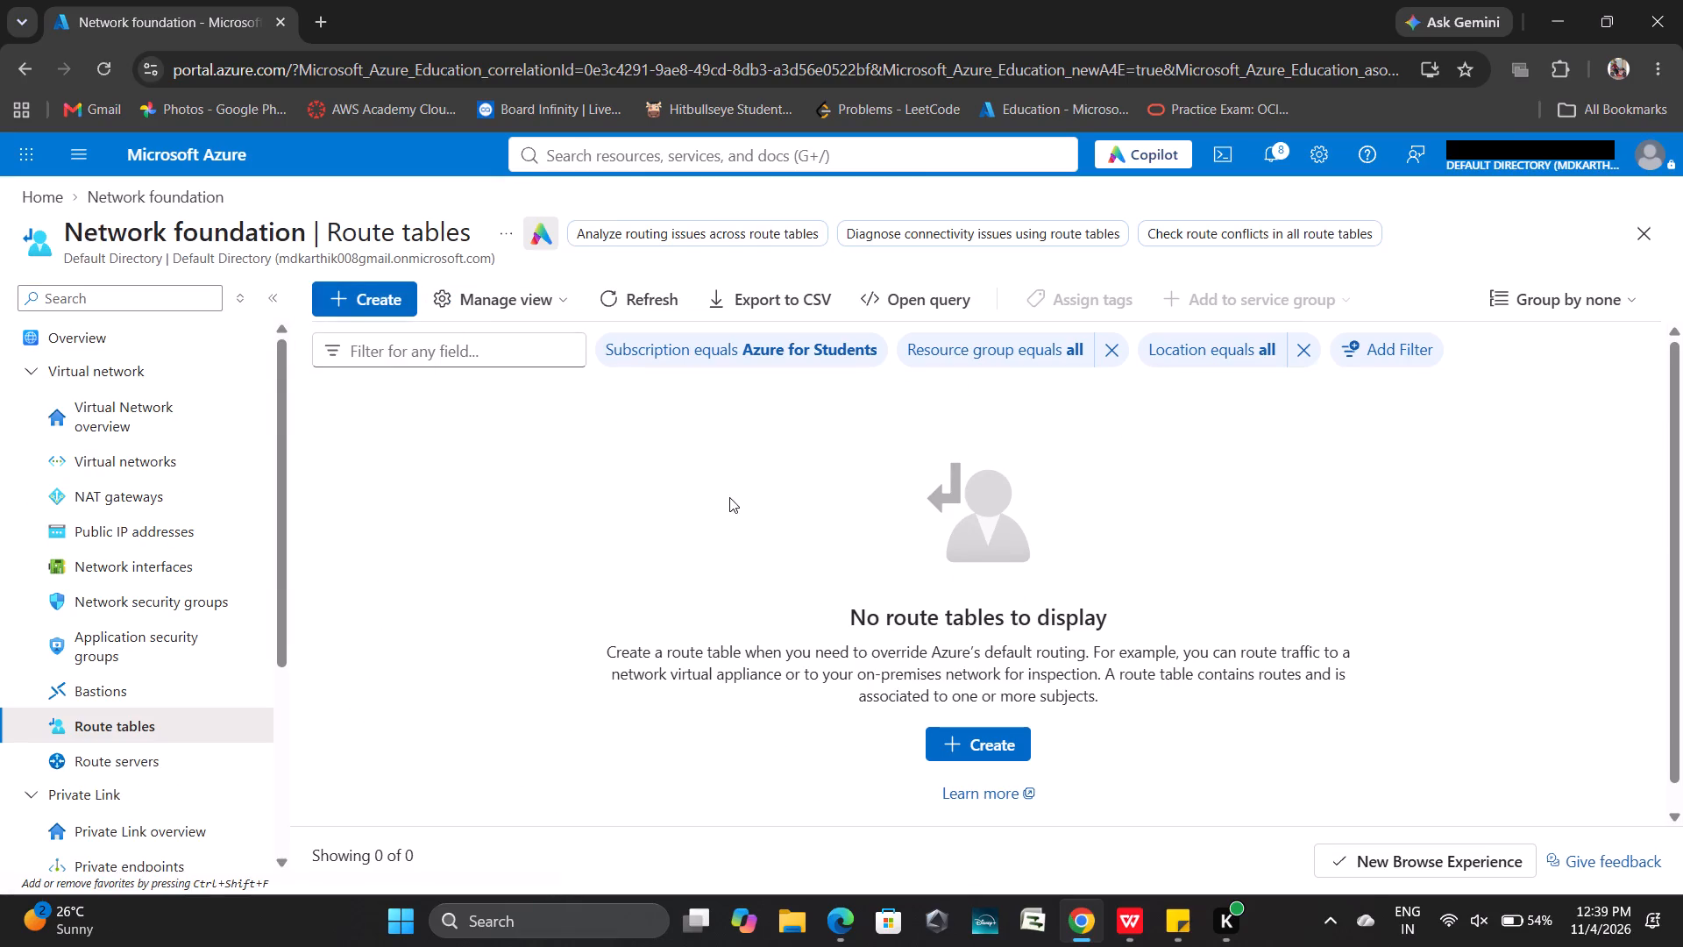
Go to the Virtual networks page through the portal search.
{"action": "left_click", "coordinate": [621, 156]}
{"action": "left_click", "coordinate": [806, 345]}
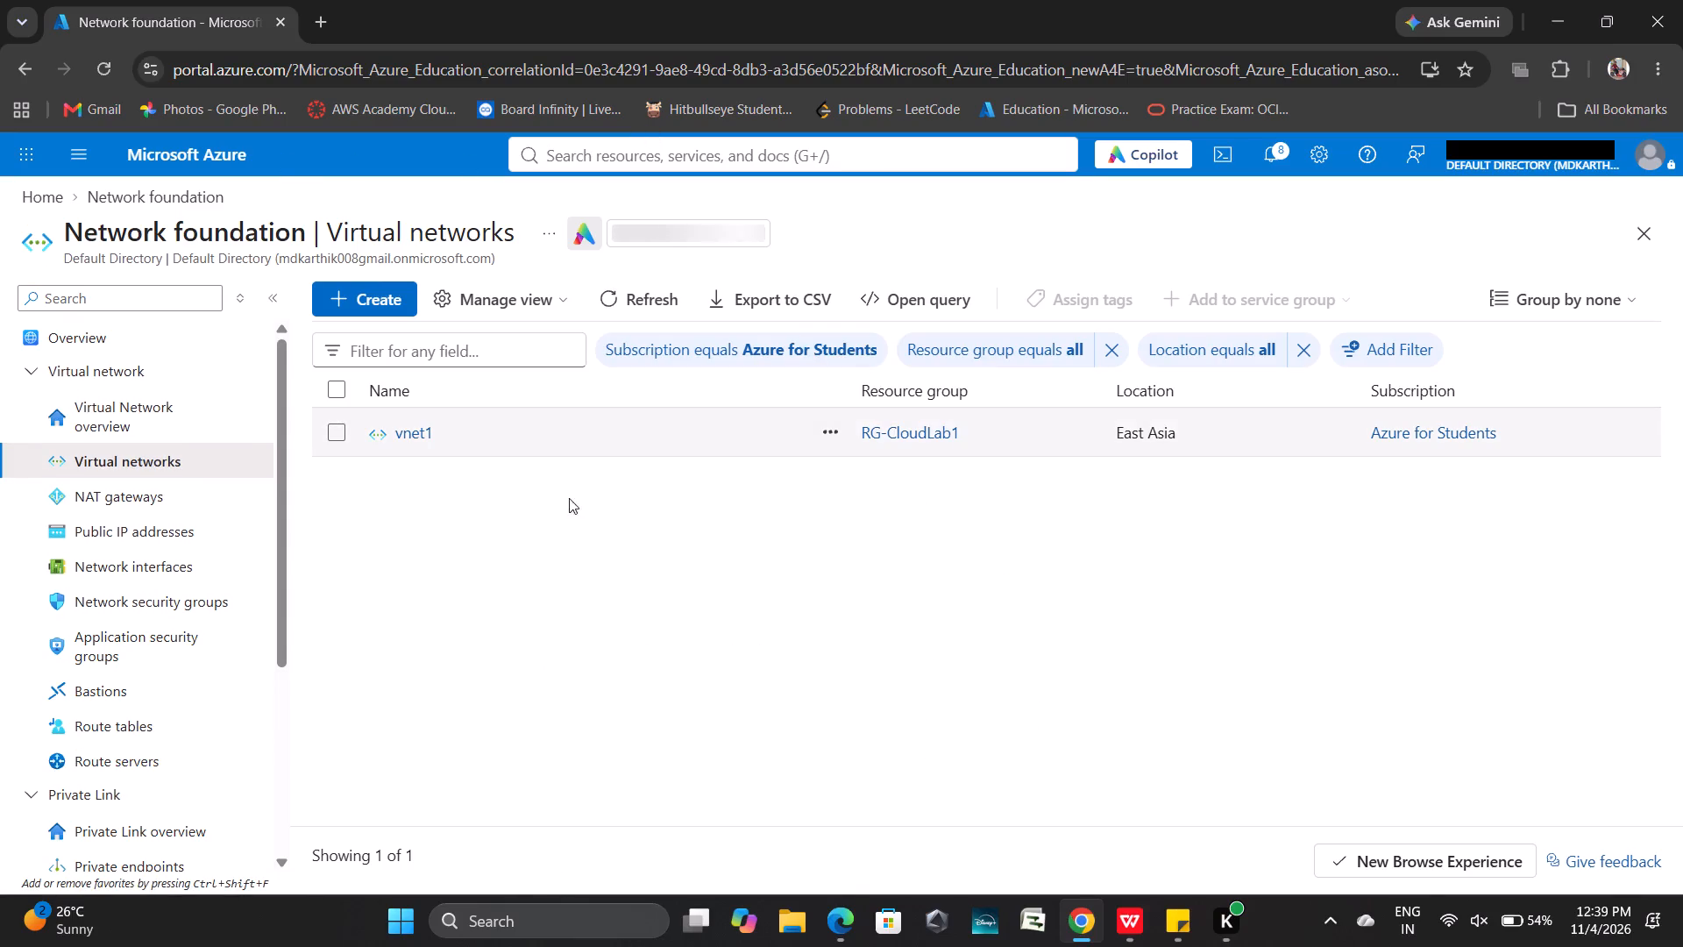
In cloud practical1.docx in WPS Office, copy the Create virtual network Basics screenshot and paste it below the "2) UDP" heading.
{"action": "left_click", "coordinate": [1130, 934]}
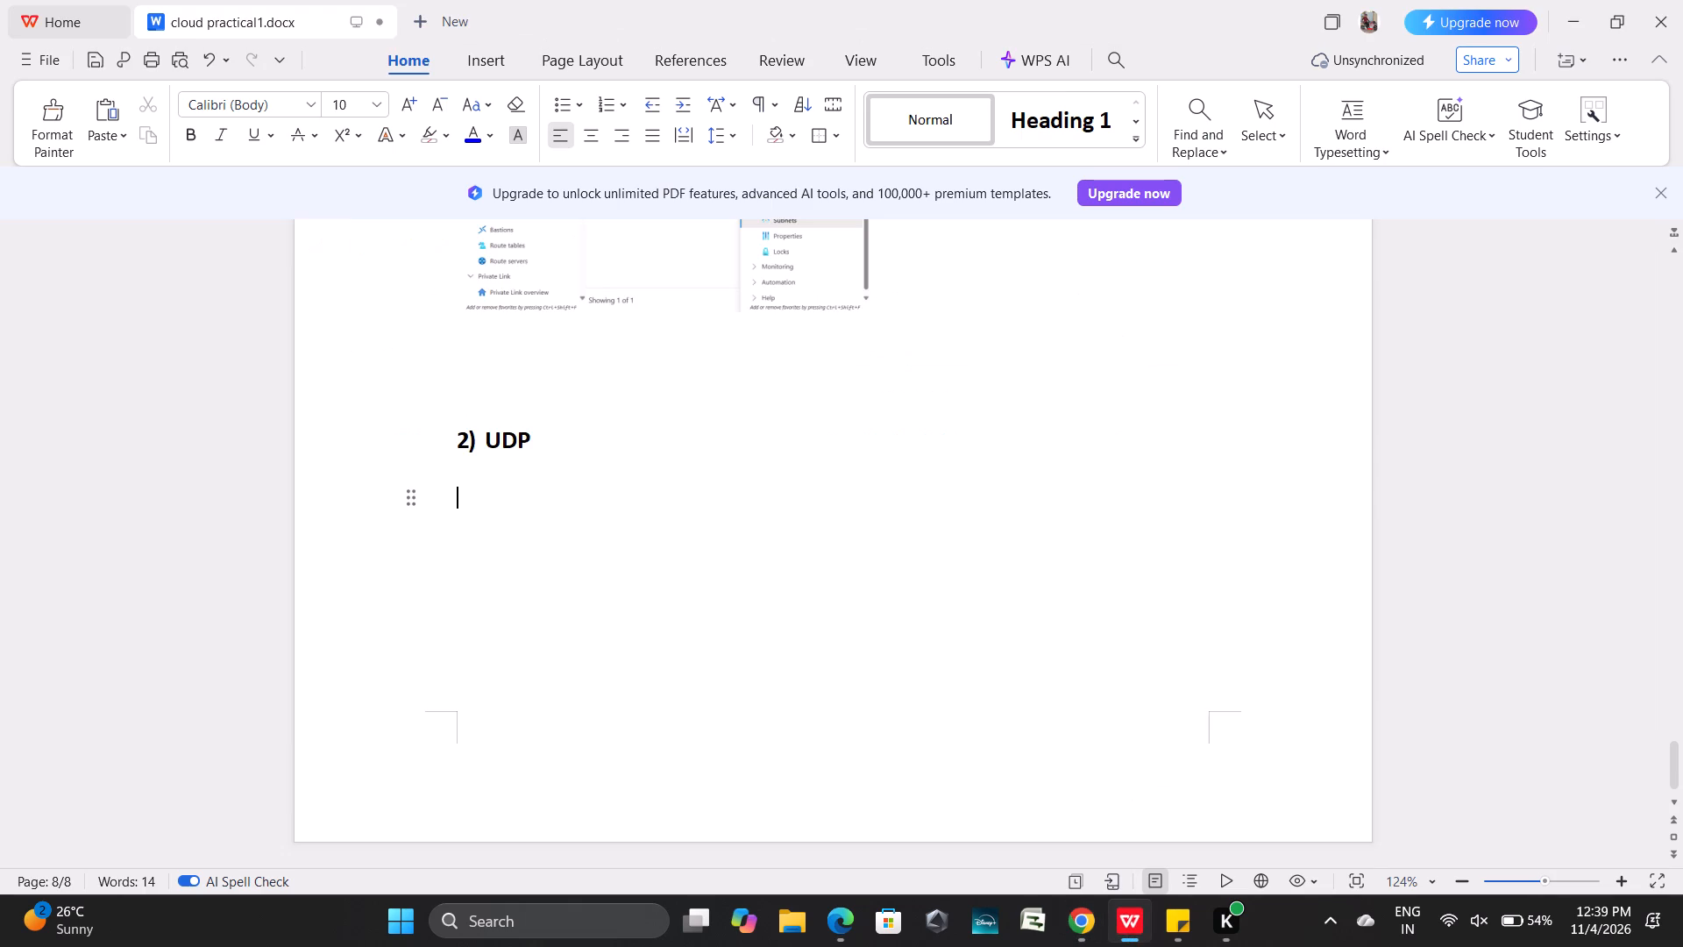
{"action": "scroll", "coordinate": [799, 616], "scroll_direction": "up", "scroll_amount": 10}
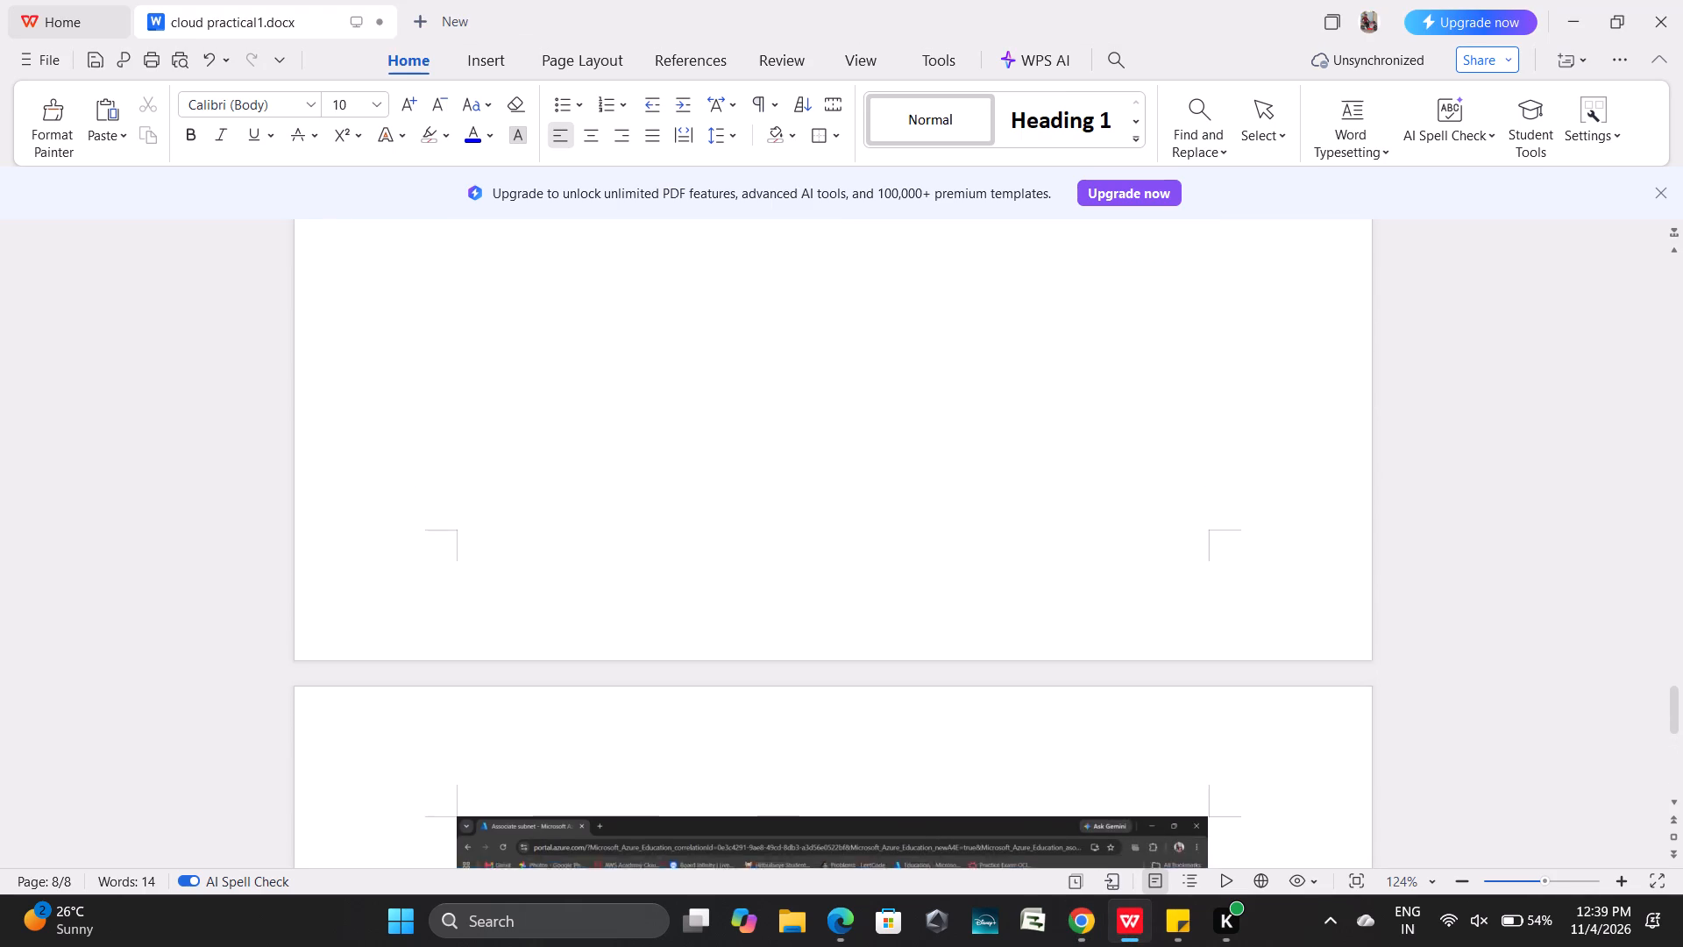
{"action": "scroll", "coordinate": [799, 616], "scroll_direction": "up", "scroll_amount": 4}
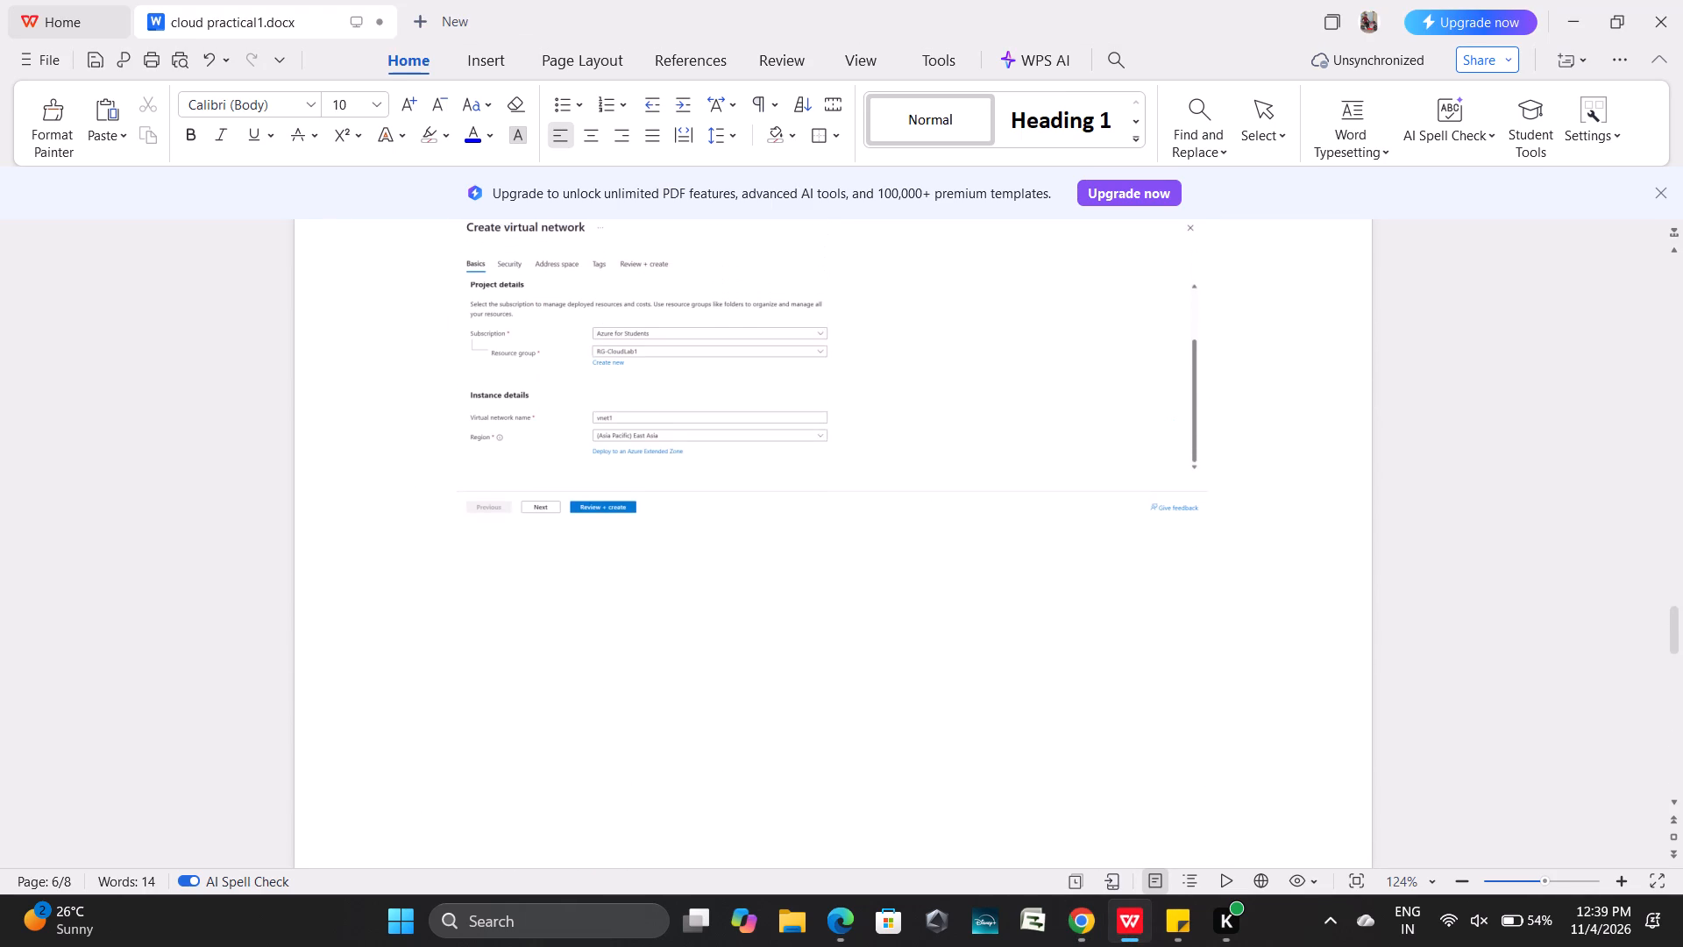
{"action": "scroll", "coordinate": [799, 616], "scroll_direction": "up", "scroll_amount": 1}
{"action": "left_click", "coordinate": [703, 440]}
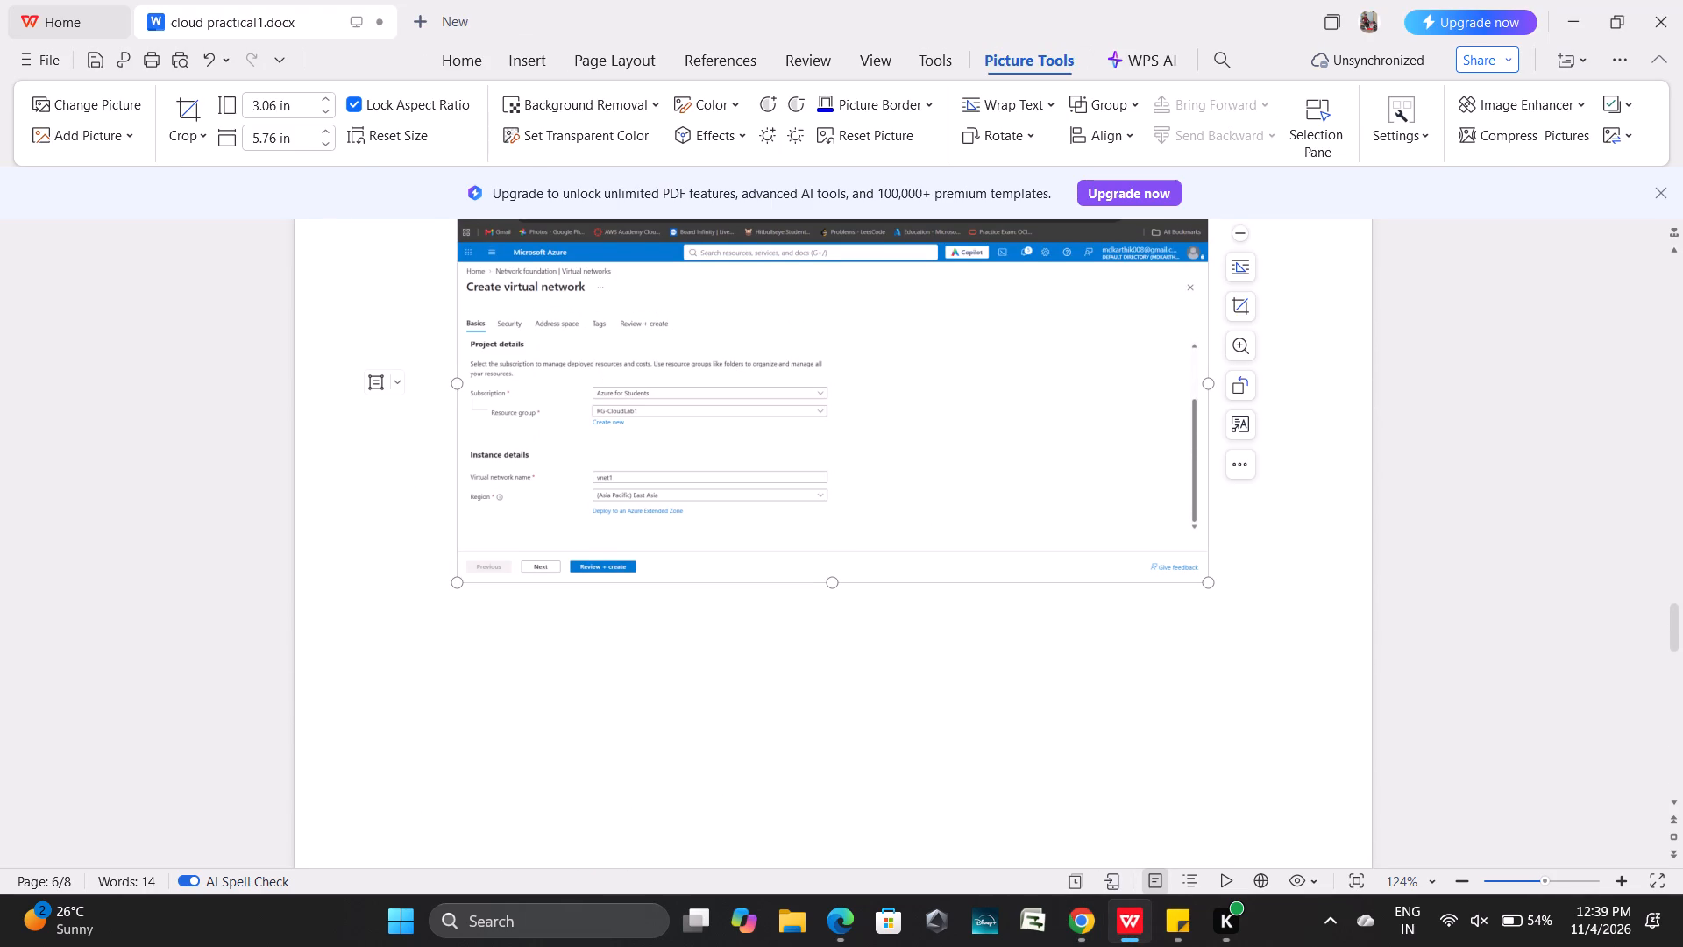
{"action": "key", "text": "ctrl+c"}
{"action": "scroll", "coordinate": [703, 440], "scroll_direction": "down", "scroll_amount": 17}
{"action": "scroll", "coordinate": [703, 440], "scroll_direction": "down", "scroll_amount": 5}
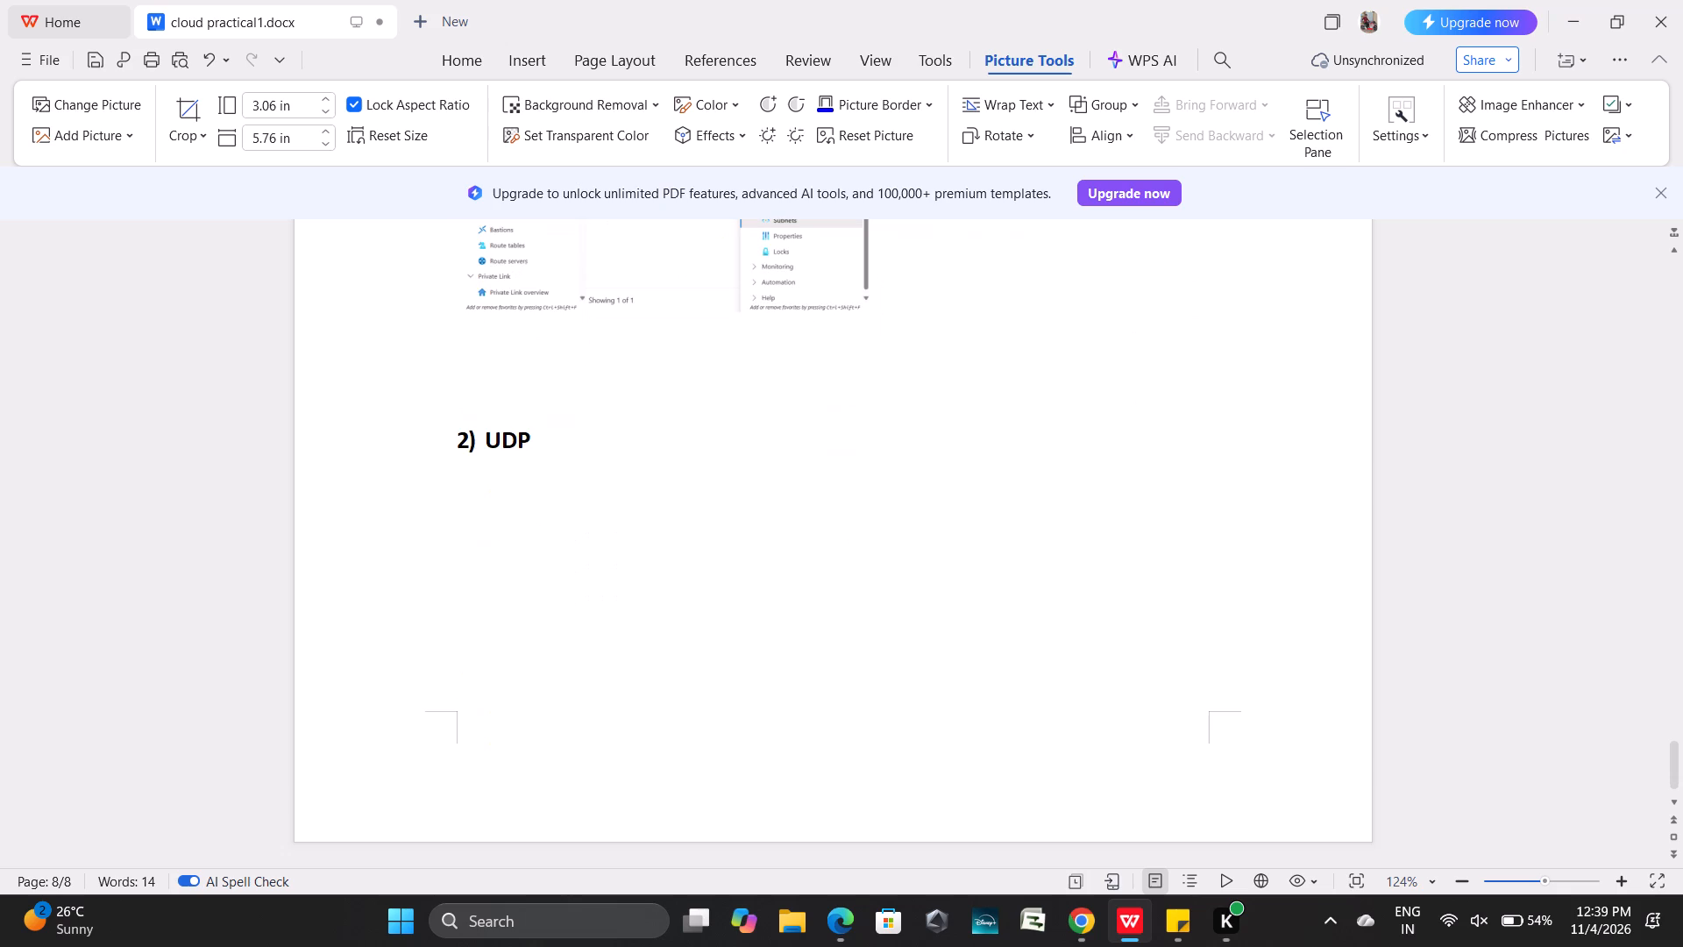
{"action": "scroll", "coordinate": [703, 440], "scroll_direction": "down", "scroll_amount": 1}
{"action": "left_click", "coordinate": [542, 547]}
{"action": "key", "text": "ctrl+v"}
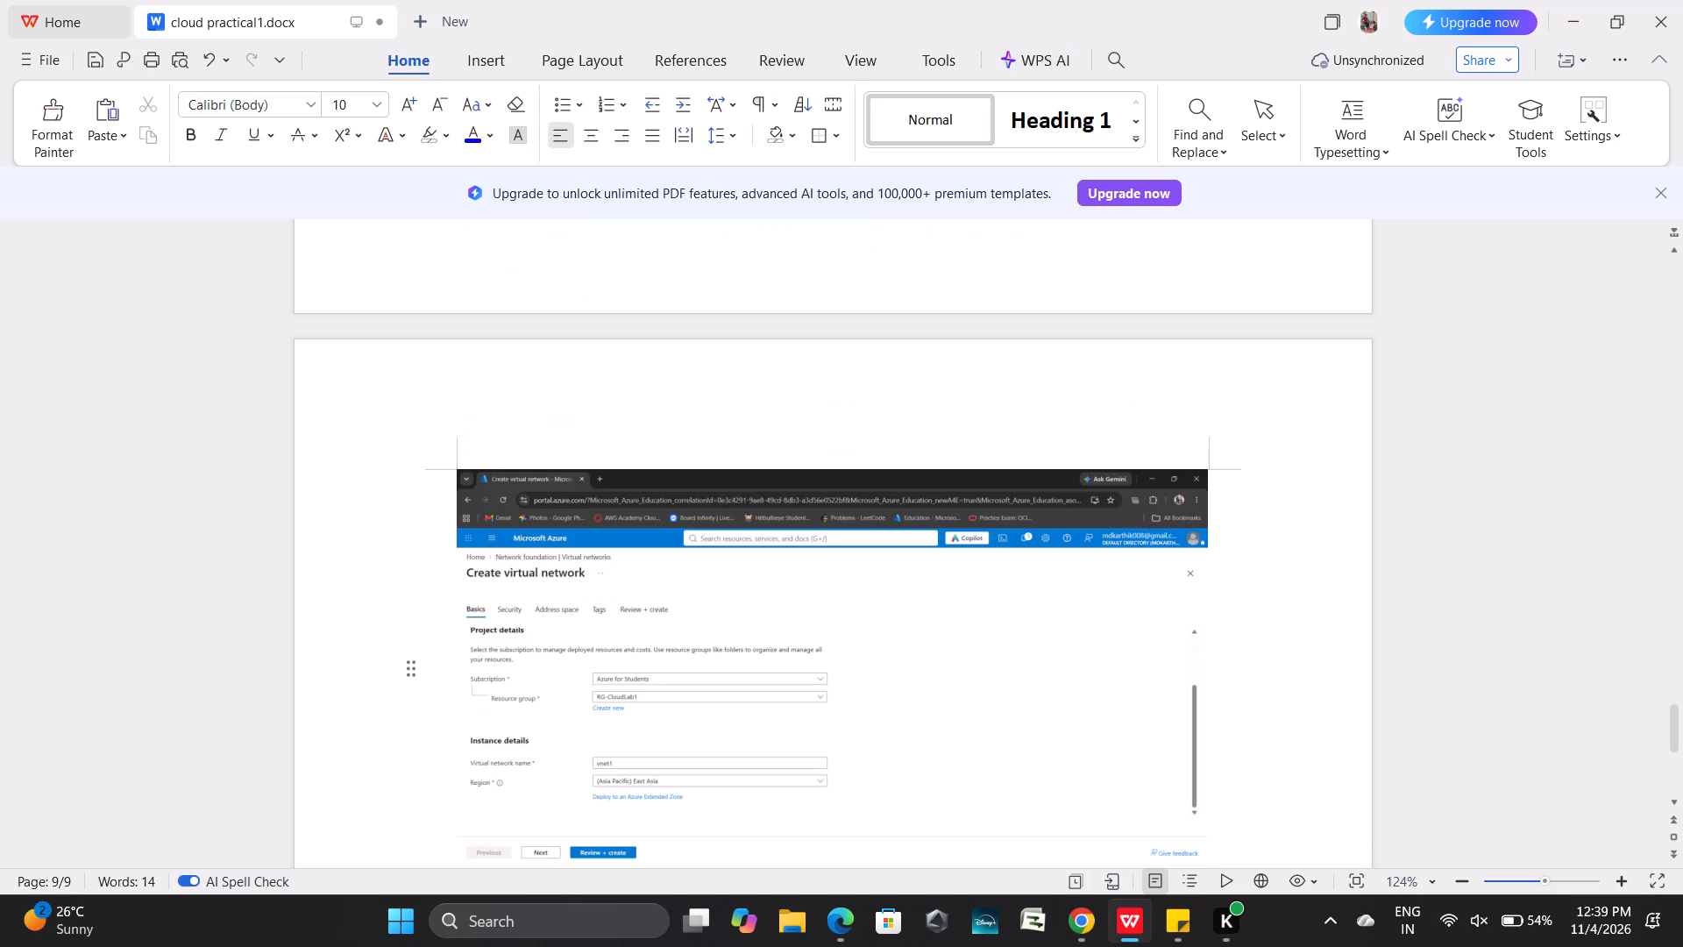
Add five blank lines below the pasted Basics screenshot.
{"action": "scroll", "coordinate": [542, 547], "scroll_direction": "down", "scroll_amount": 6}
{"action": "left_click", "coordinate": [522, 541]}
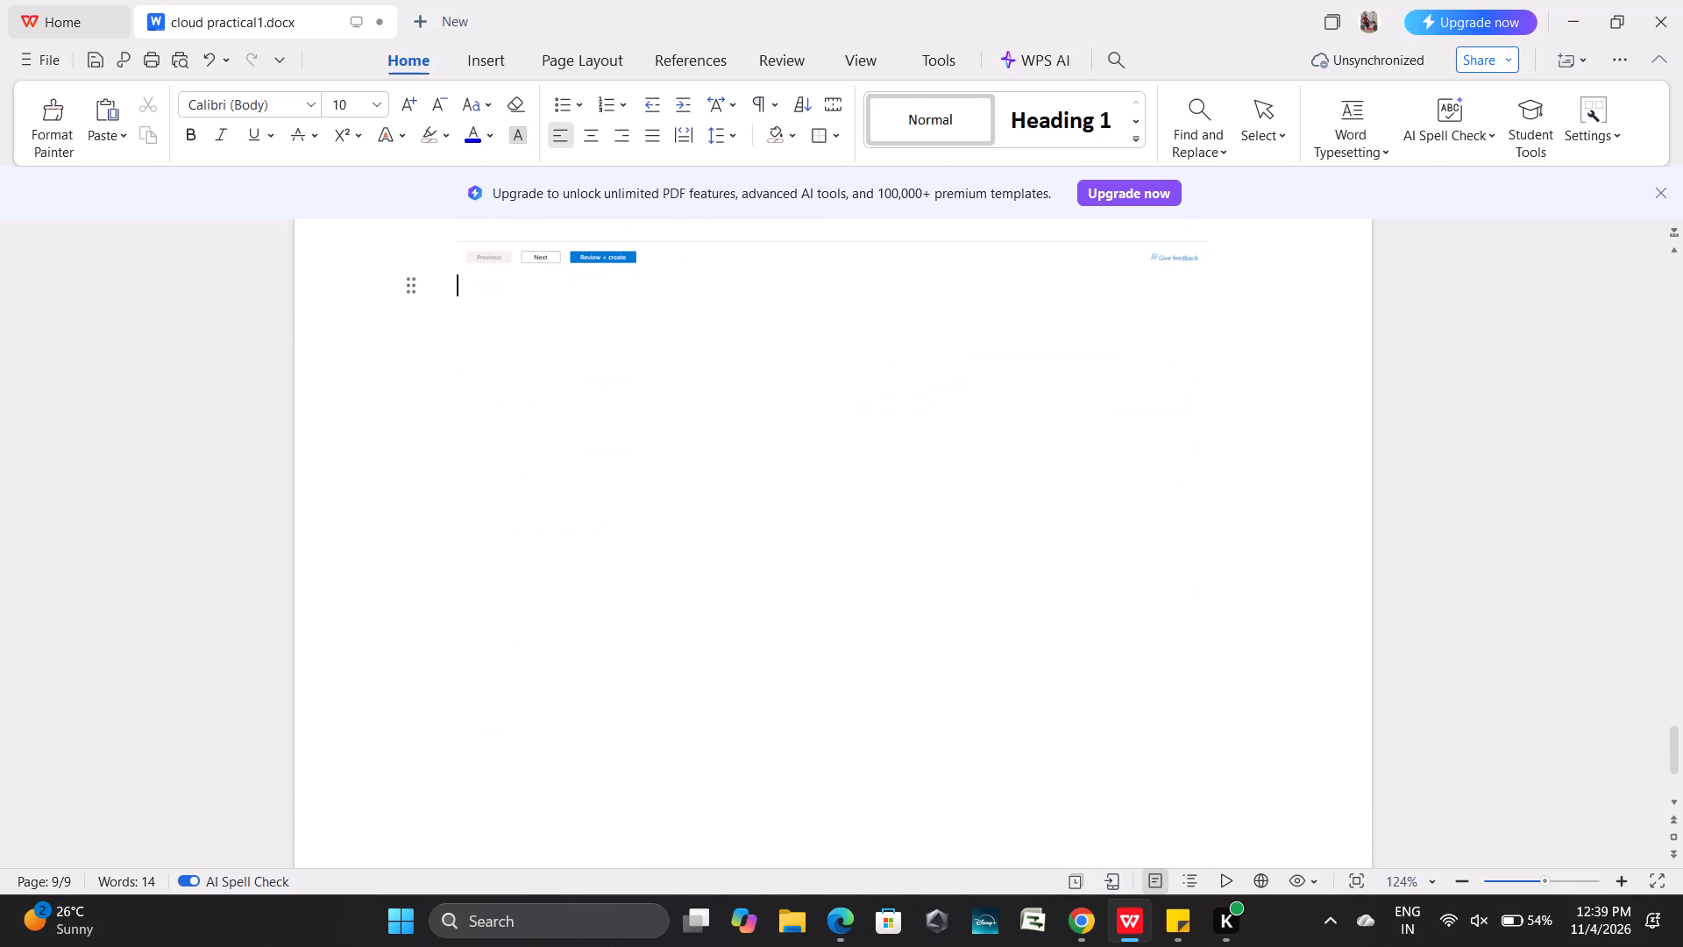
{"action": "key", "text": "Return"}
{"action": "key", "text": "Return"}
{"action": "key", "text": "Return"}
{"action": "key", "text": "Return"}
{"action": "key", "text": "Return"}
Copy the Create virtual network Address space screenshot and paste it below the Basics screenshot in the UDP section, after two more blank lines.
{"action": "scroll", "coordinate": [522, 541], "scroll_direction": "up", "scroll_amount": 8}
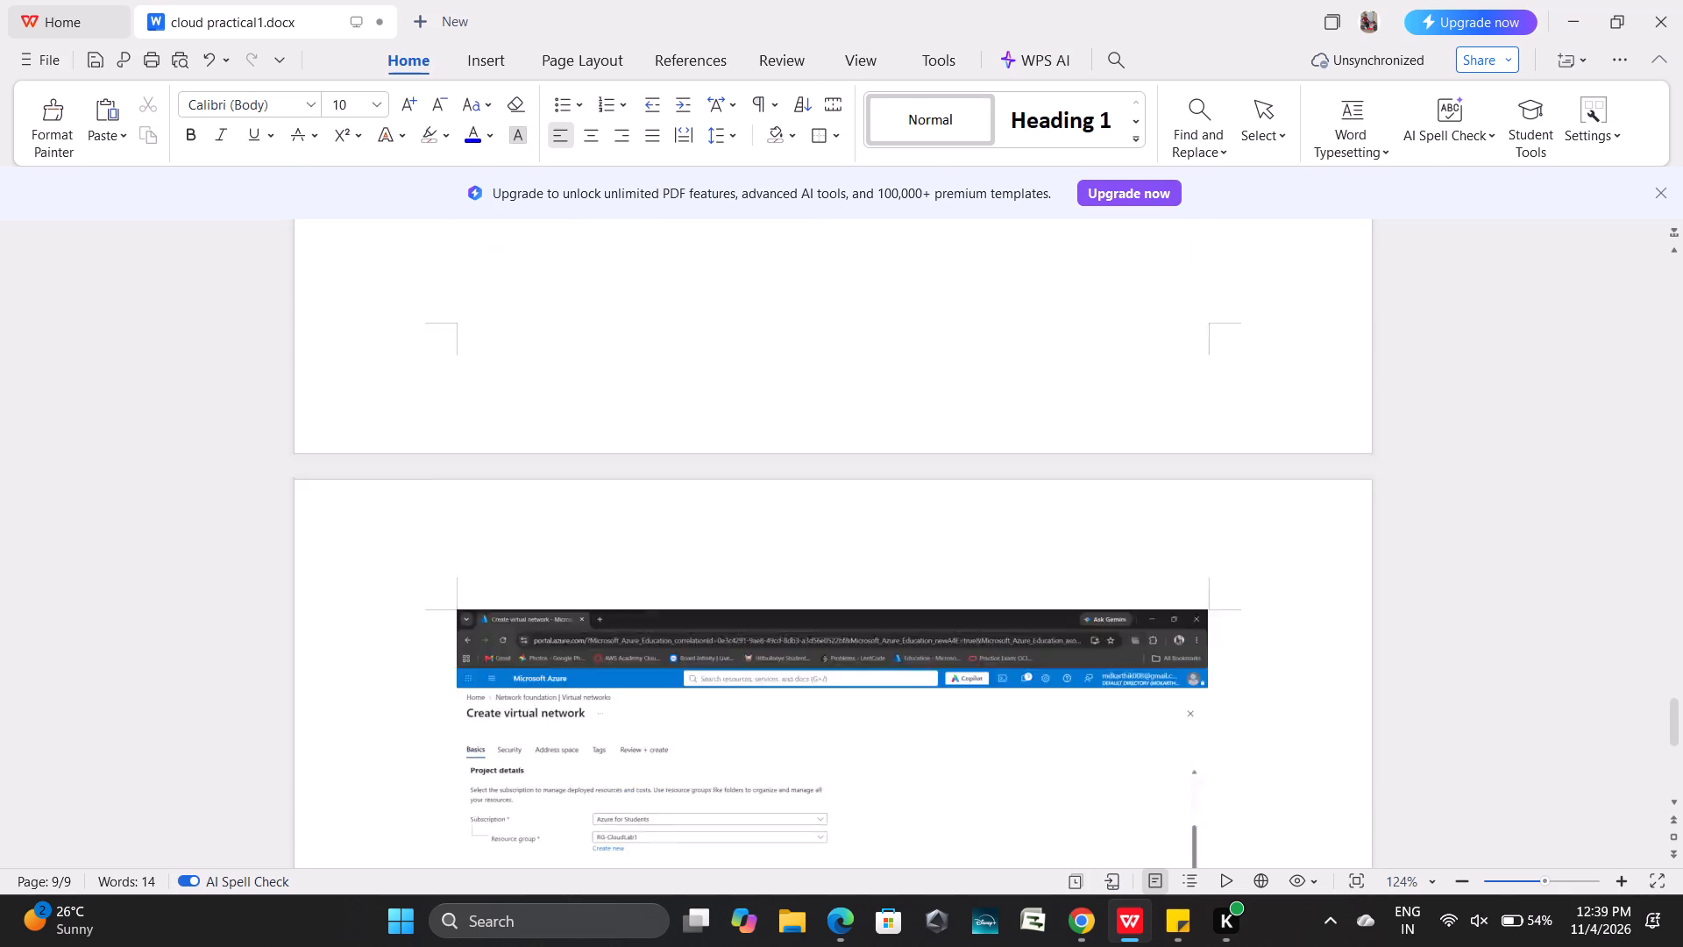
{"action": "scroll", "coordinate": [522, 541], "scroll_direction": "up", "scroll_amount": 8}
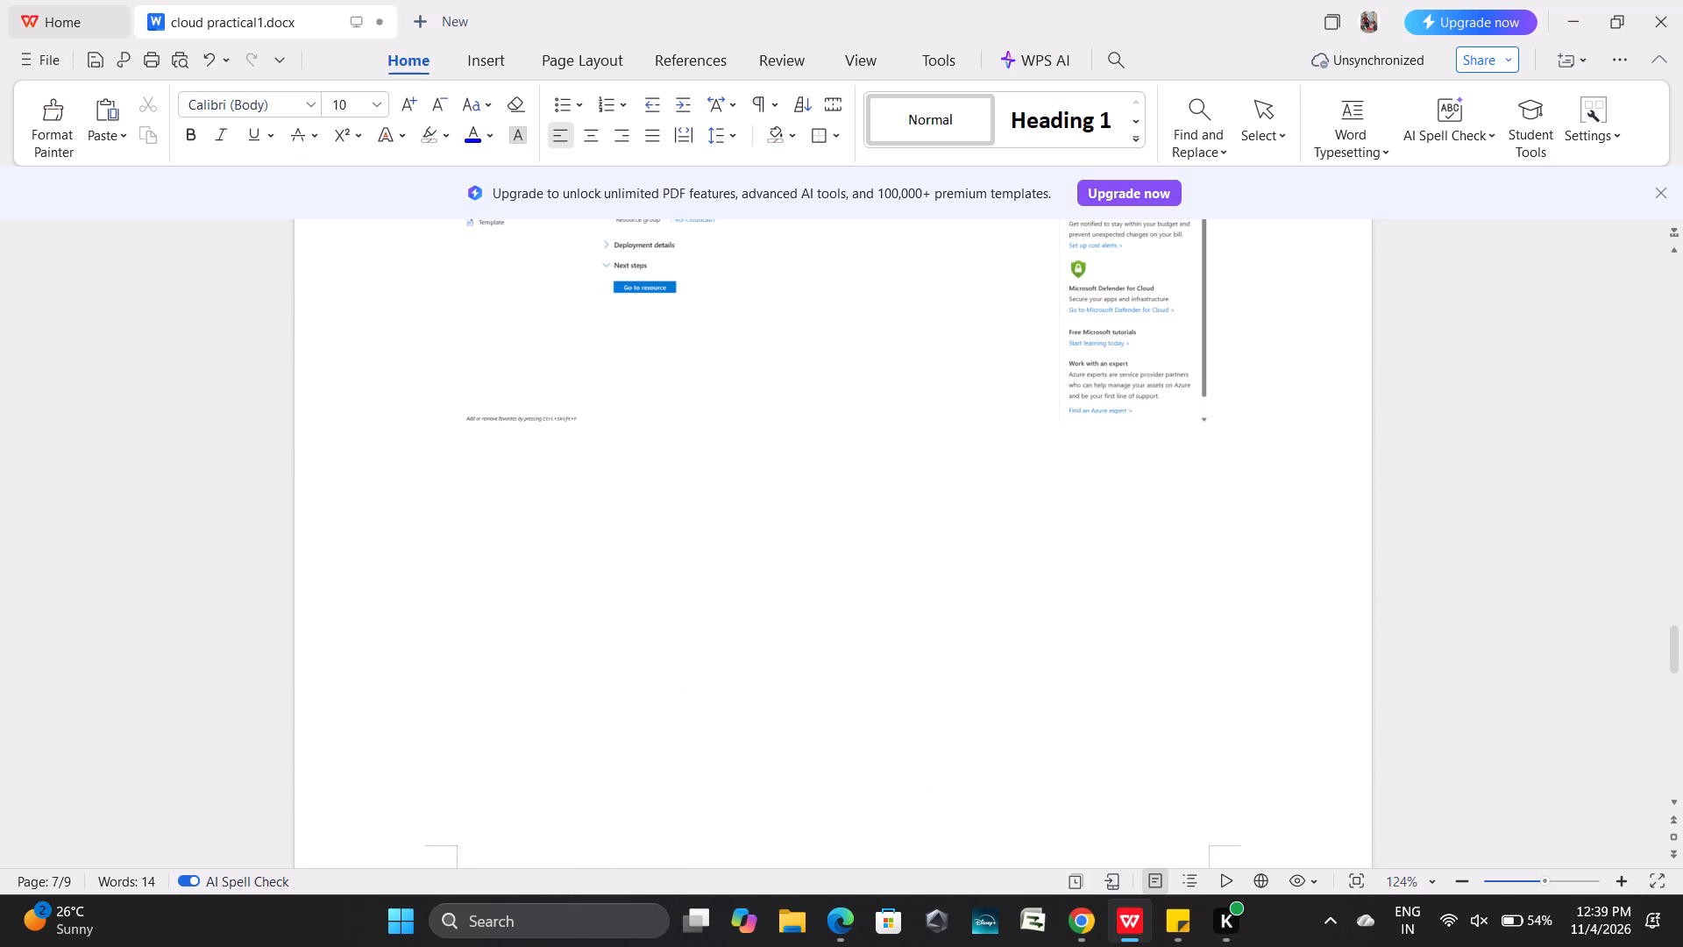
{"action": "scroll", "coordinate": [522, 541], "scroll_direction": "up", "scroll_amount": 6}
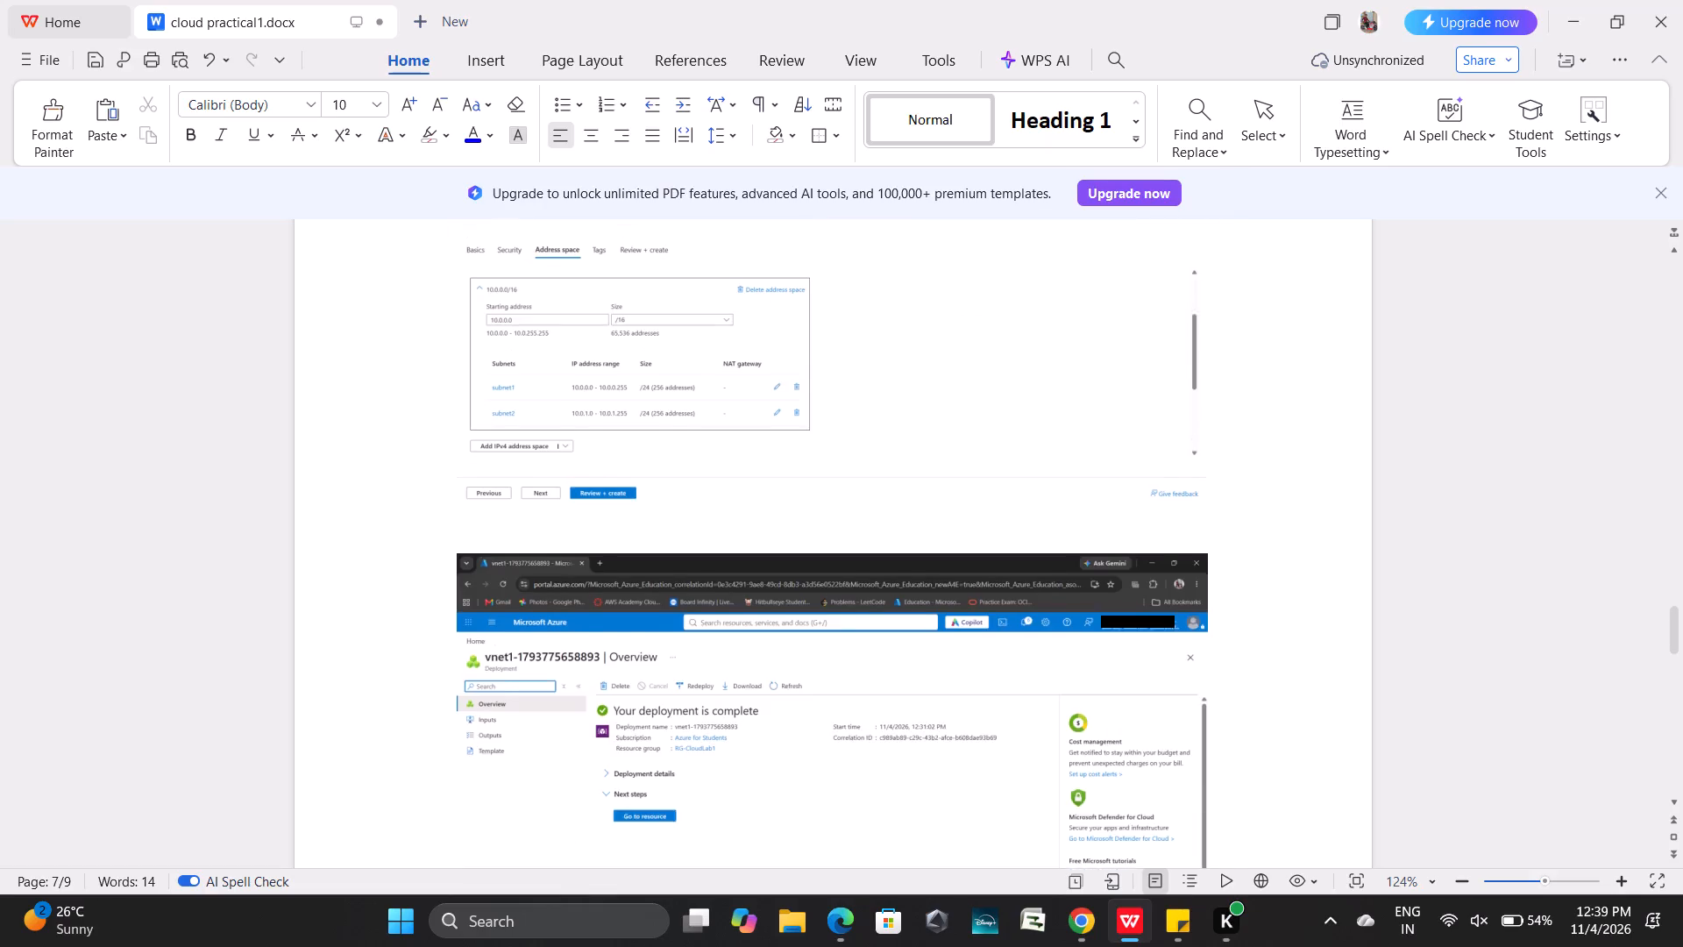
{"action": "scroll", "coordinate": [522, 541], "scroll_direction": "up", "scroll_amount": 2}
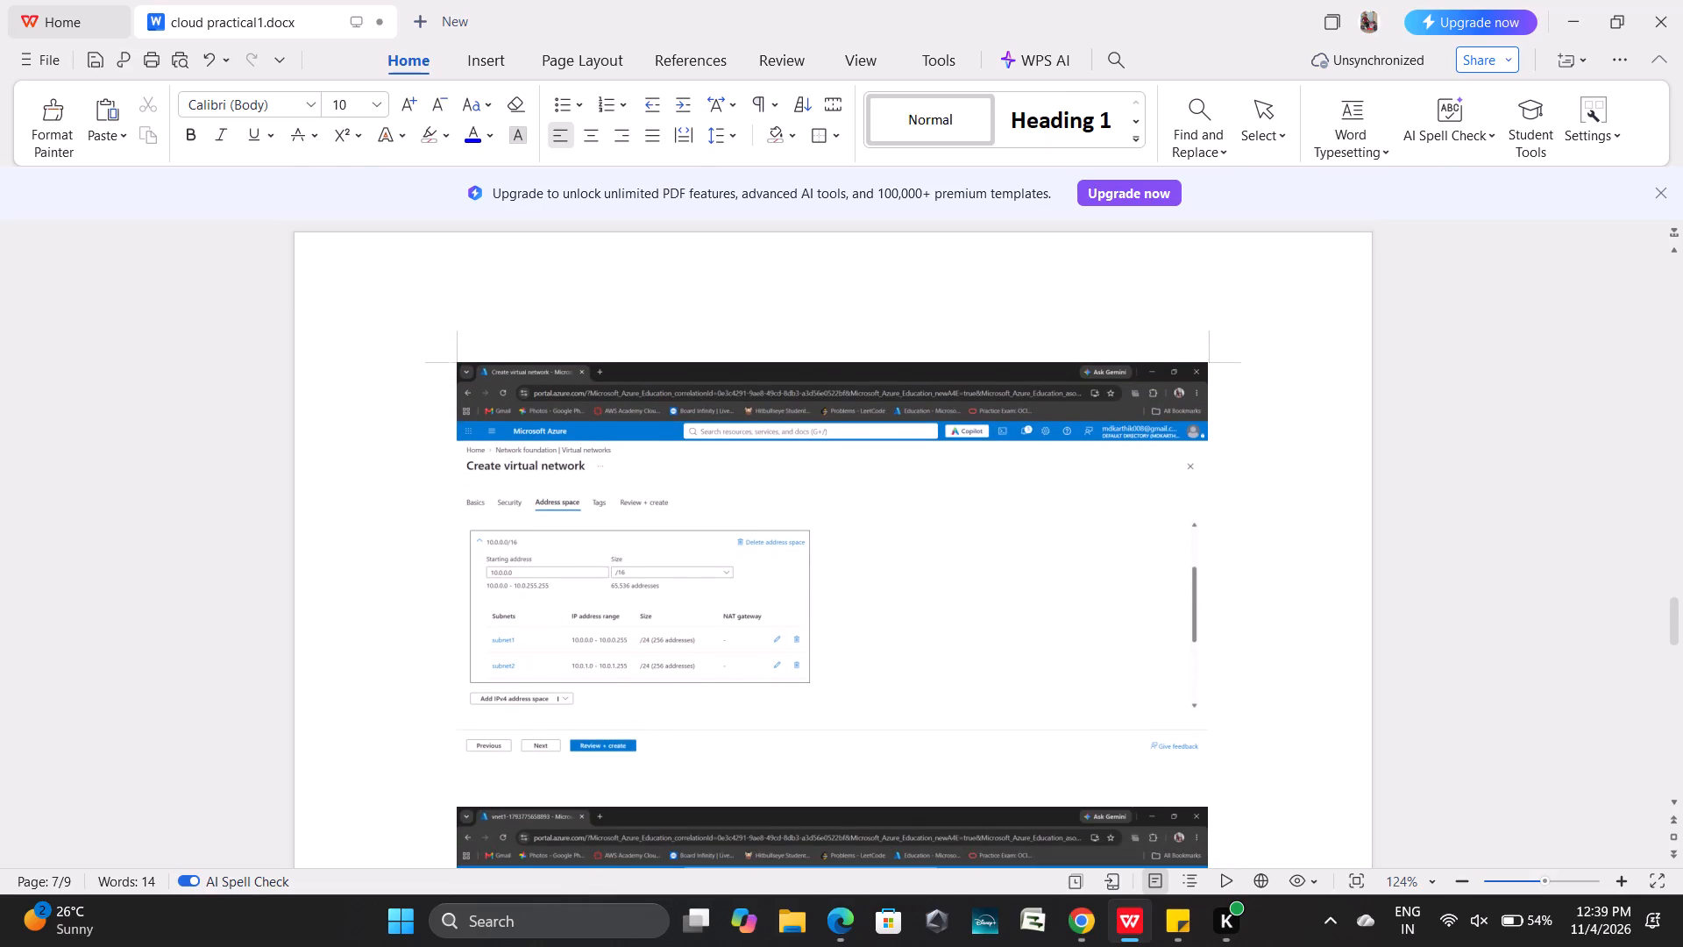
{"action": "left_click", "coordinate": [674, 522]}
{"action": "key", "text": "ctrl+c"}
{"action": "scroll", "coordinate": [674, 522], "scroll_direction": "down", "scroll_amount": 19}
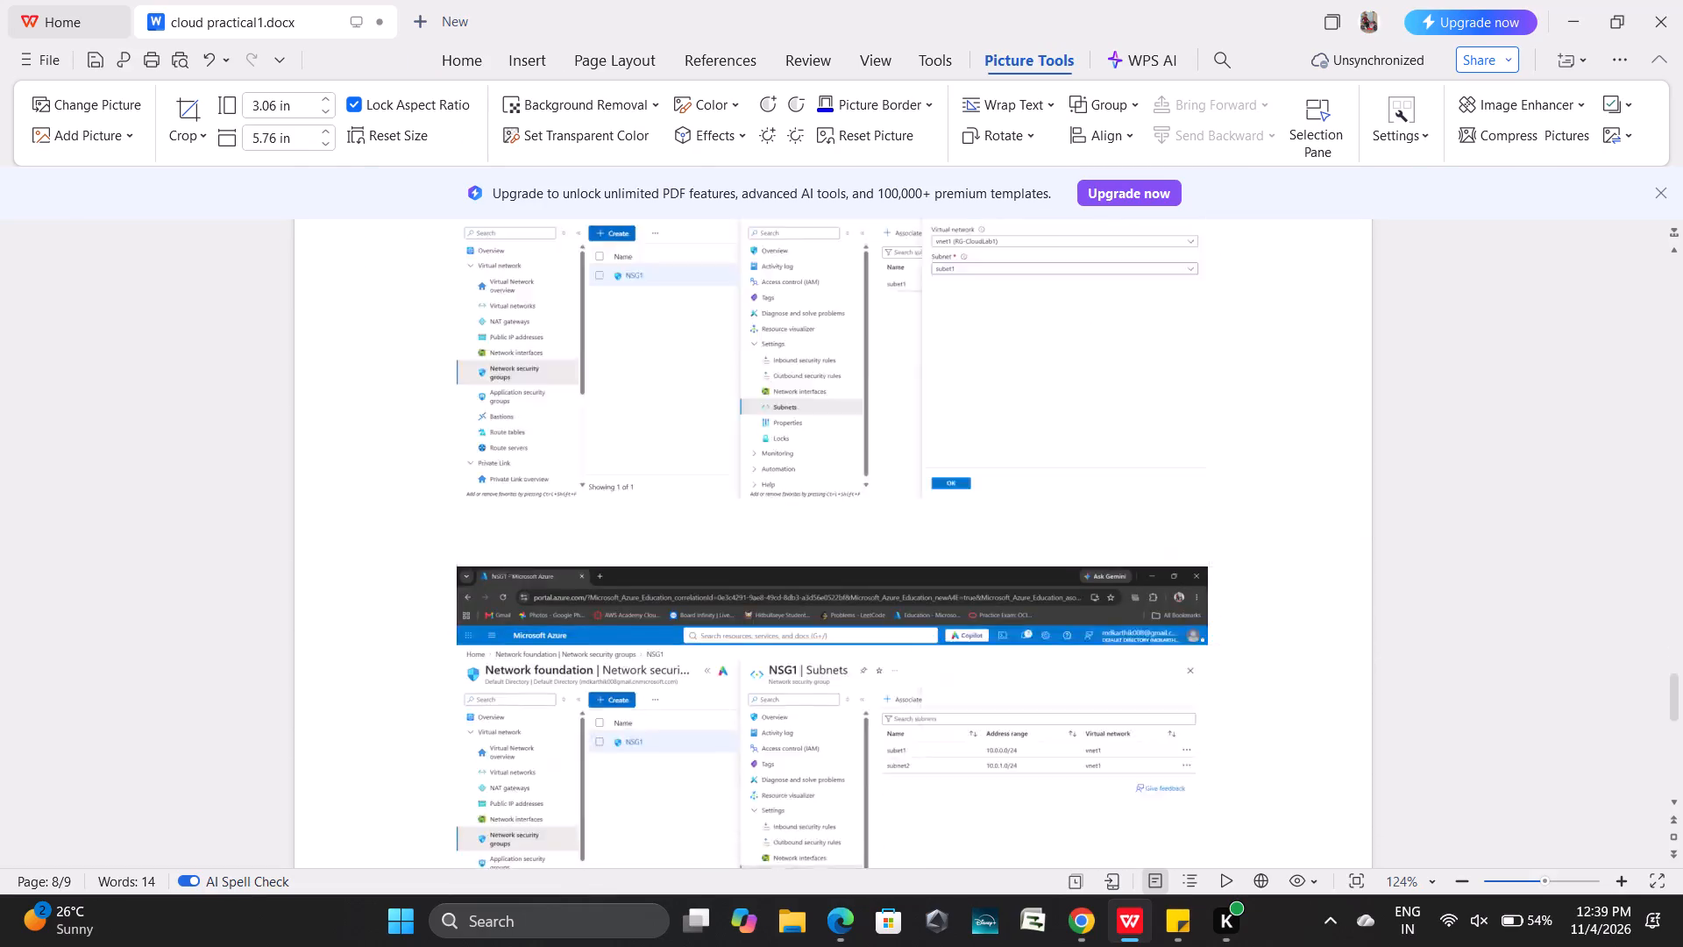
{"action": "scroll", "coordinate": [674, 522], "scroll_direction": "down", "scroll_amount": 6}
{"action": "left_click", "coordinate": [549, 499]}
{"action": "scroll", "coordinate": [549, 499], "scroll_direction": "up", "scroll_amount": 2}
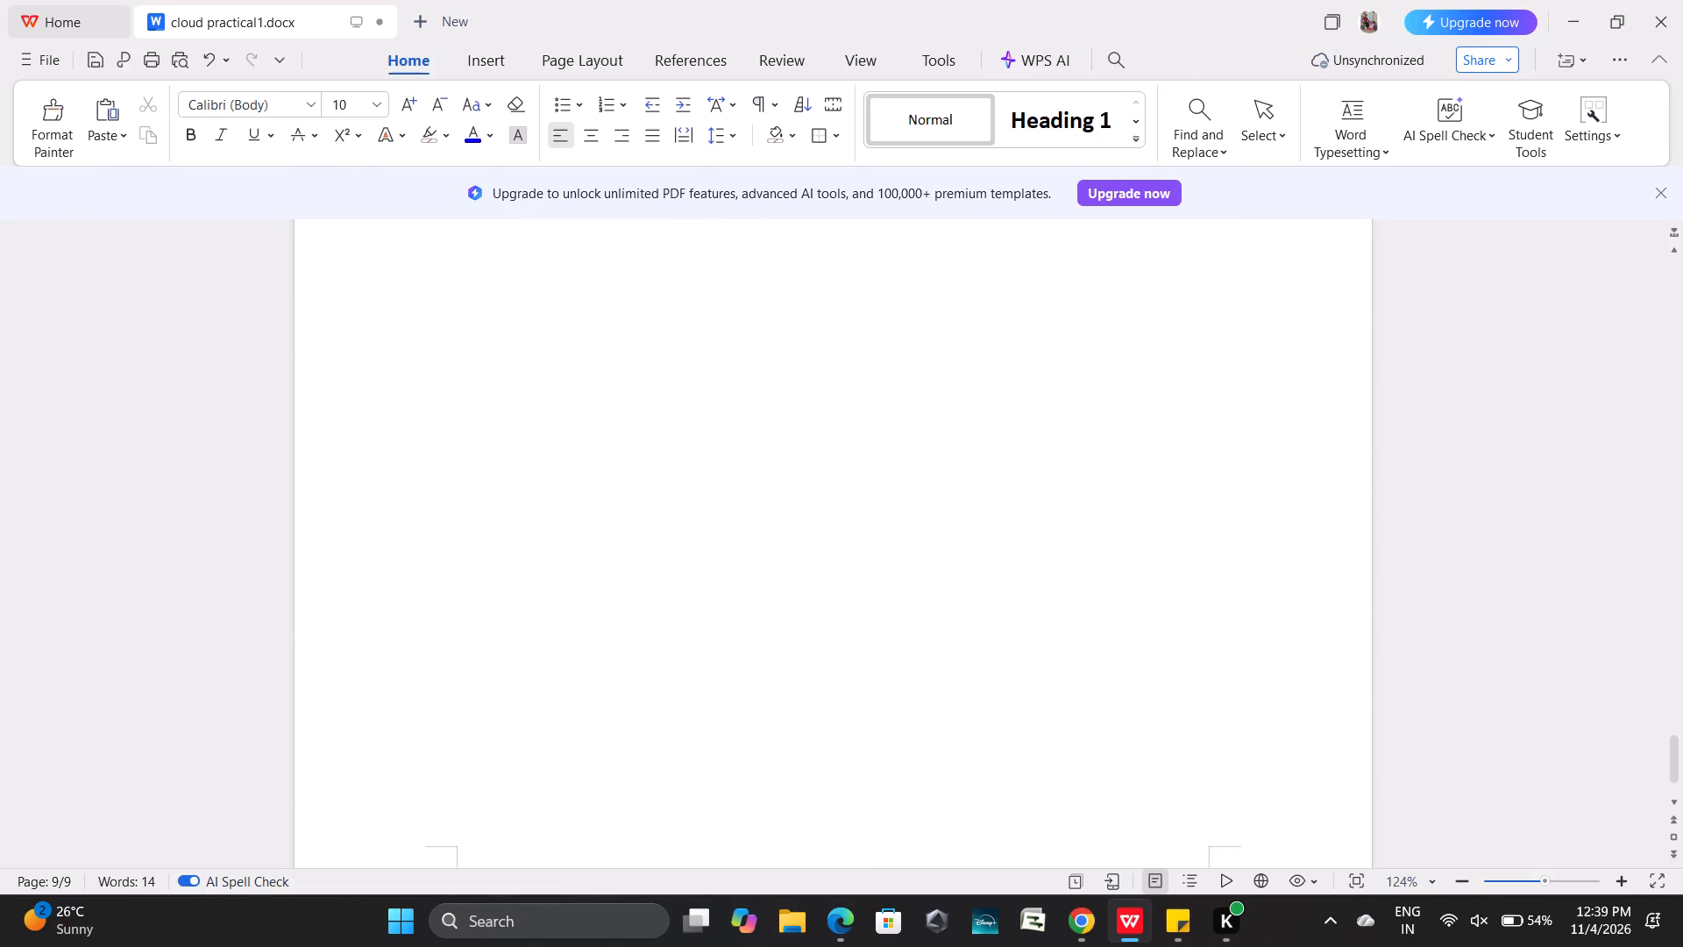
{"action": "scroll", "coordinate": [549, 499], "scroll_direction": "up", "scroll_amount": 4}
{"action": "key", "text": "Return"}
{"action": "key", "text": "Return"}
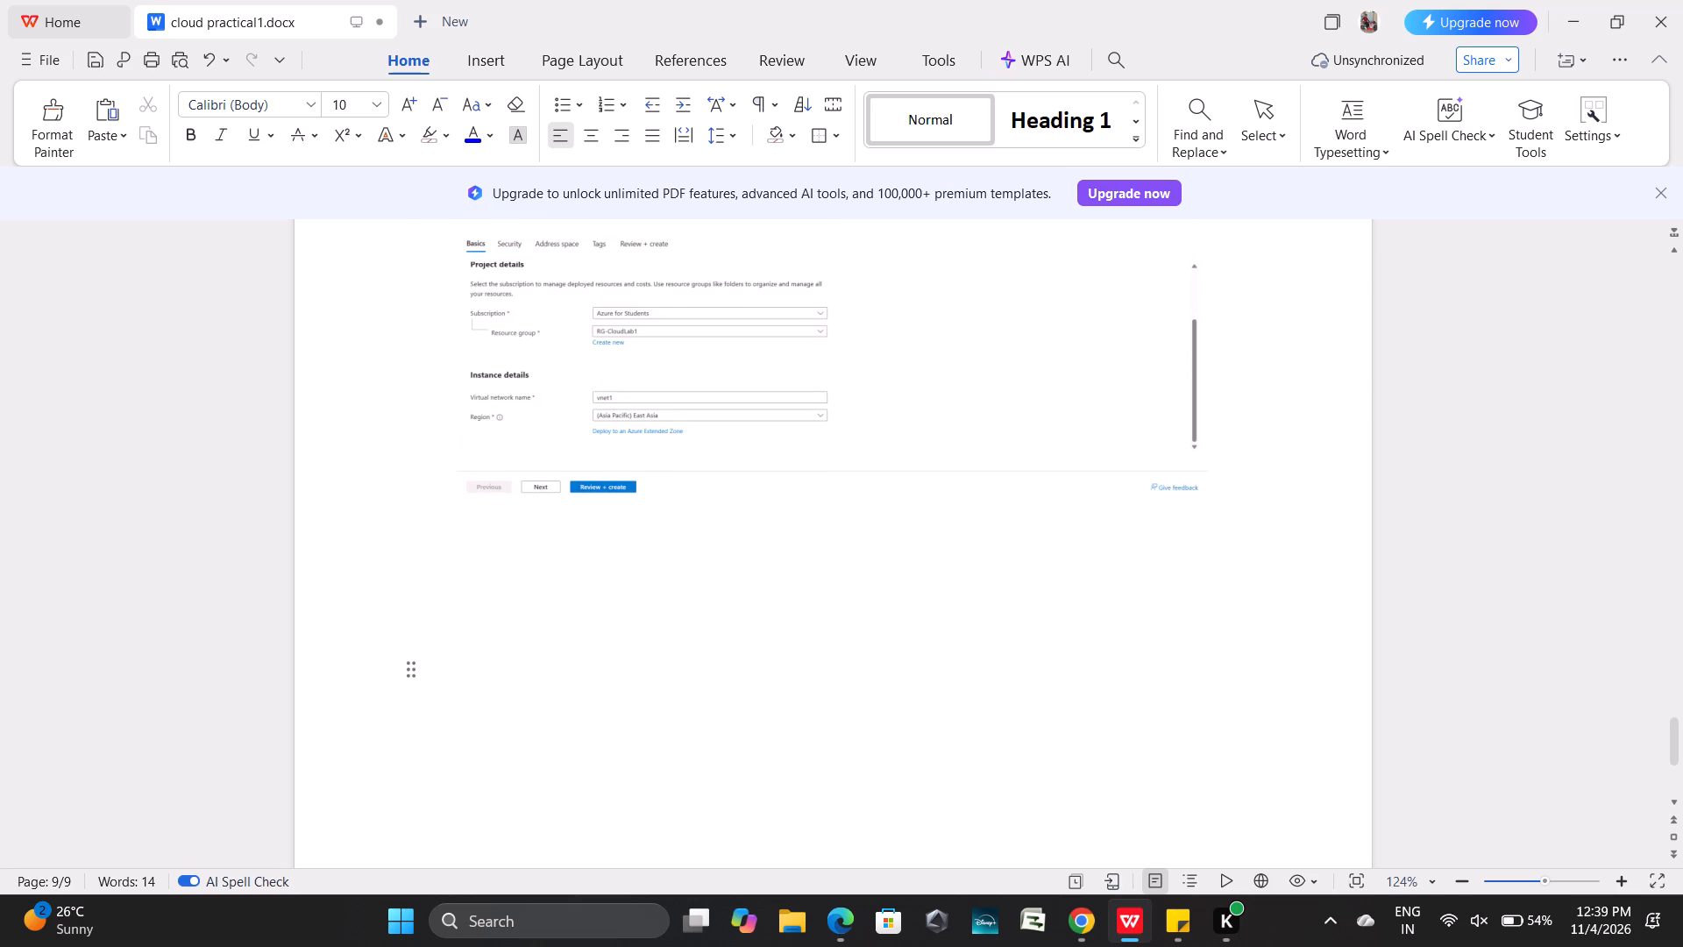
{"action": "key", "text": "ctrl+v"}
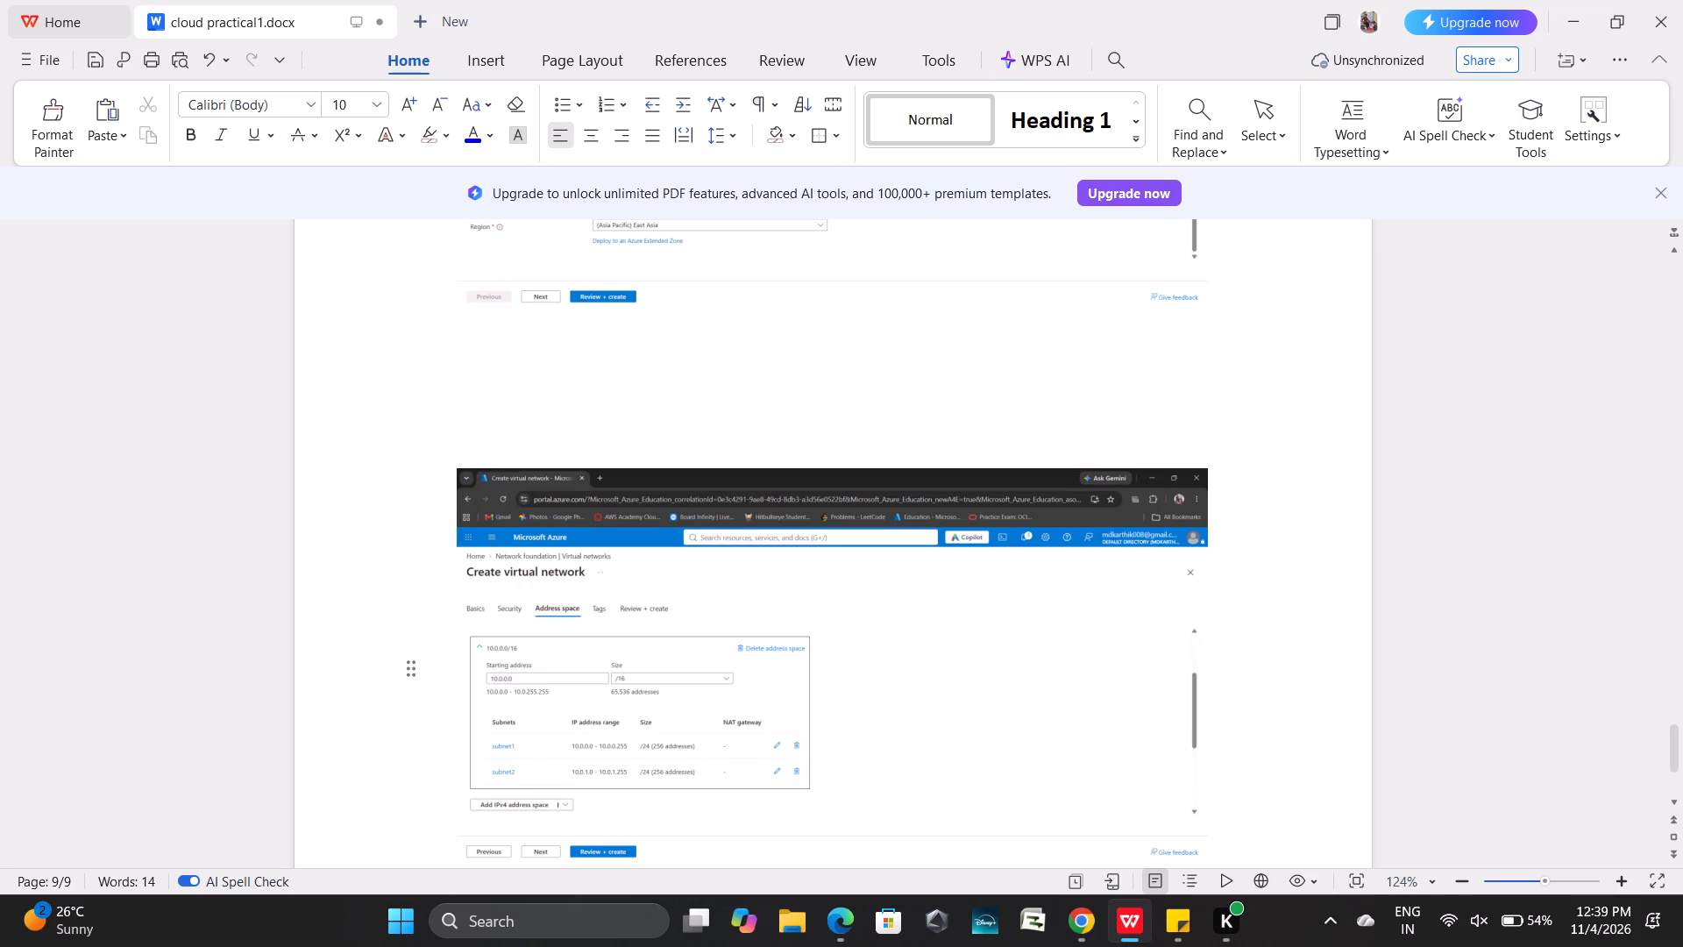
Add three blank lines below the pasted Address space screenshot.
{"action": "scroll", "coordinate": [693, 441], "scroll_direction": "down", "scroll_amount": 2}
{"action": "key", "text": "Return"}
{"action": "key", "text": "Return"}
{"action": "key", "text": "Return"}
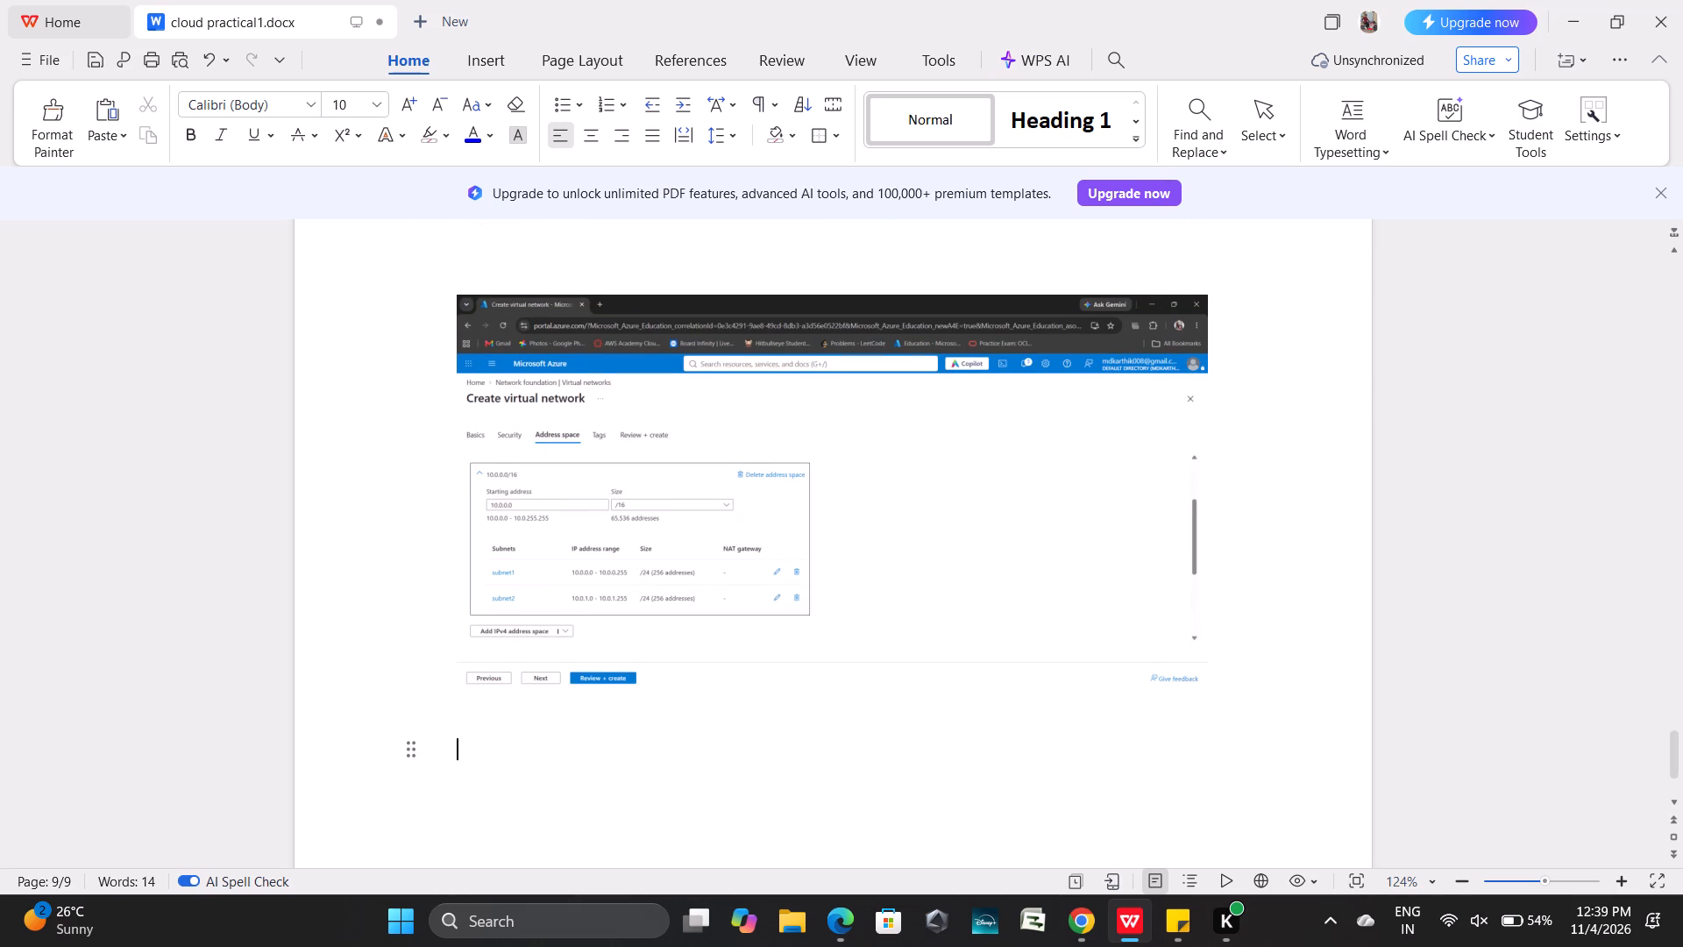
Copy the vnet1 deployment Overview screenshot and paste it below the Address space screenshot in the UDP section, after four more blank lines.
{"action": "scroll", "coordinate": [693, 441], "scroll_direction": "up", "scroll_amount": 13}
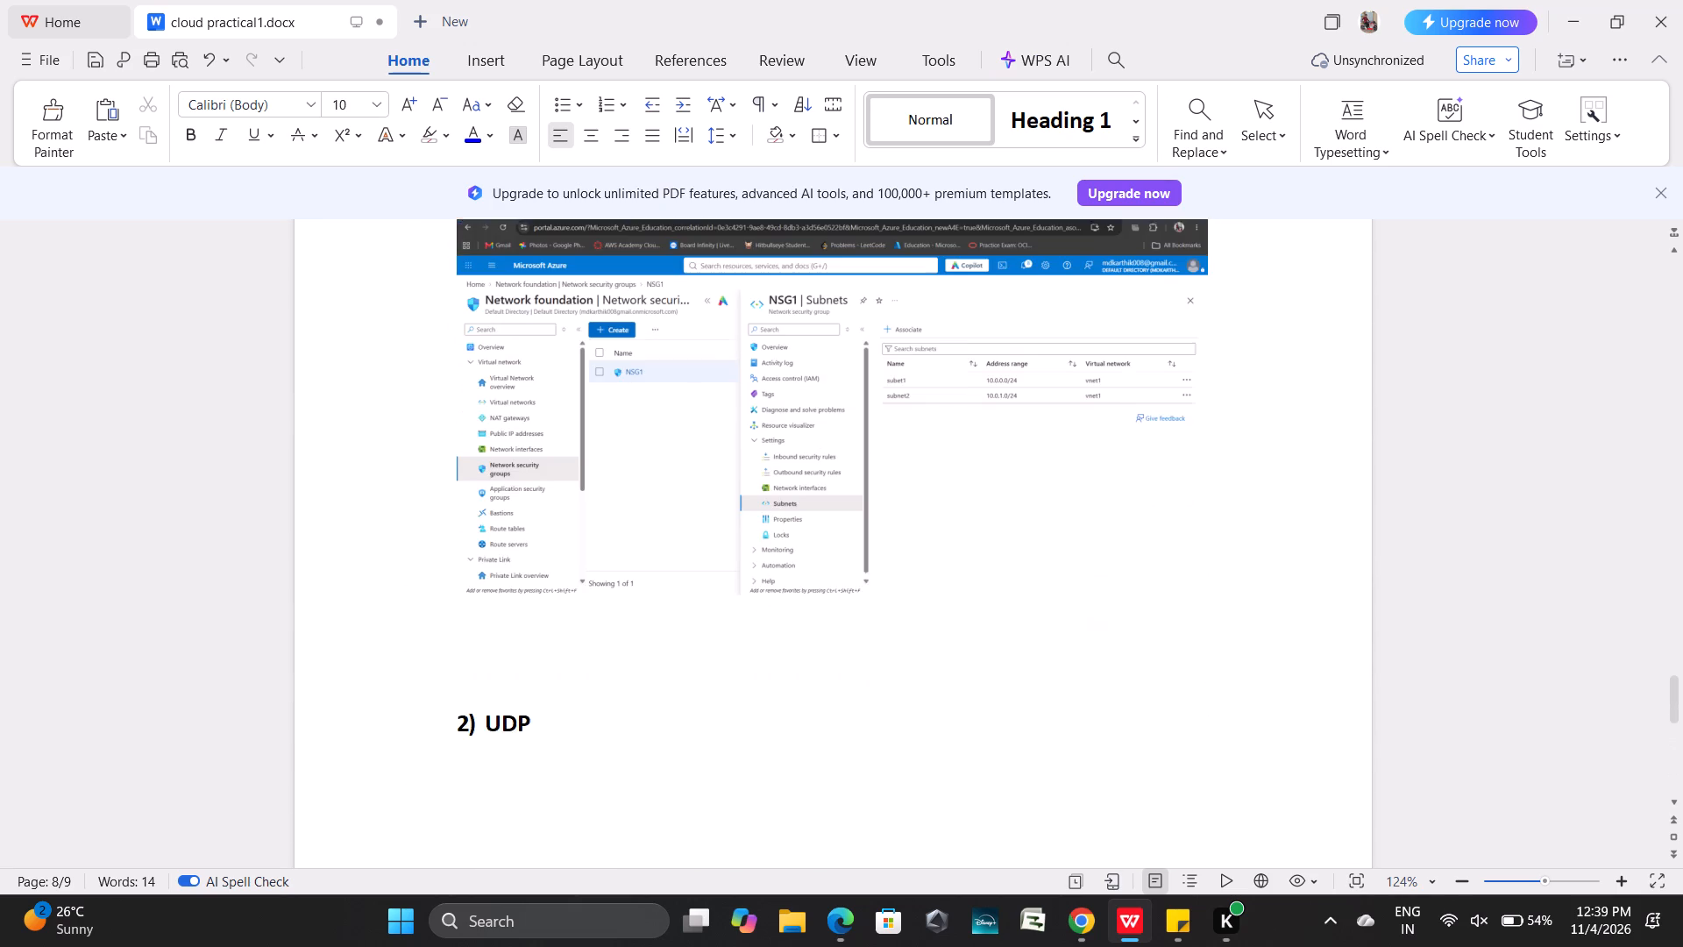
{"action": "scroll", "coordinate": [693, 441], "scroll_direction": "up", "scroll_amount": 7}
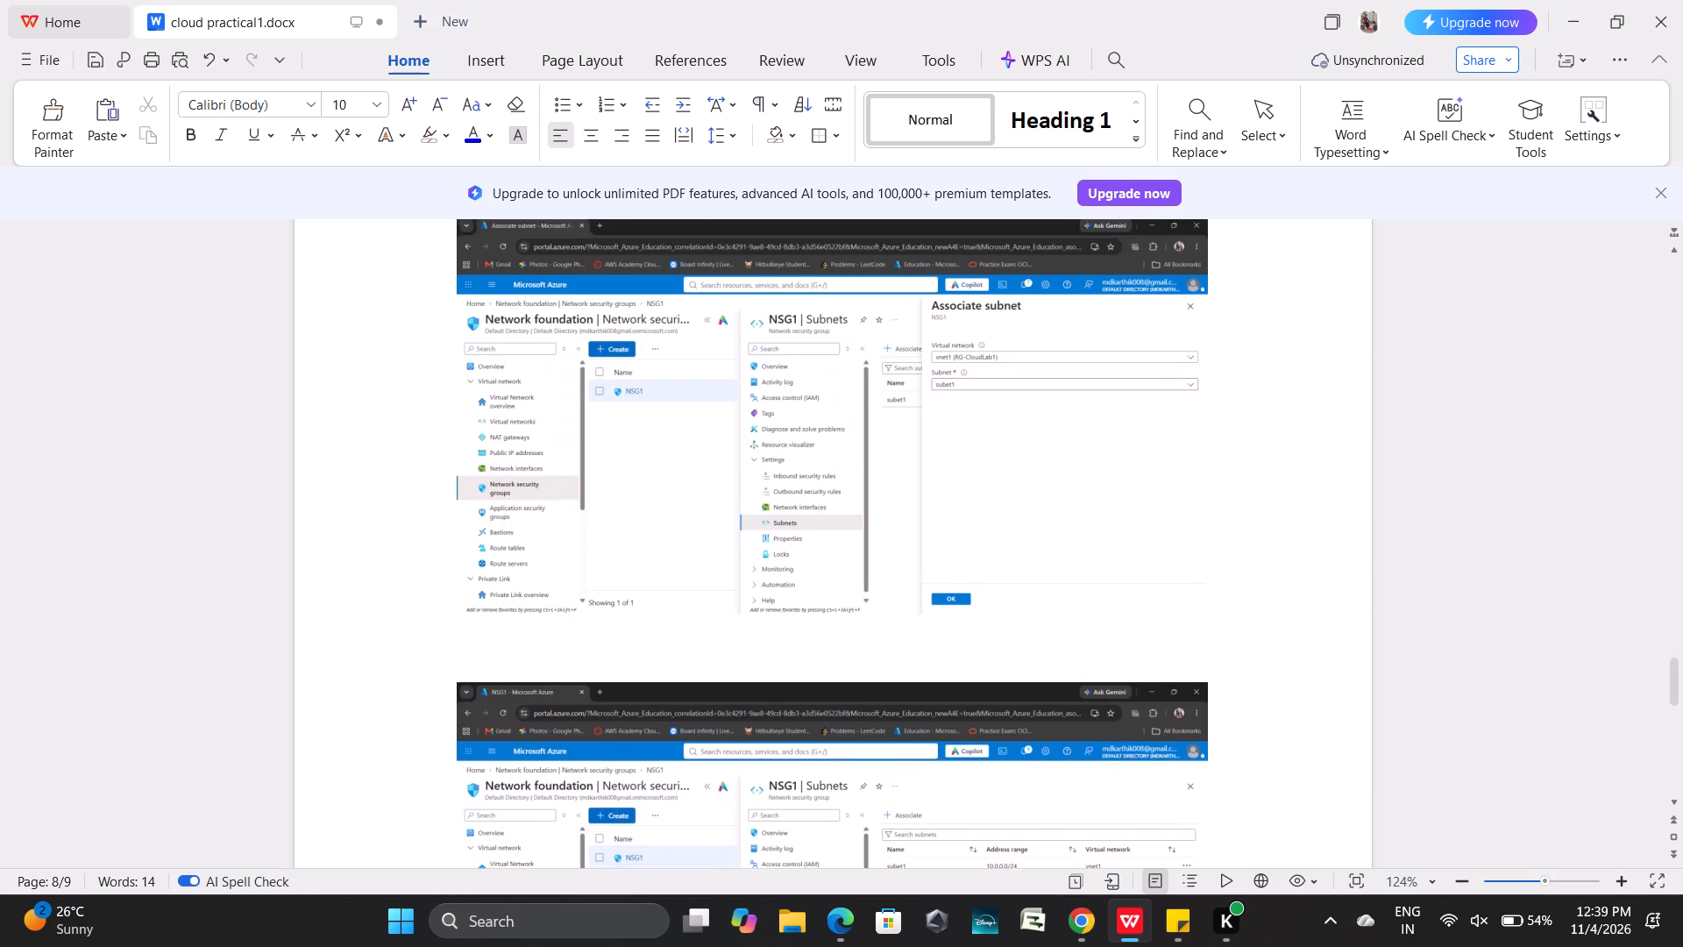
{"action": "scroll", "coordinate": [693, 441], "scroll_direction": "up", "scroll_amount": 8}
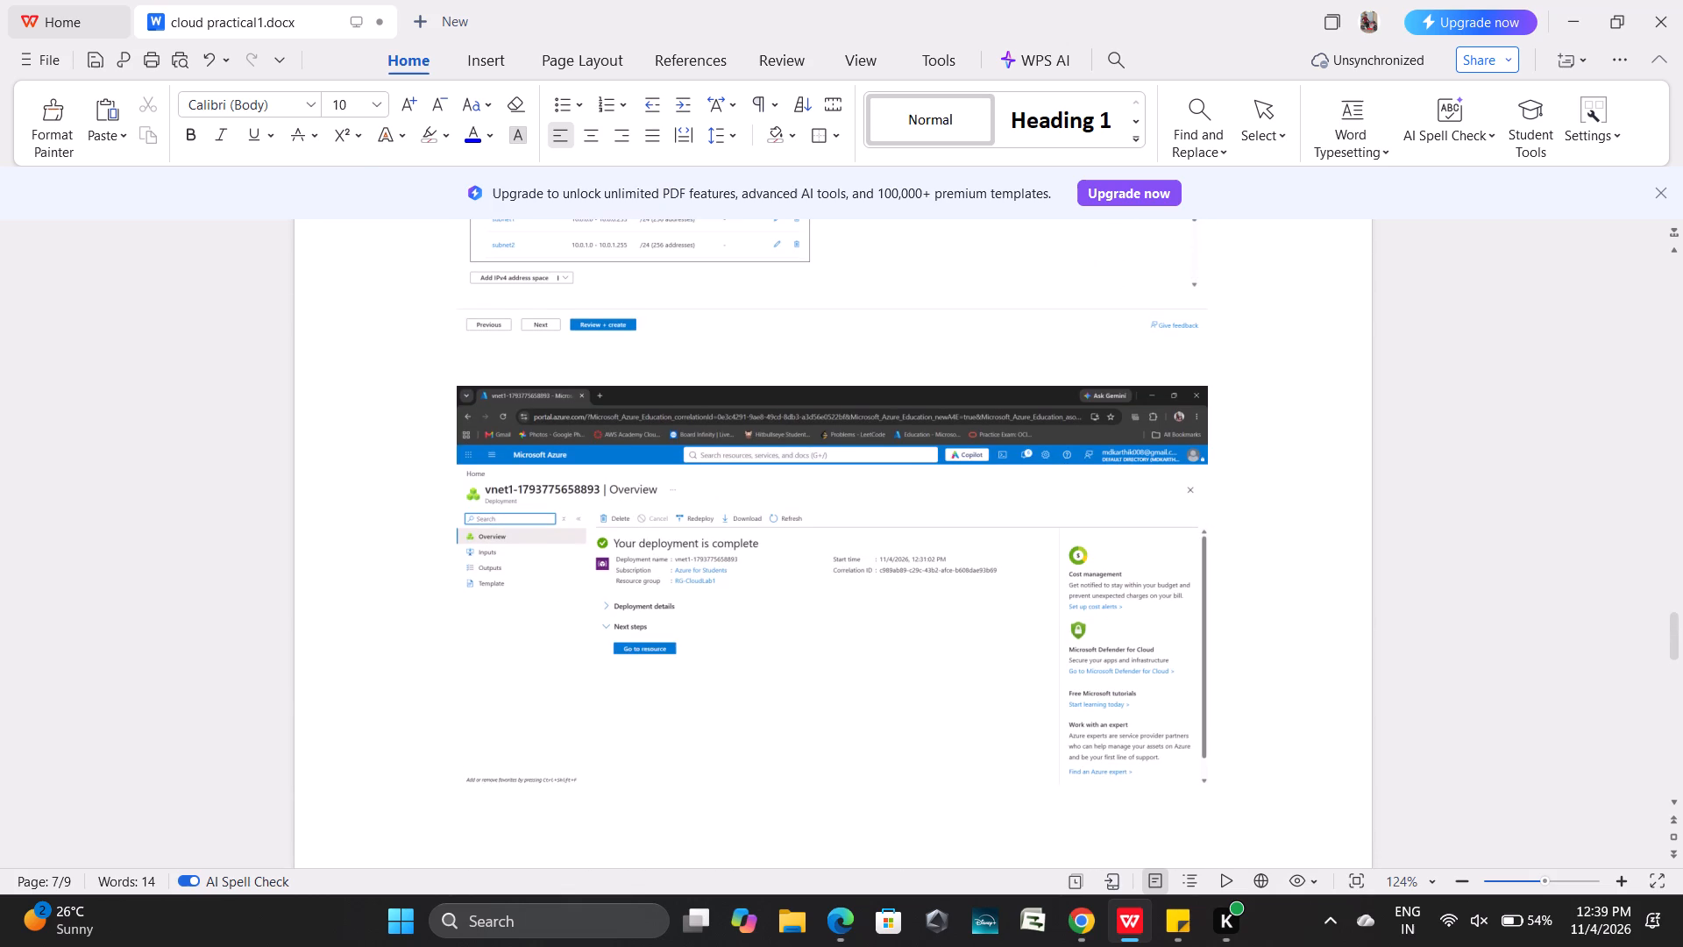
{"action": "left_click", "coordinate": [699, 552]}
{"action": "key", "text": "ctrl+c"}
{"action": "scroll", "coordinate": [699, 552], "scroll_direction": "down", "scroll_amount": 20}
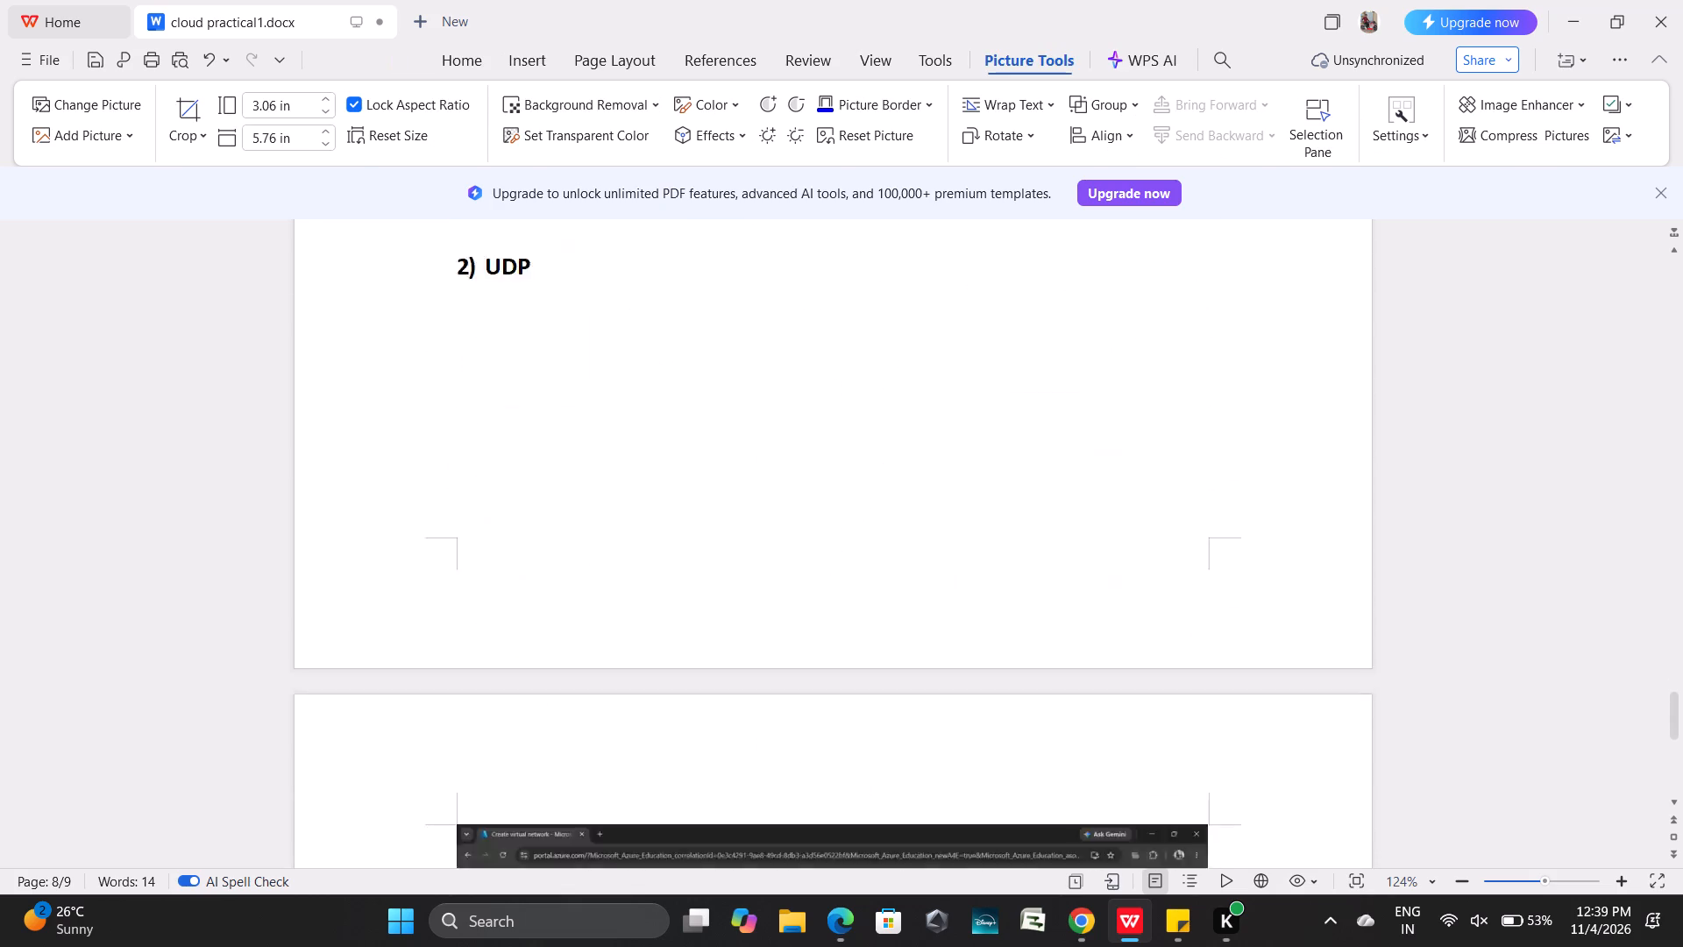
{"action": "scroll", "coordinate": [699, 552], "scroll_direction": "down", "scroll_amount": 10}
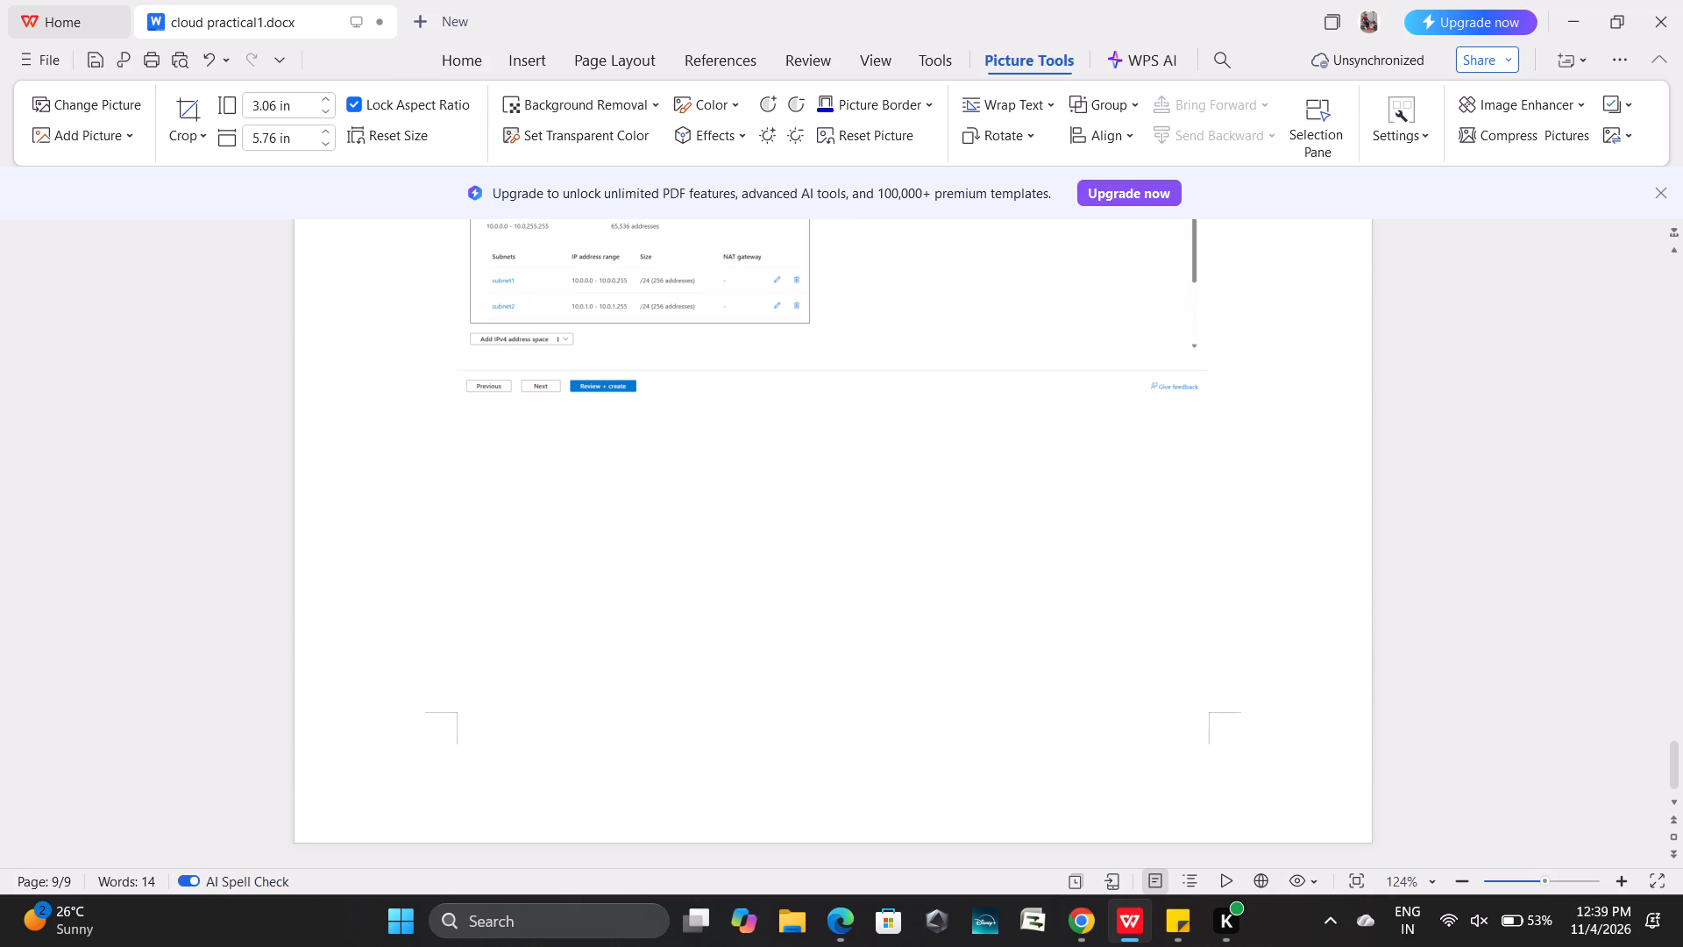
{"action": "left_click", "coordinate": [1283, 384]}
{"action": "key", "text": "Return"}
{"action": "key", "text": "Return"}
{"action": "key", "text": "Return"}
{"action": "key", "text": "Return"}
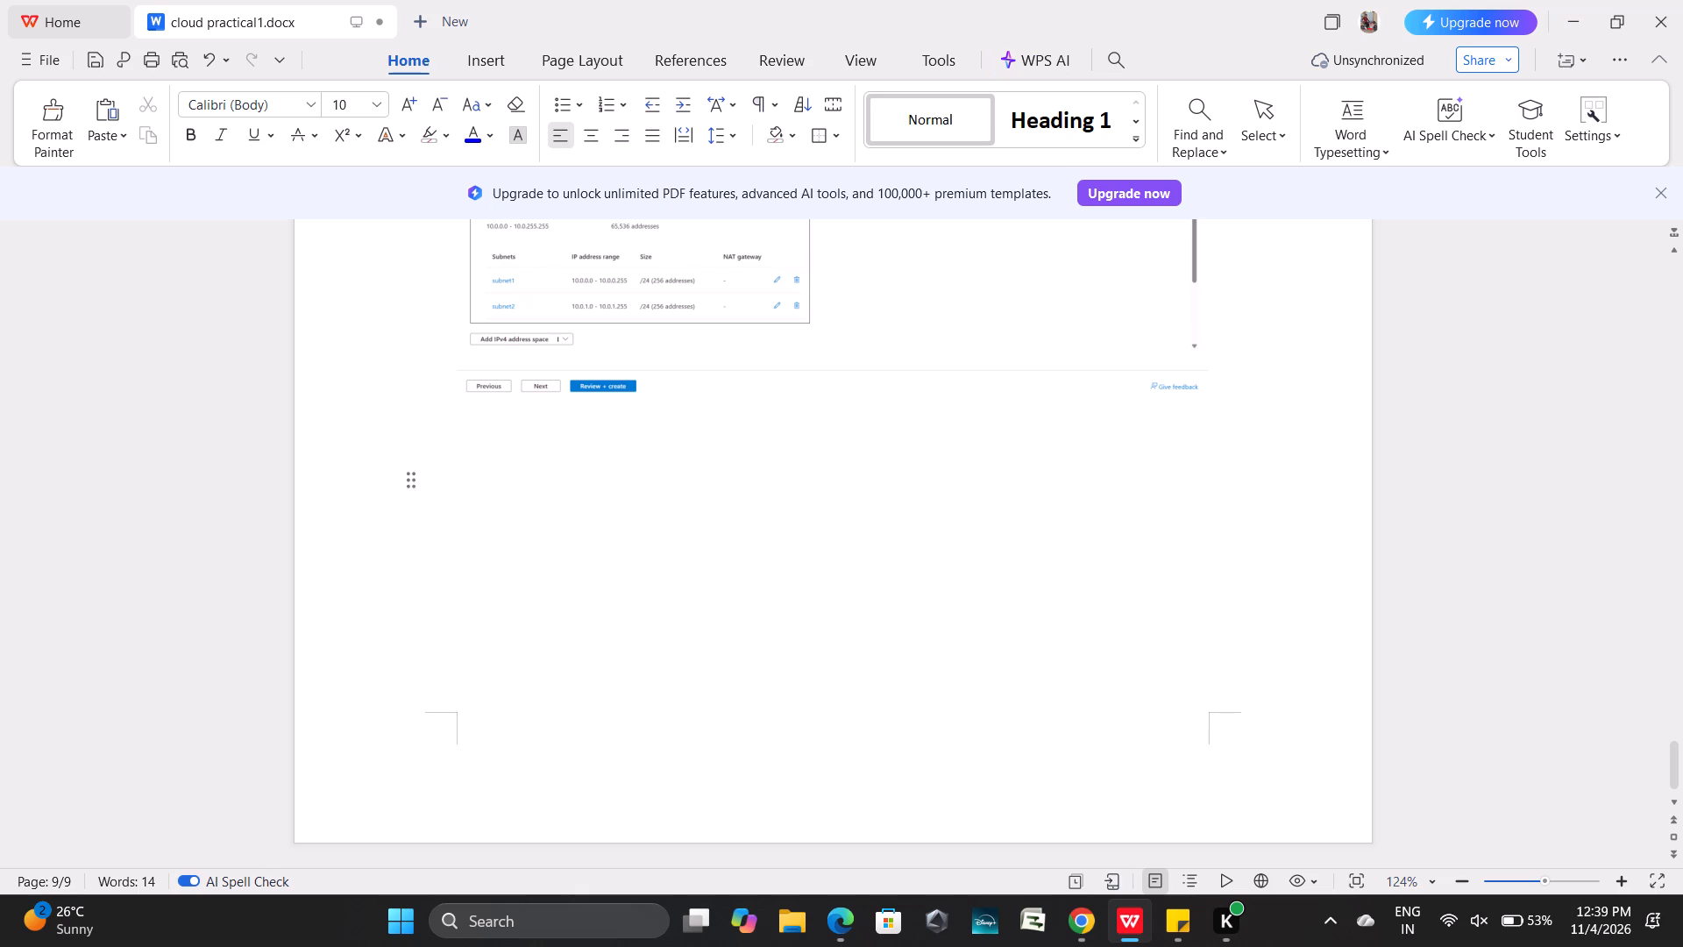
{"action": "key", "text": "ctrl+v"}
Add four blank lines below the pasted deployment Overview screenshot.
{"action": "scroll", "coordinate": [961, 555], "scroll_direction": "down", "scroll_amount": 4}
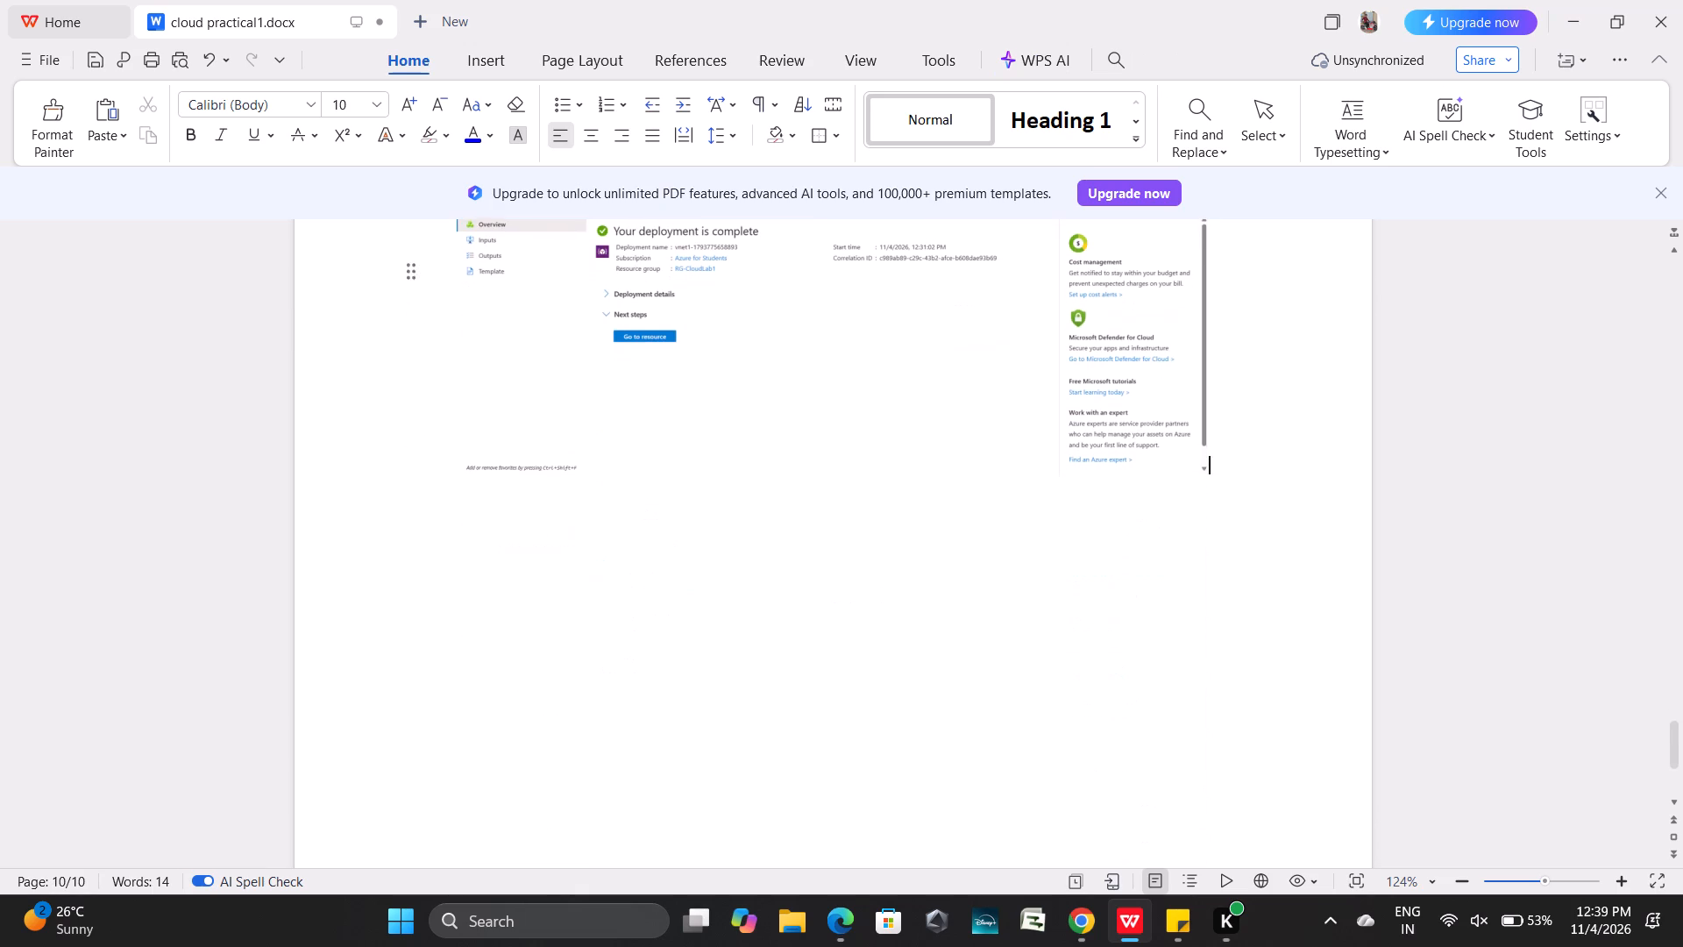
{"action": "key", "text": "Return"}
{"action": "key", "text": "Return"}
{"action": "key", "text": "Return"}
{"action": "key", "text": "Return"}
Switch to the Azure portal in Chrome and go to the Route tables page through the portal search.
{"action": "key", "text": "alt+Tab"}
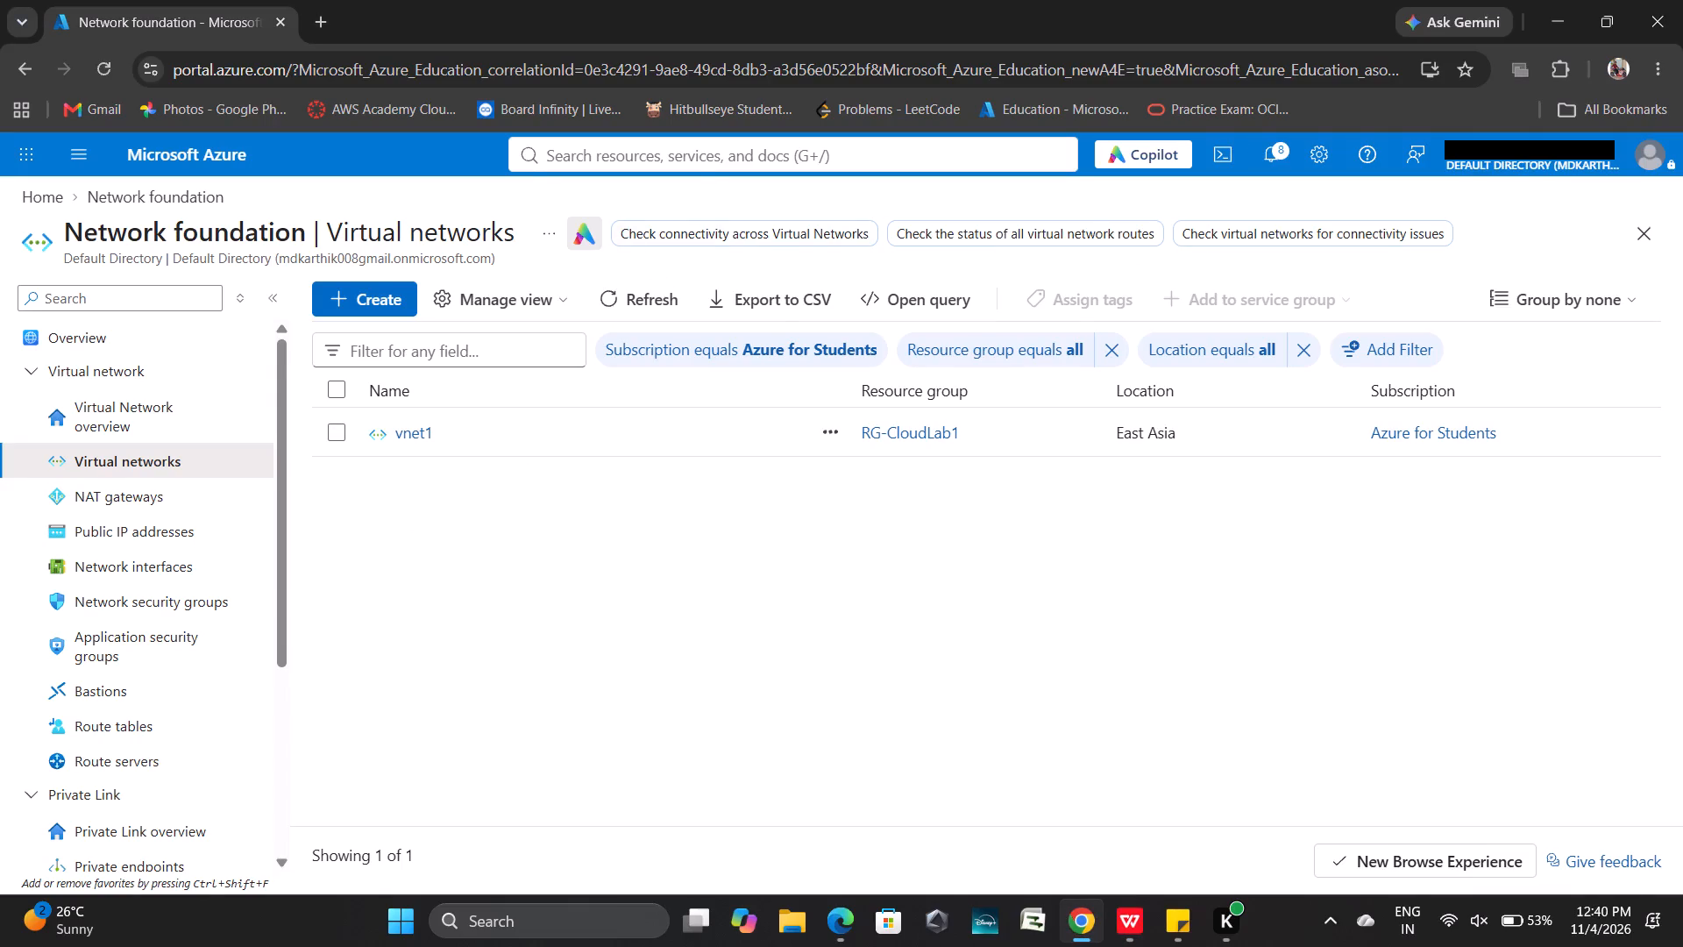
{"action": "left_click", "coordinate": [679, 160]}
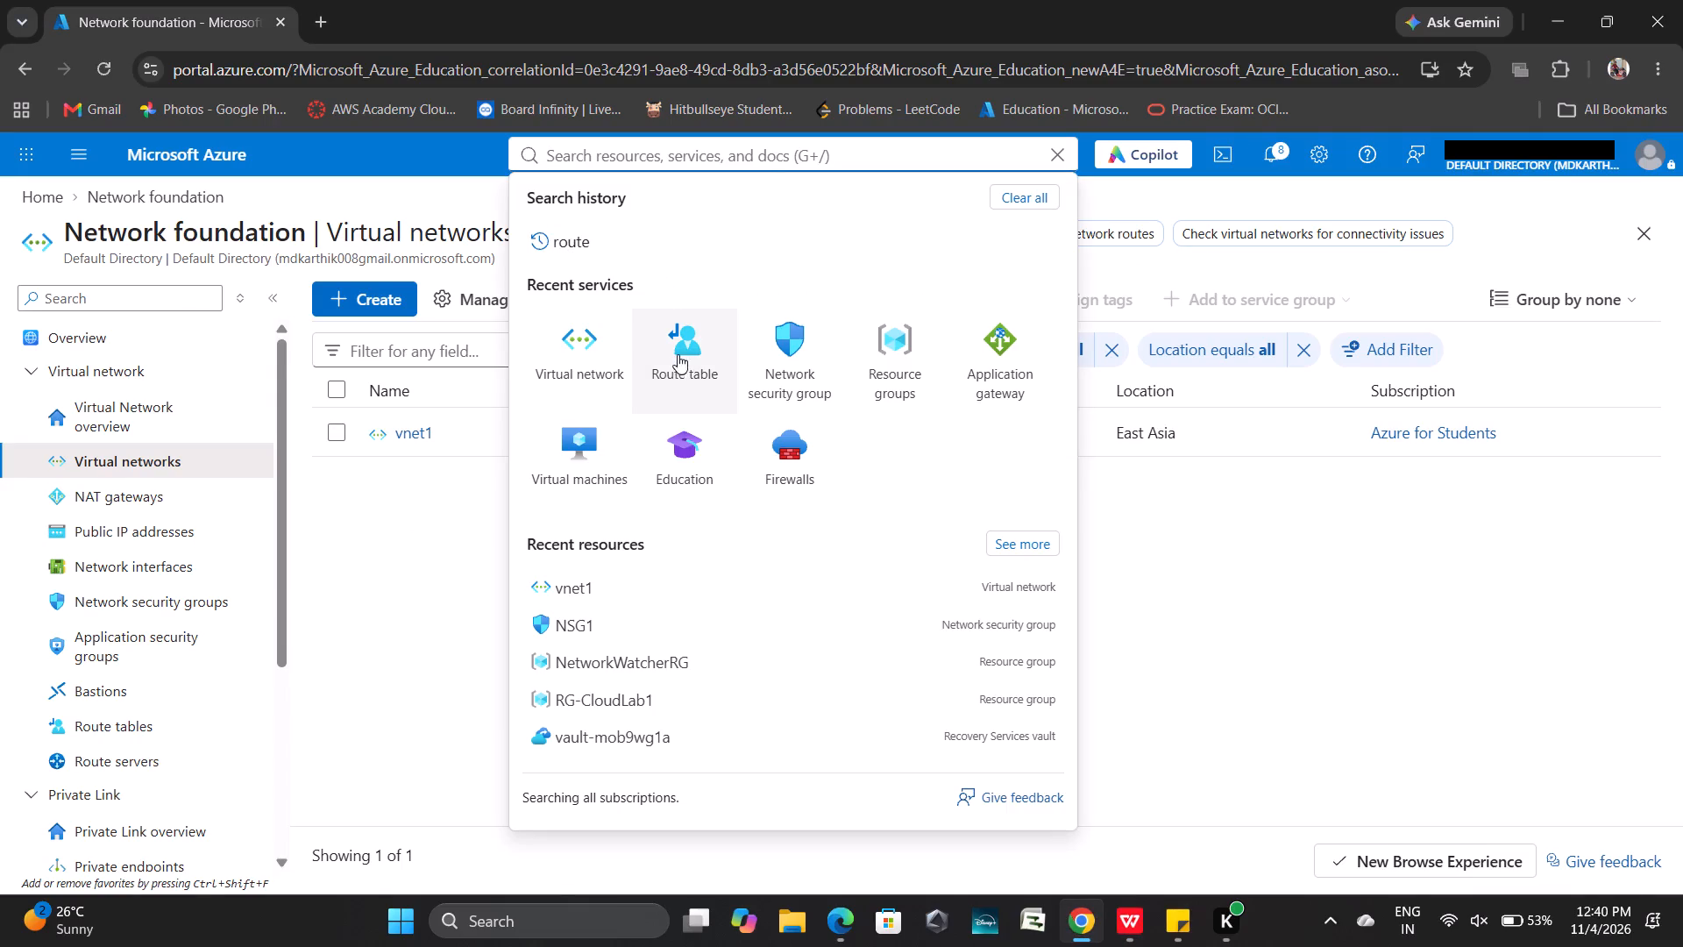
{"action": "left_click", "coordinate": [678, 352]}
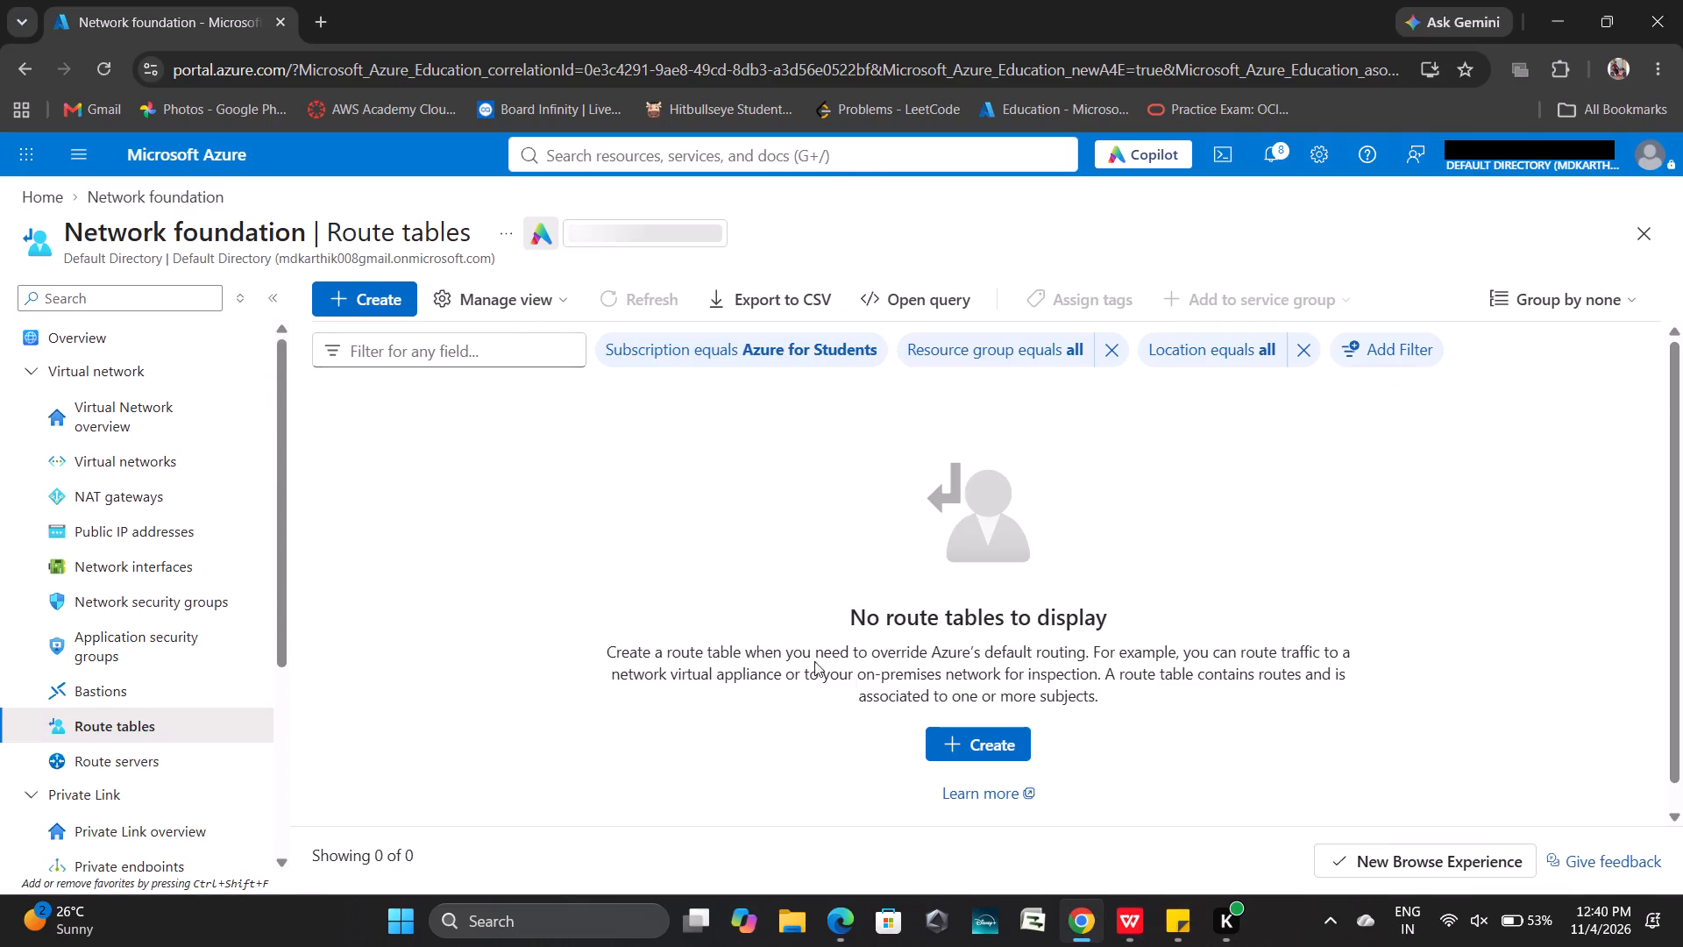
{"action": "left_click", "coordinate": [396, 303]}
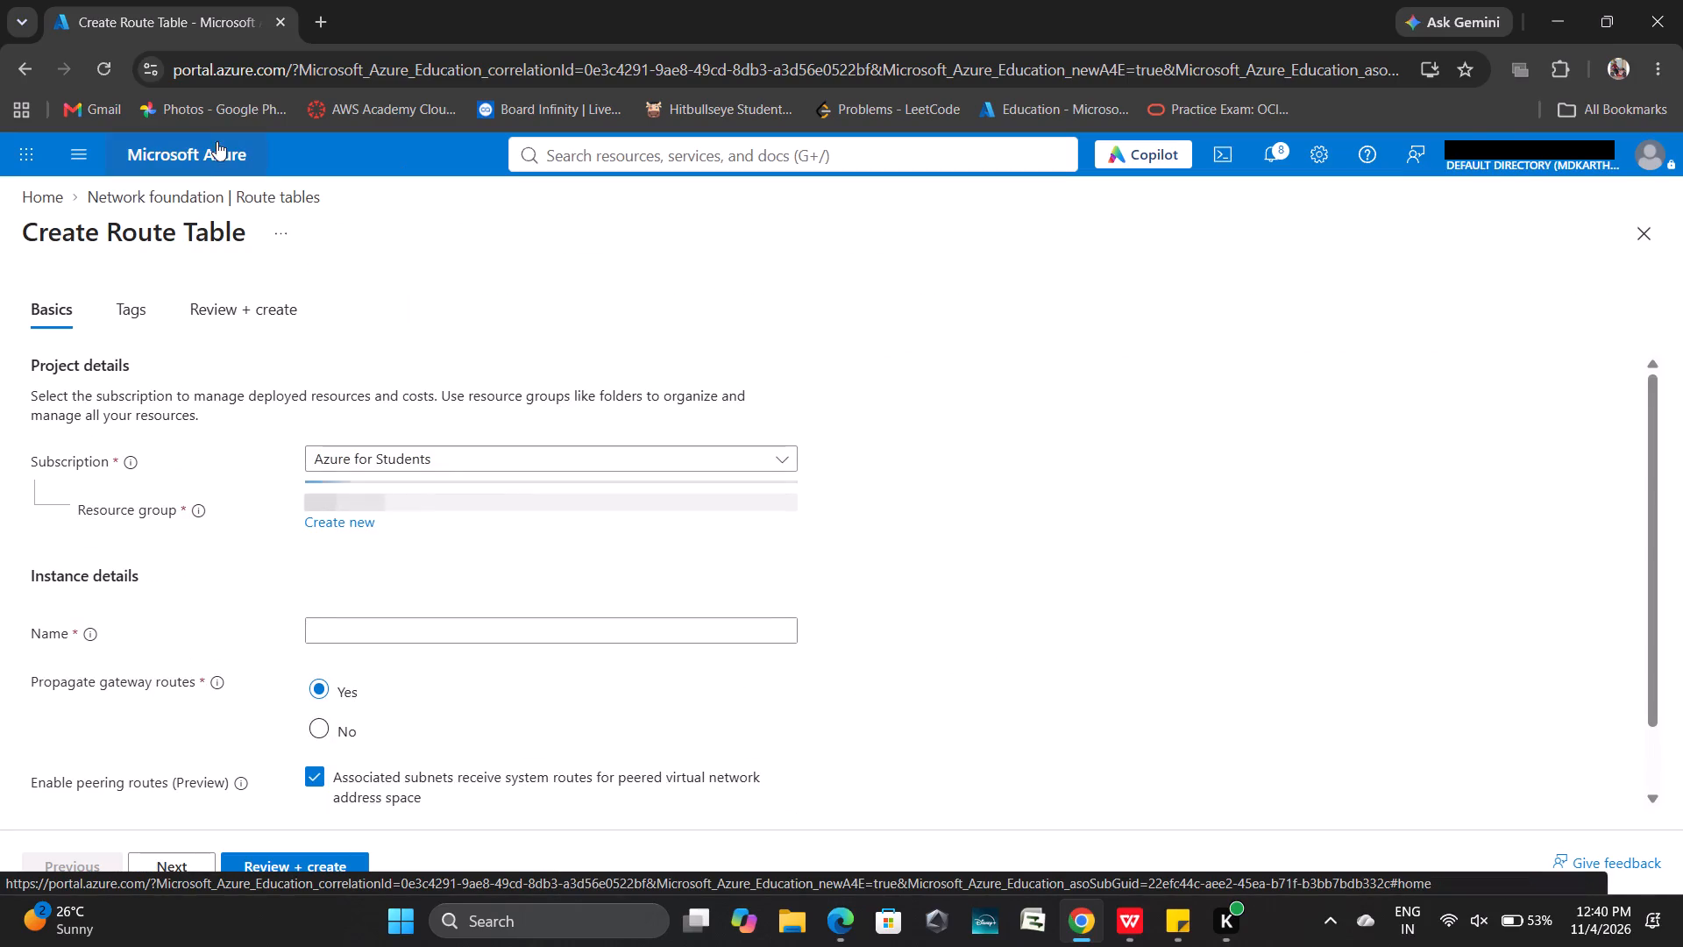
{"action": "left_click", "coordinate": [192, 206]}
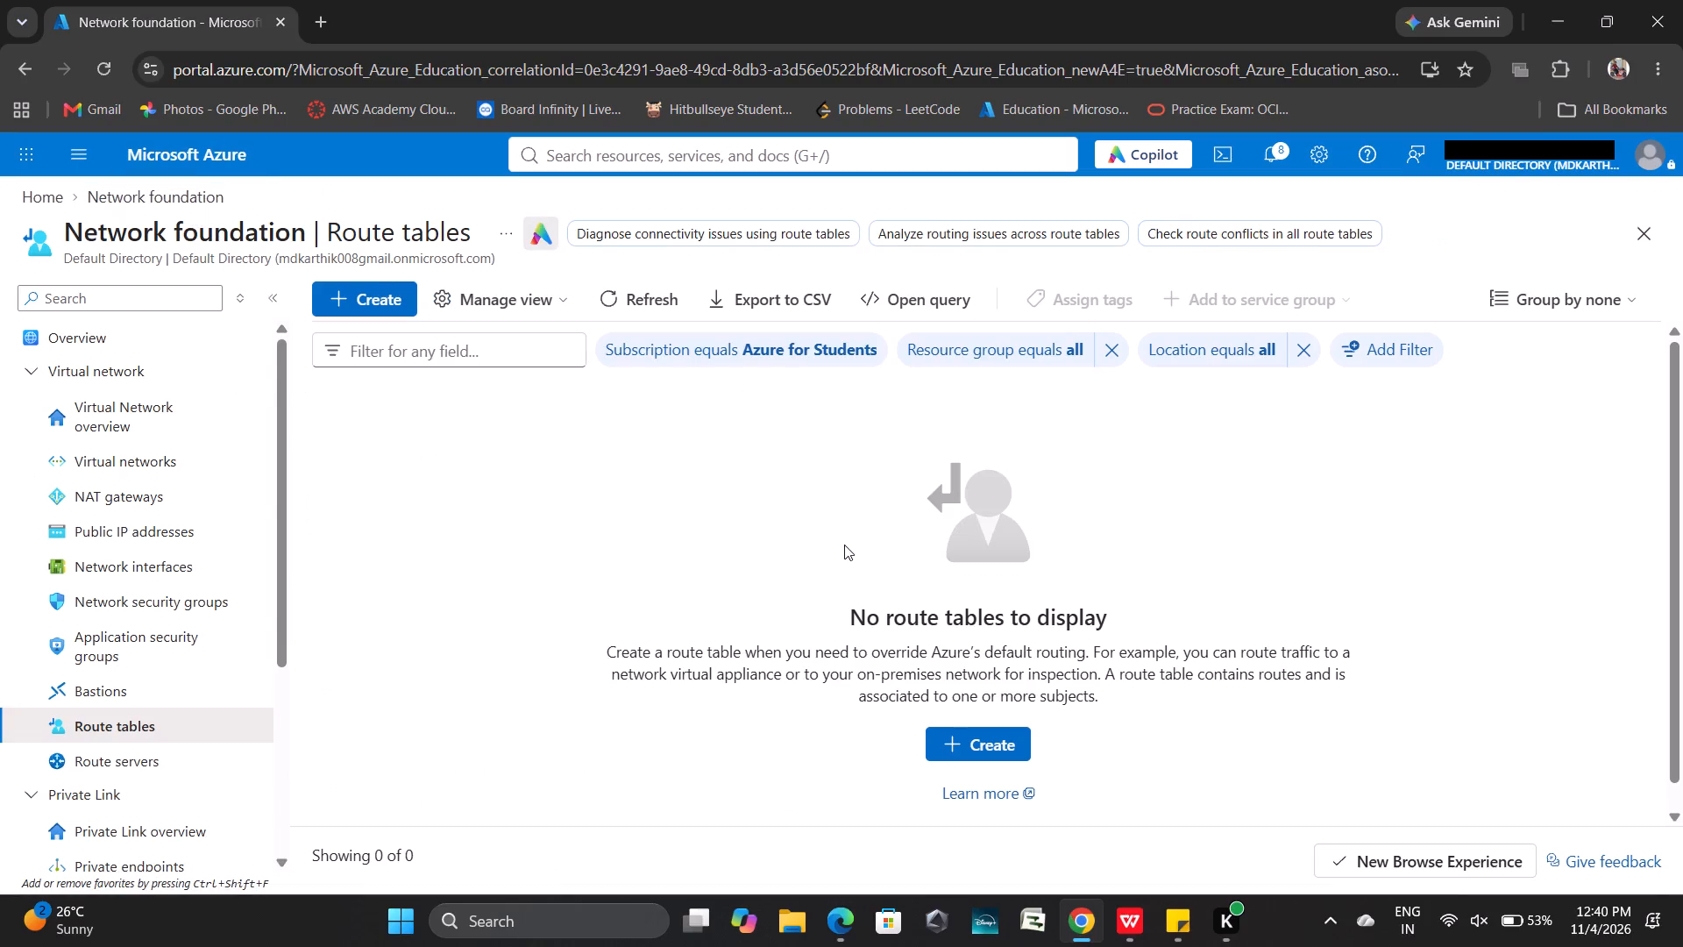
Capture the Route tables page as a screenshot and paste it below the deployment screenshot in cloud practical1.docx in WPS Office.
{"action": "key", "text": "Print"}
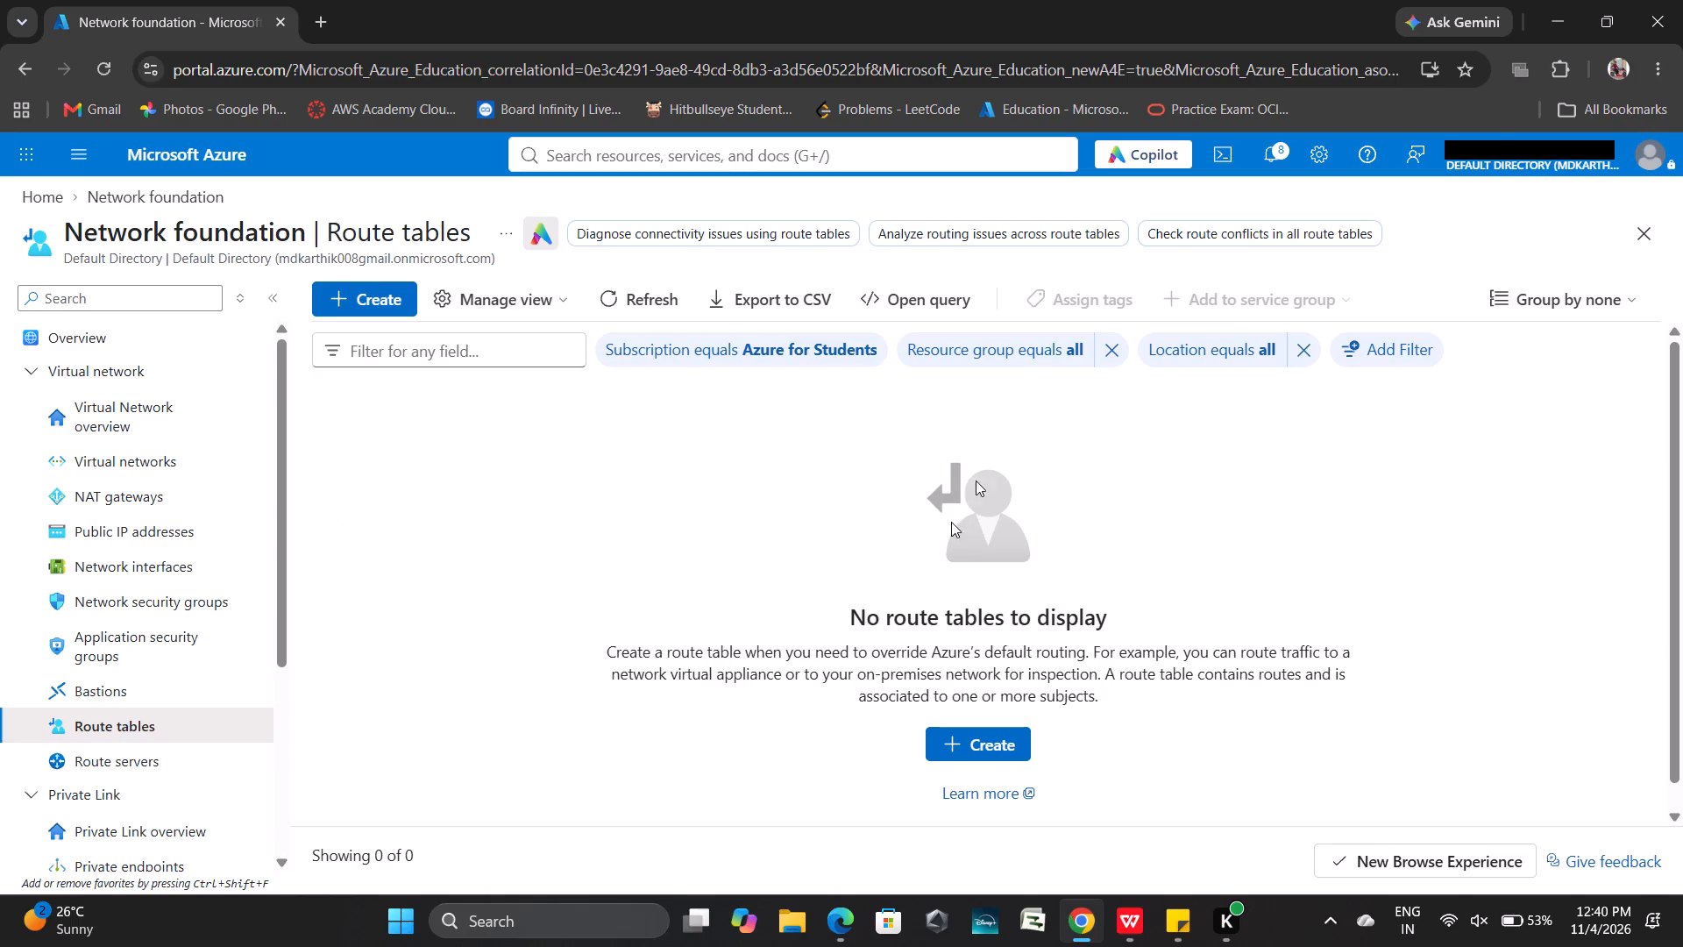
{"action": "left_click", "coordinate": [741, 502]}
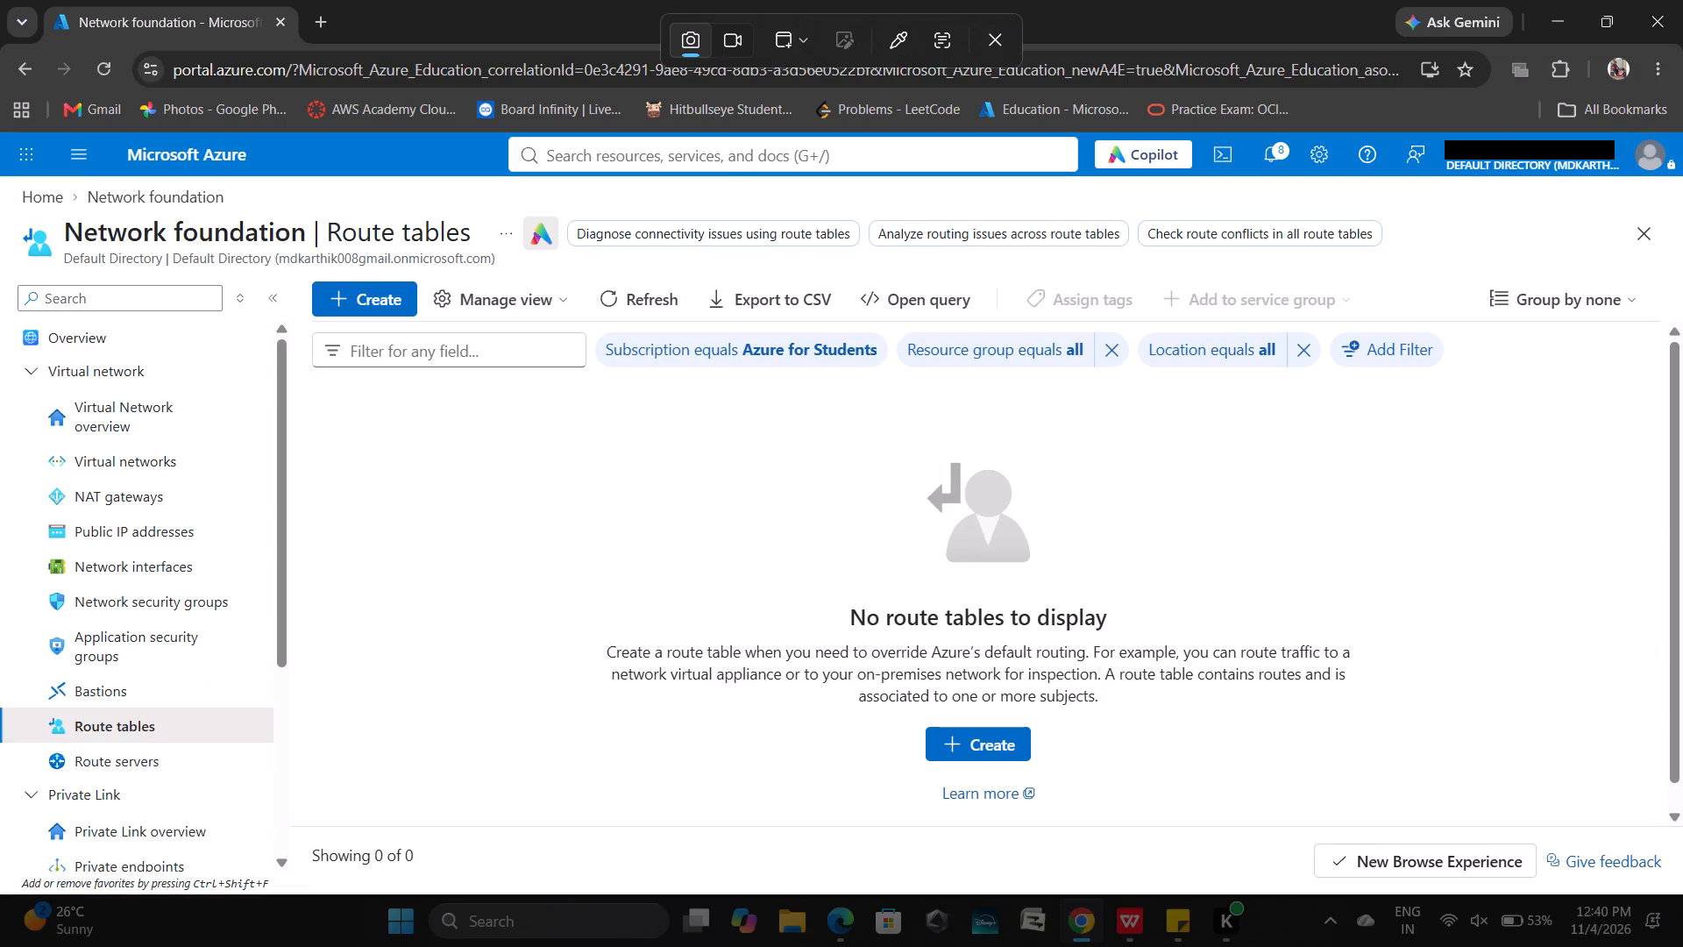
{"action": "left_click", "coordinate": [1119, 917]}
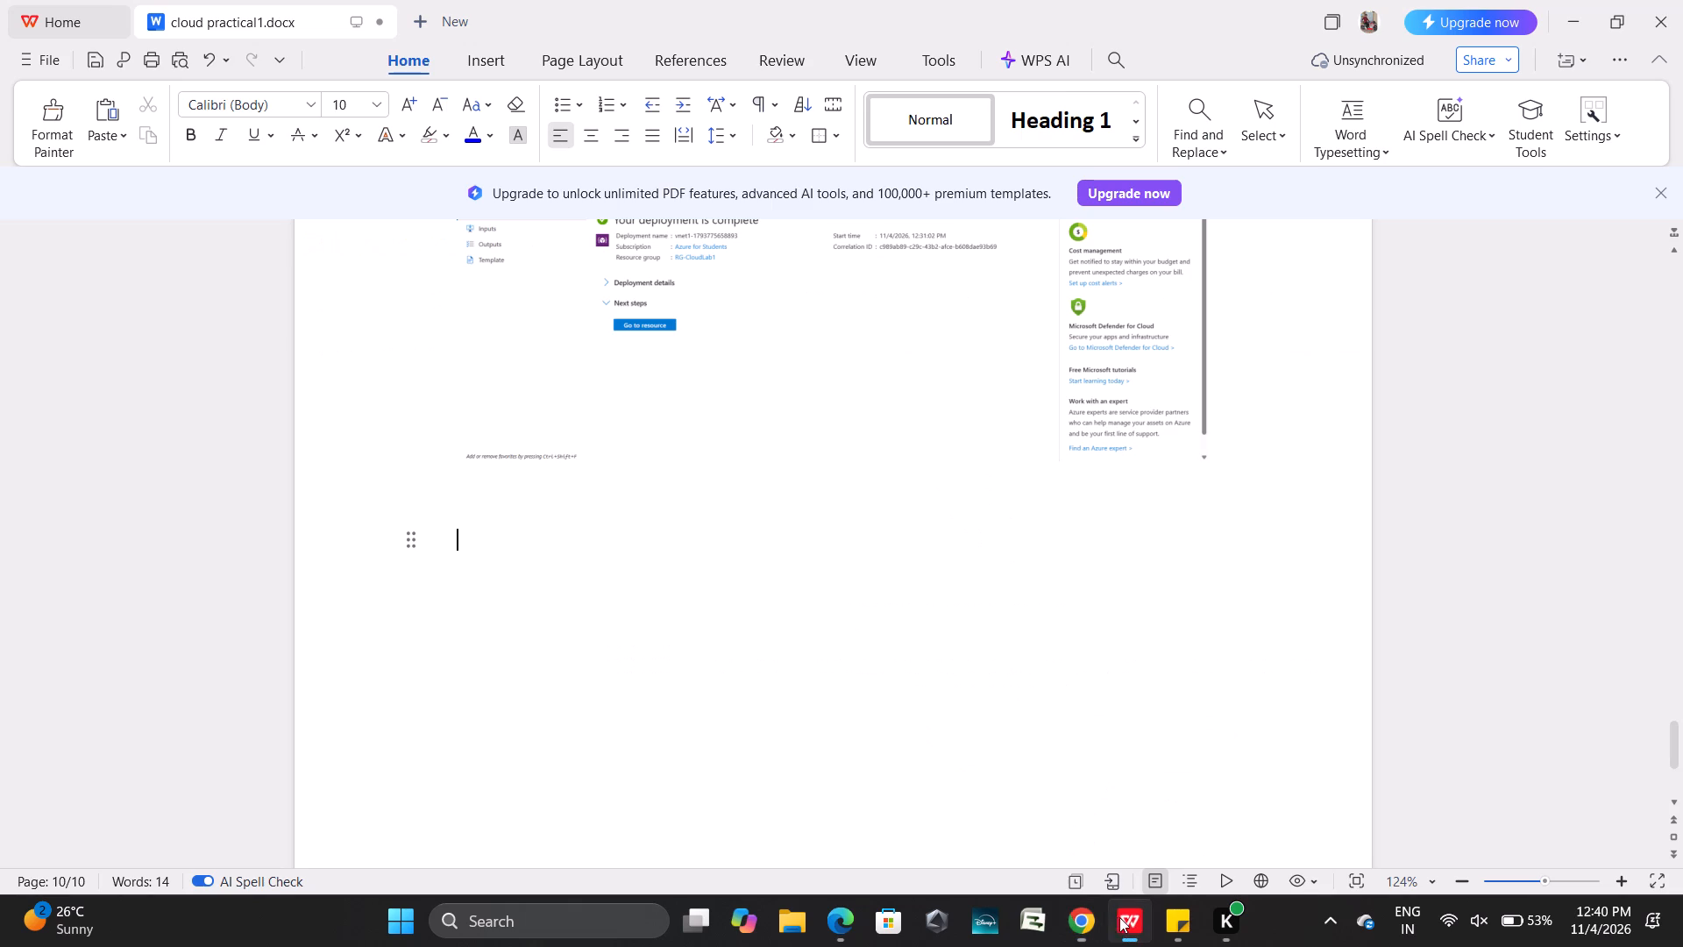
{"action": "key", "text": "ctrl+v"}
Add five blank lines below the pasted Route tables screenshot.
{"action": "scroll", "coordinate": [652, 694], "scroll_direction": "down", "scroll_amount": 2}
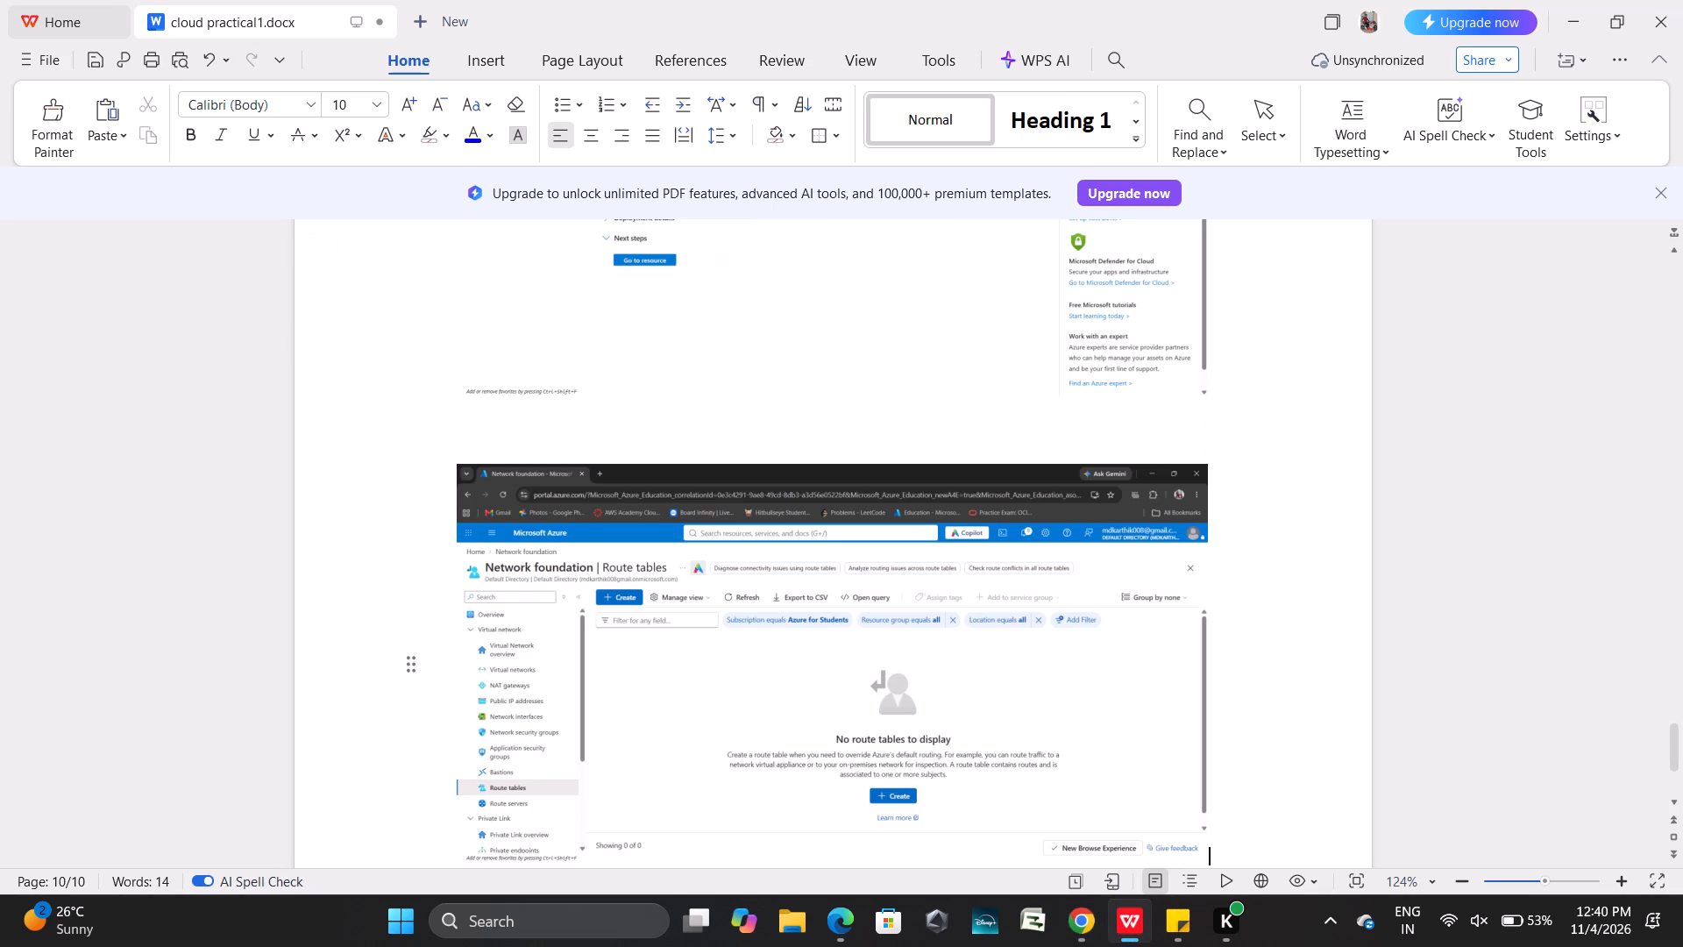
{"action": "scroll", "coordinate": [652, 694], "scroll_direction": "down", "scroll_amount": 3}
{"action": "key", "text": "Return"}
{"action": "key", "text": "Return"}
{"action": "key", "text": "Return"}
{"action": "key", "text": "Return"}
{"action": "key", "text": "Return"}
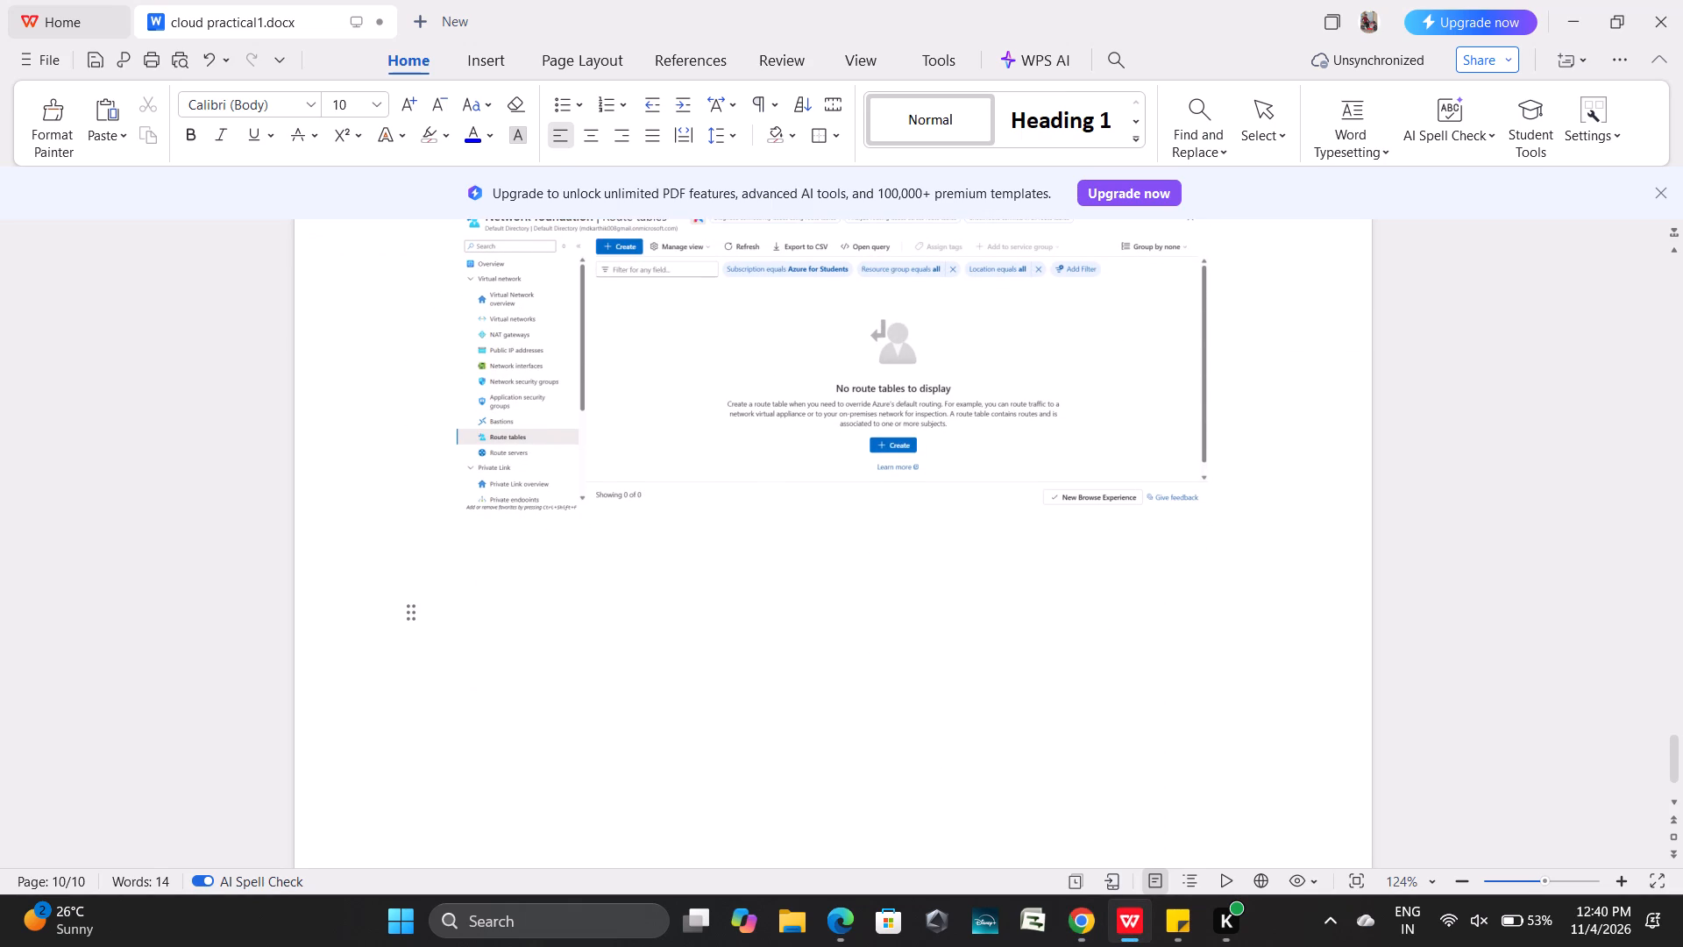
In the Azure portal in Chrome, start a new route table and set its resource group to RG-CloudLab1.
{"action": "key", "text": "alt+Tab"}
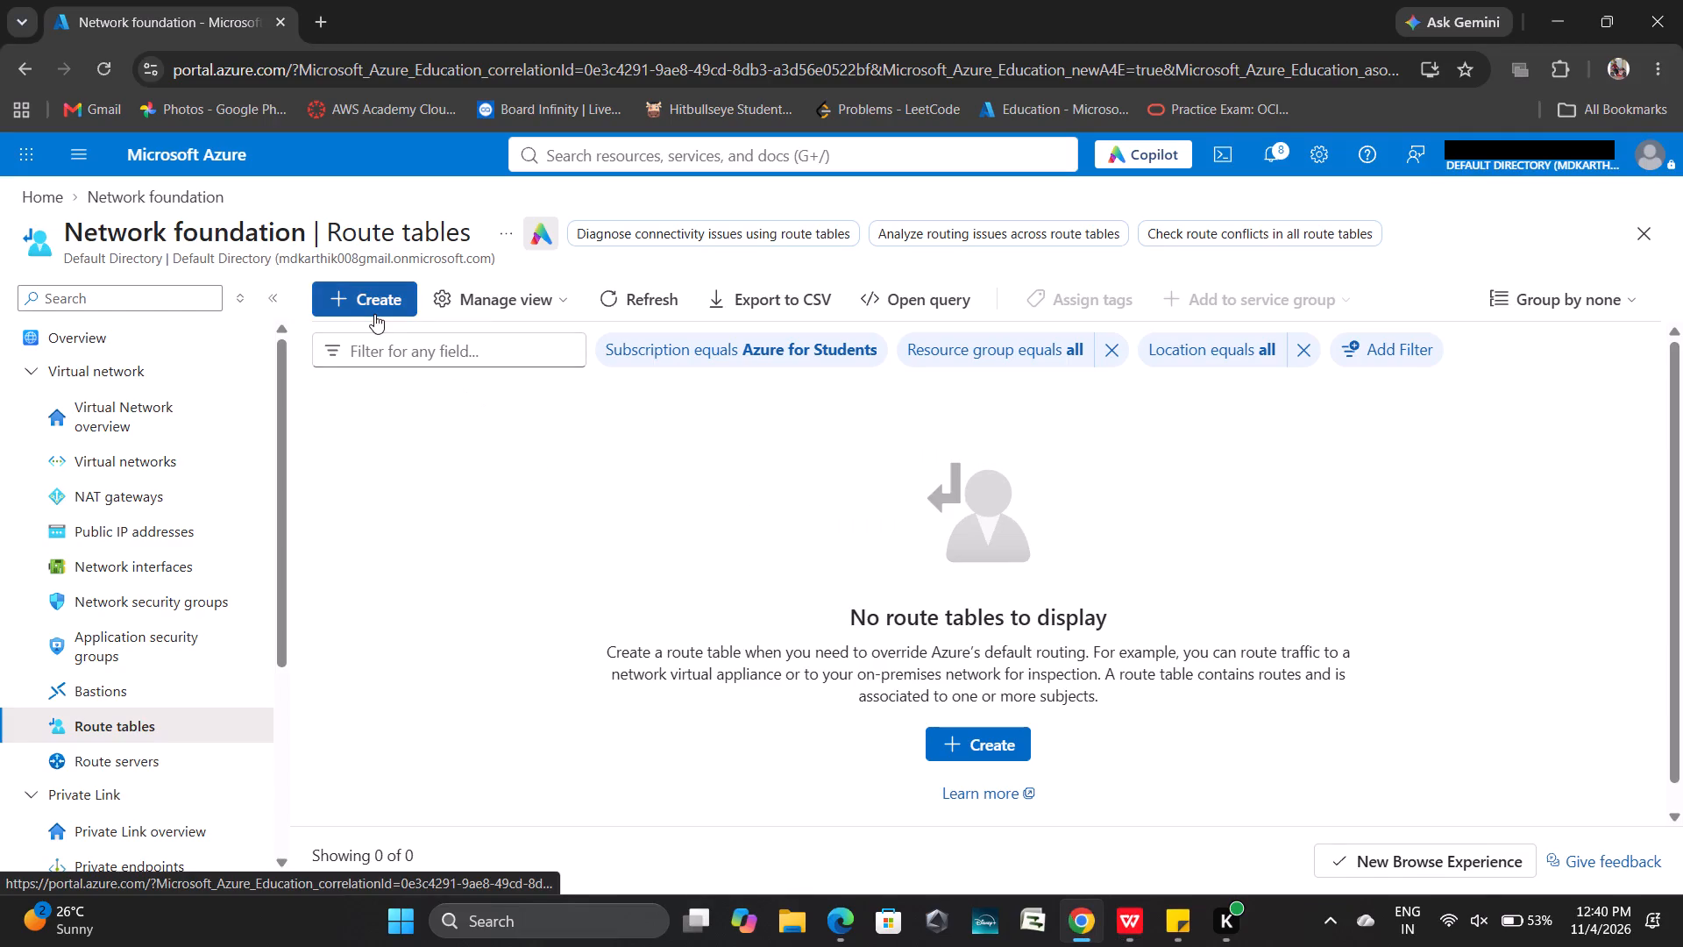
{"action": "left_click", "coordinate": [362, 293]}
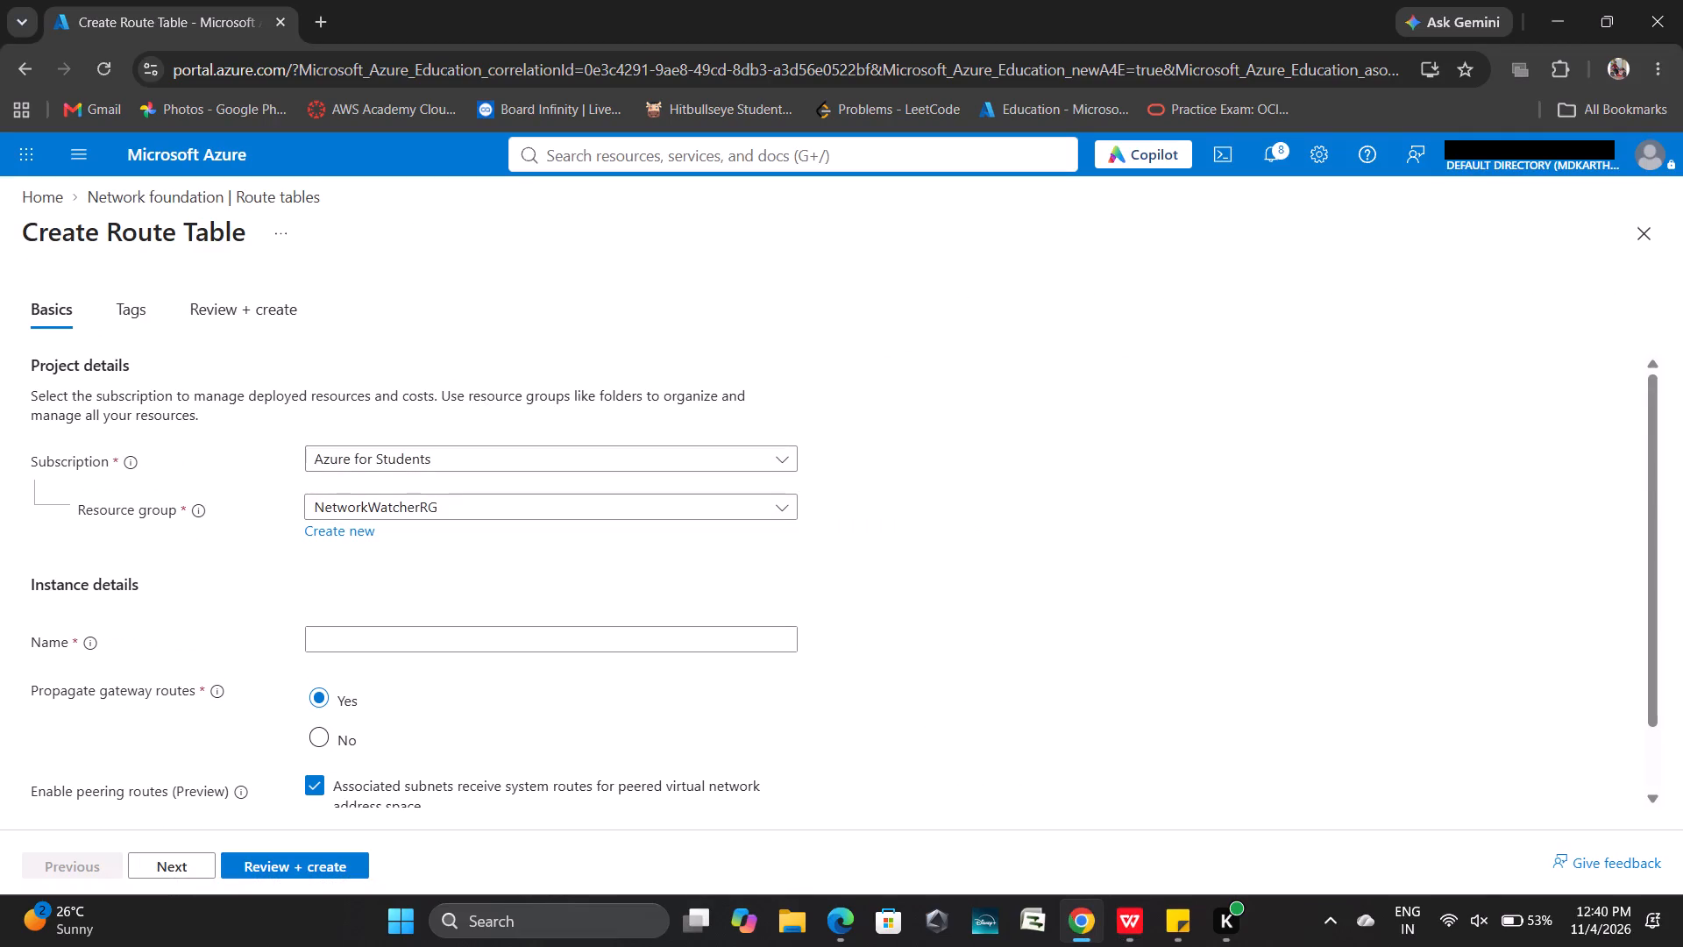
{"action": "scroll", "coordinate": [485, 402], "scroll_direction": "down", "scroll_amount": 1}
{"action": "left_click", "coordinate": [455, 418]}
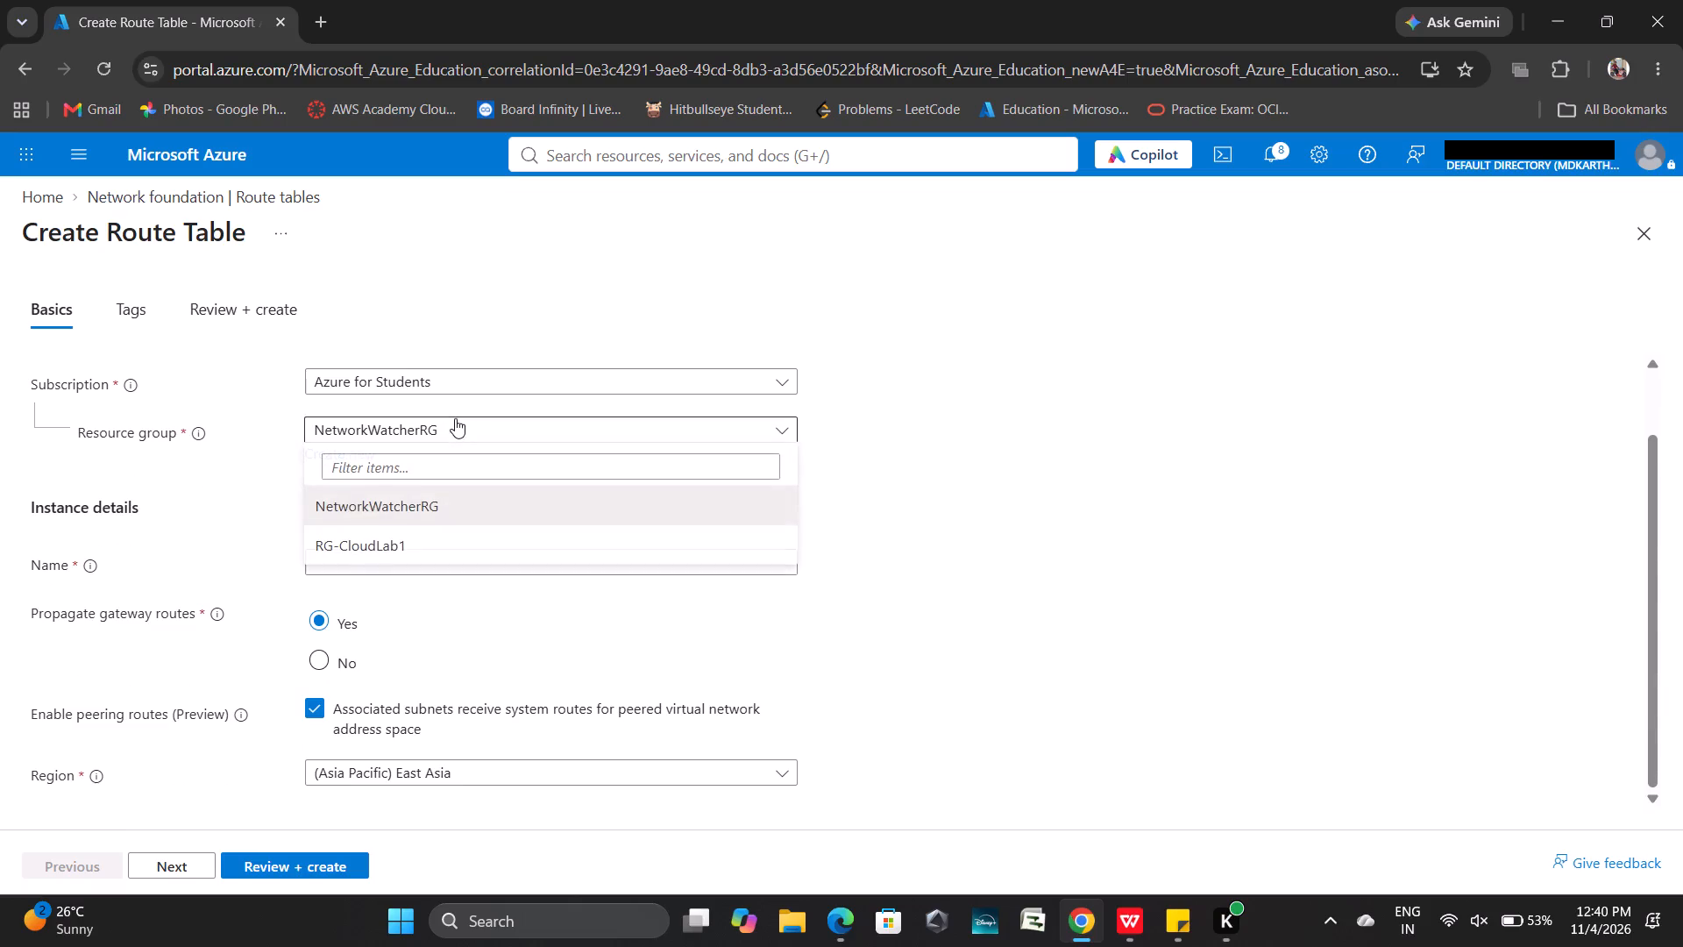
{"action": "left_click", "coordinate": [366, 549]}
Name the new route table routetable1.
{"action": "left_click", "coordinate": [370, 564]}
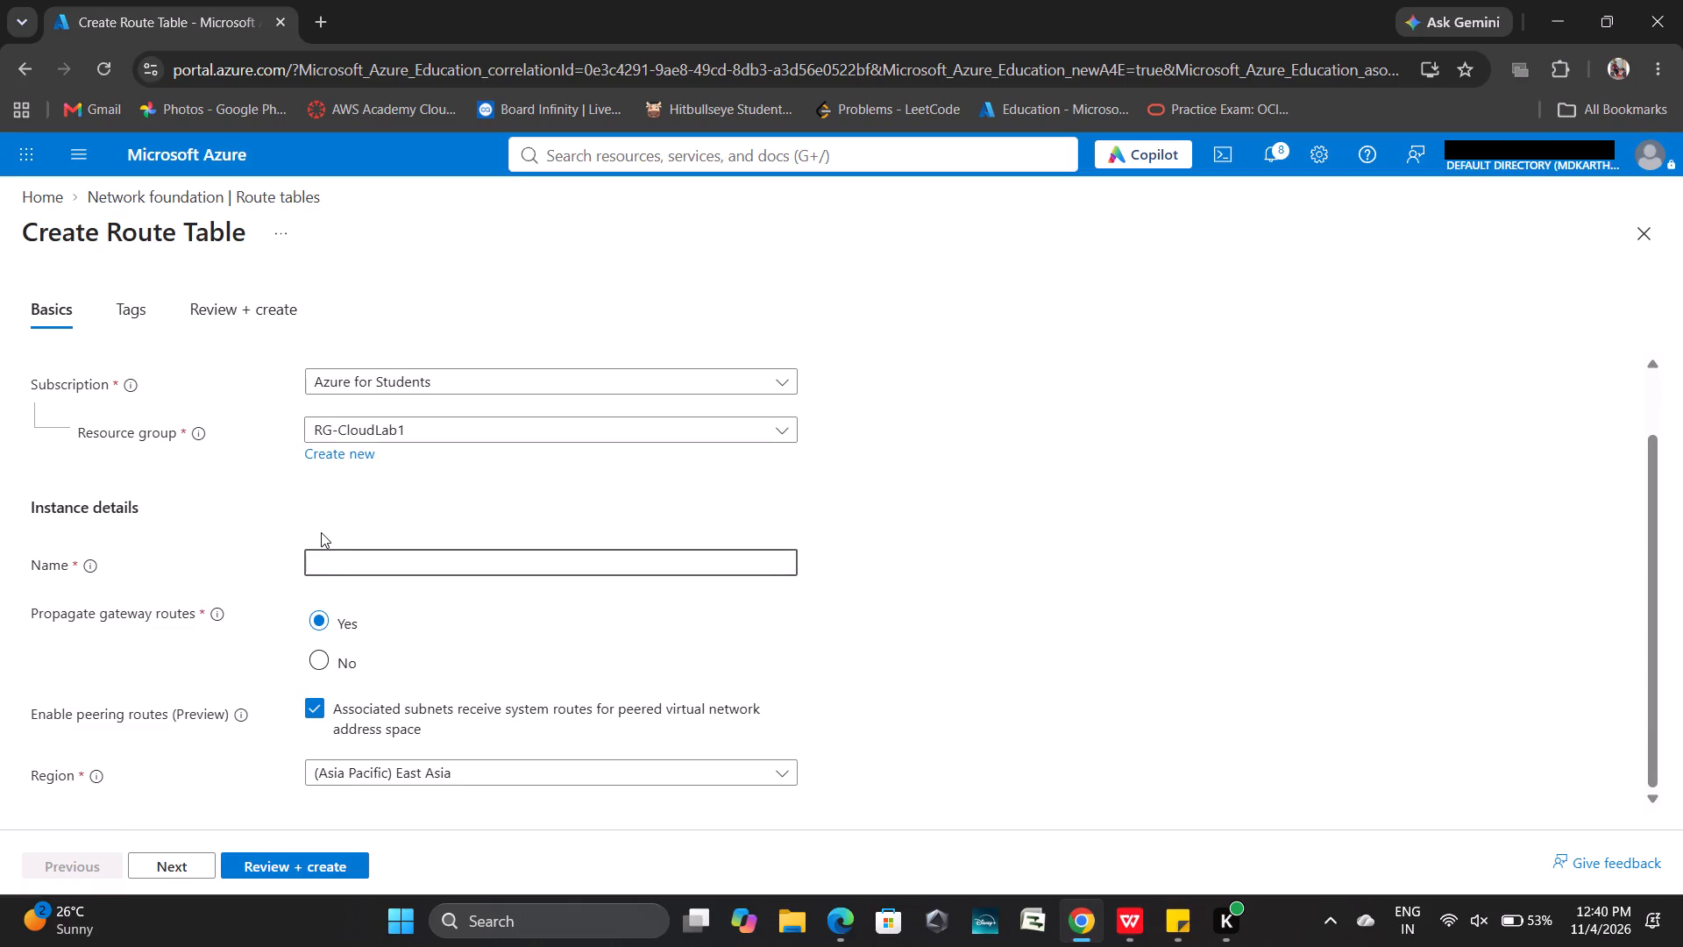
{"action": "type", "text": "orute"}
{"action": "key", "text": "BackSpace"}
{"action": "key", "text": "BackSpace"}
{"action": "key", "text": "BackSpace"}
{"action": "key", "text": "BackSpace"}
{"action": "key", "text": "BackSpace"}
{"action": "key", "text": "BackSpace"}
{"action": "type", "text": "rour"}
{"action": "key", "text": "BackSpace"}
{"action": "type", "text": "te"}
{"action": "type", "text": "tab"}
{"action": "key", "text": "BackSpace"}
{"action": "type", "text": "ble"}
{"action": "key", "text": "1"}
Check the route table's Basics settings, go on to the review stage and create routetable1.
{"action": "scroll", "coordinate": [395, 473], "scroll_direction": "down", "scroll_amount": 5}
{"action": "scroll", "coordinate": [451, 580], "scroll_direction": "down", "scroll_amount": 3}
{"action": "scroll", "coordinate": [451, 580], "scroll_direction": "up", "scroll_amount": 5}
{"action": "scroll", "coordinate": [451, 580], "scroll_direction": "down", "scroll_amount": 4}
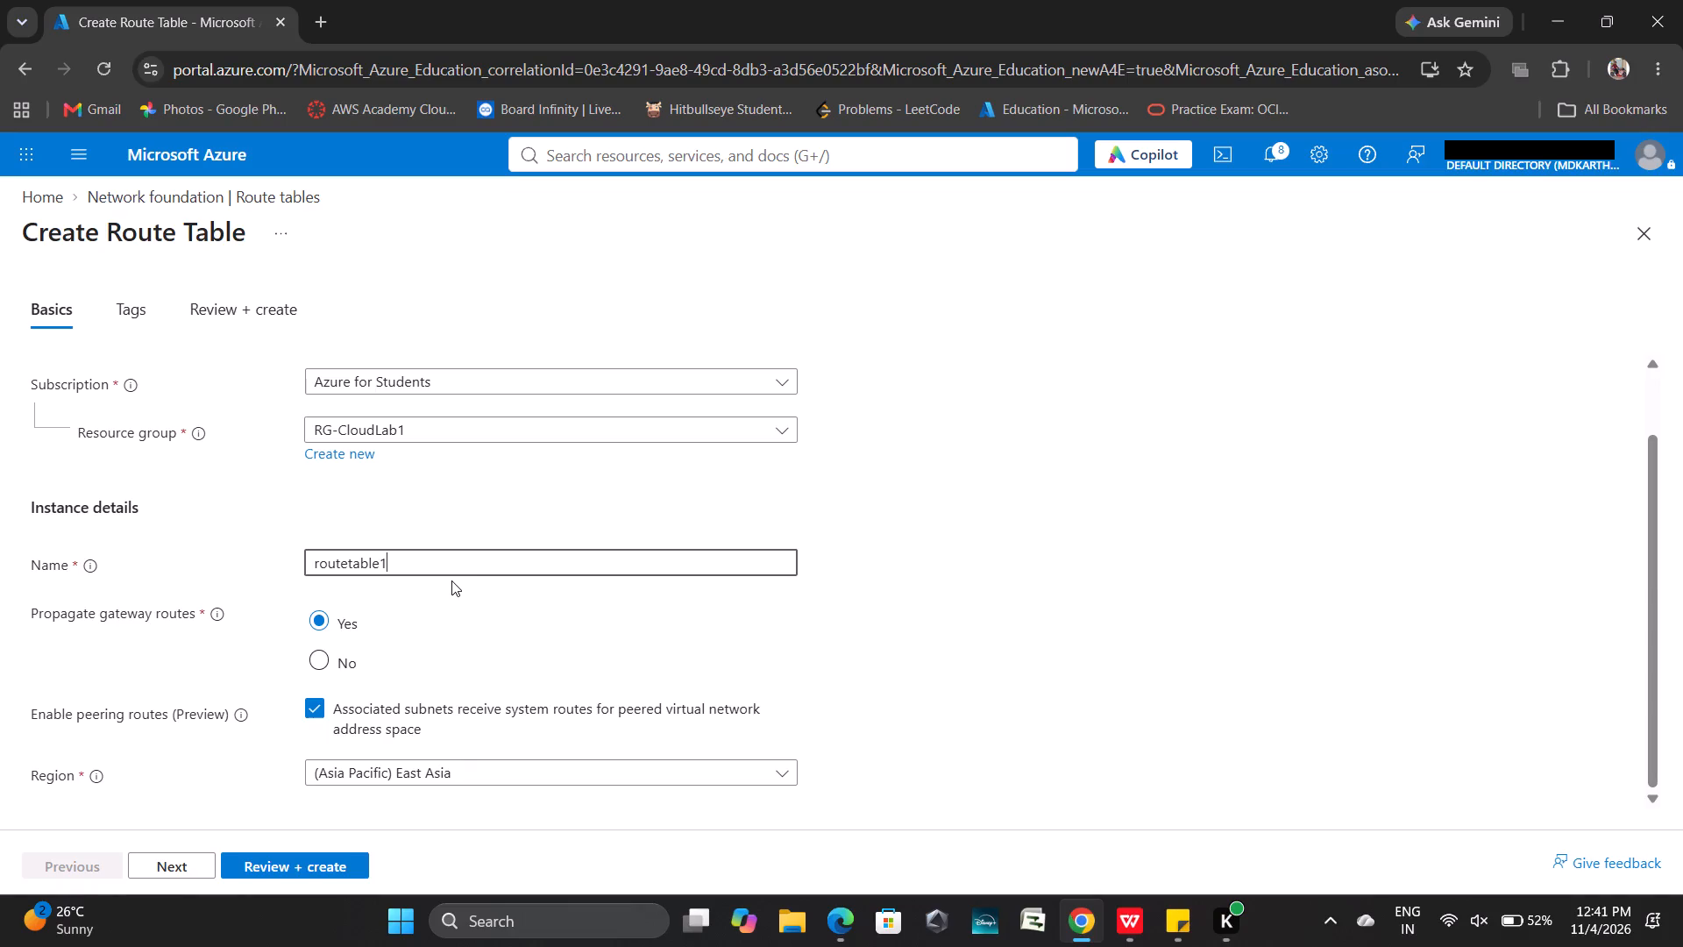
{"action": "scroll", "coordinate": [458, 620], "scroll_direction": "down", "scroll_amount": 3}
{"action": "scroll", "coordinate": [458, 620], "scroll_direction": "up", "scroll_amount": 3}
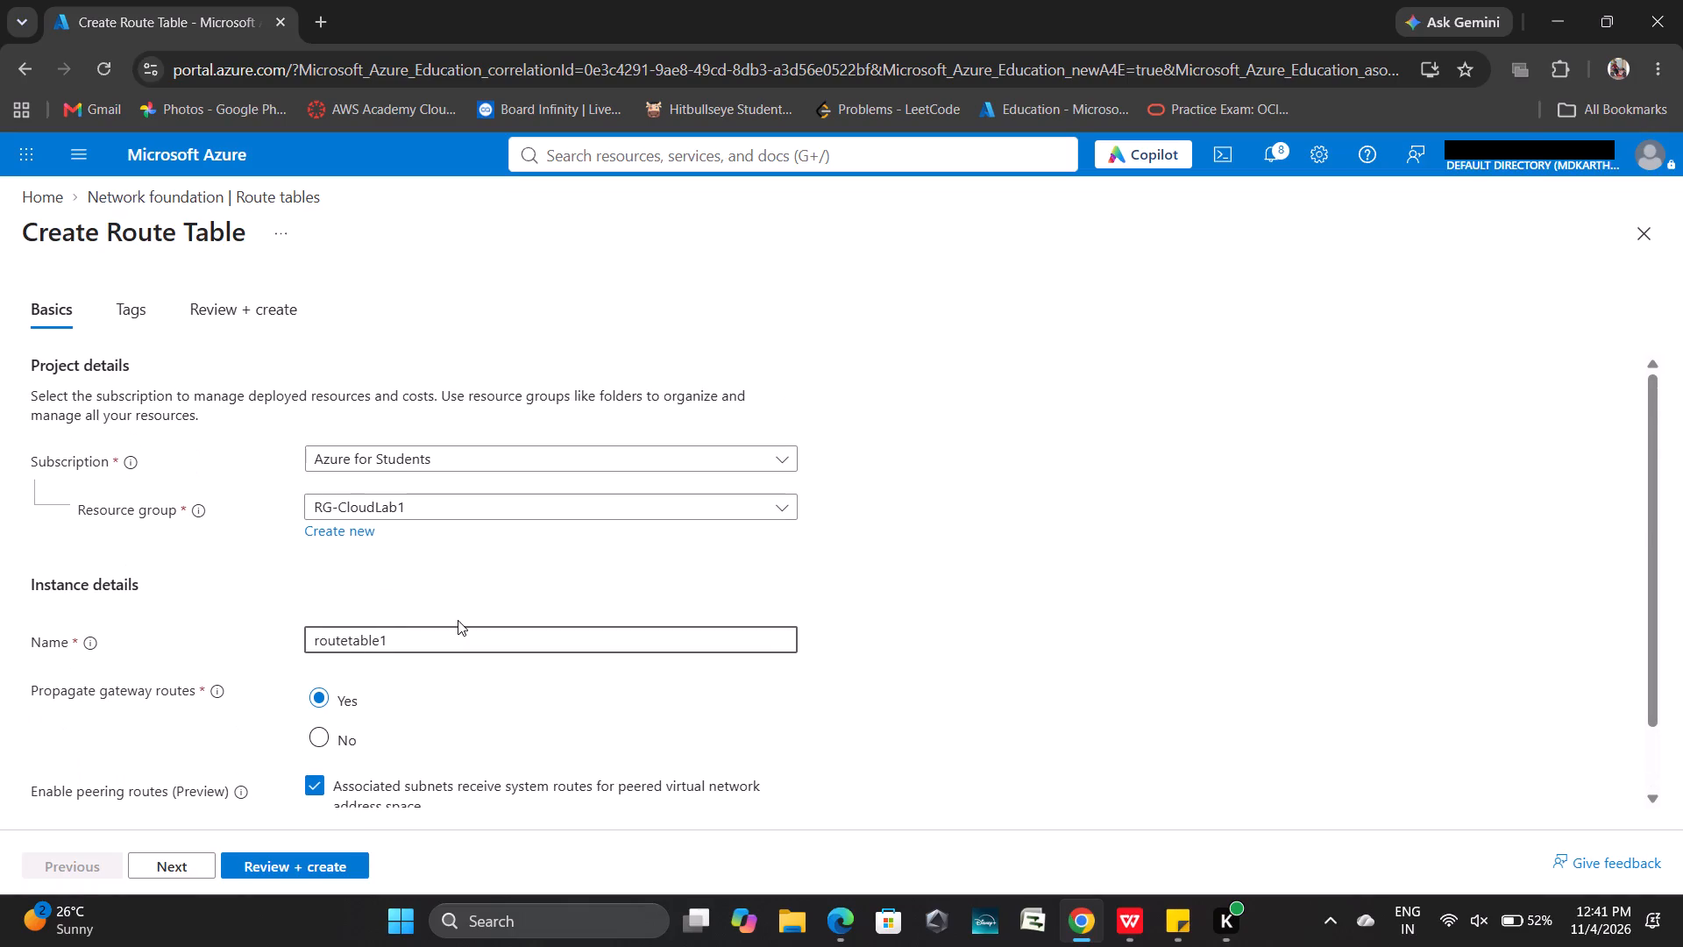
{"action": "scroll", "coordinate": [458, 620], "scroll_direction": "down", "scroll_amount": 5}
{"action": "left_click", "coordinate": [135, 314]}
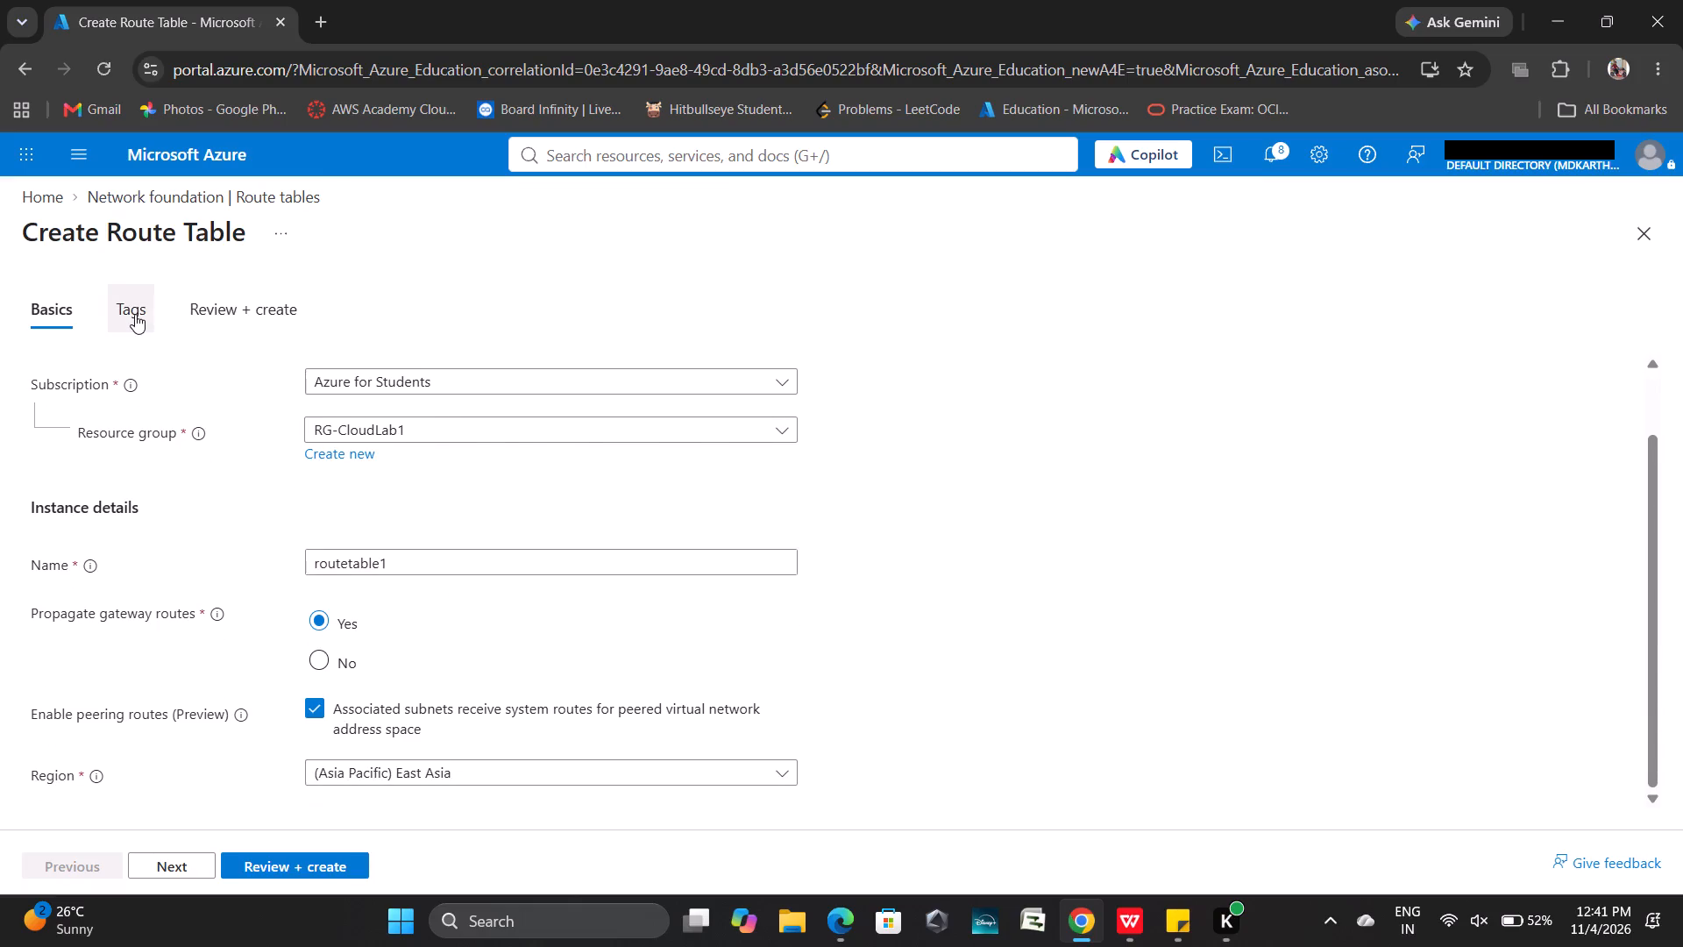
{"action": "left_click", "coordinate": [260, 301]}
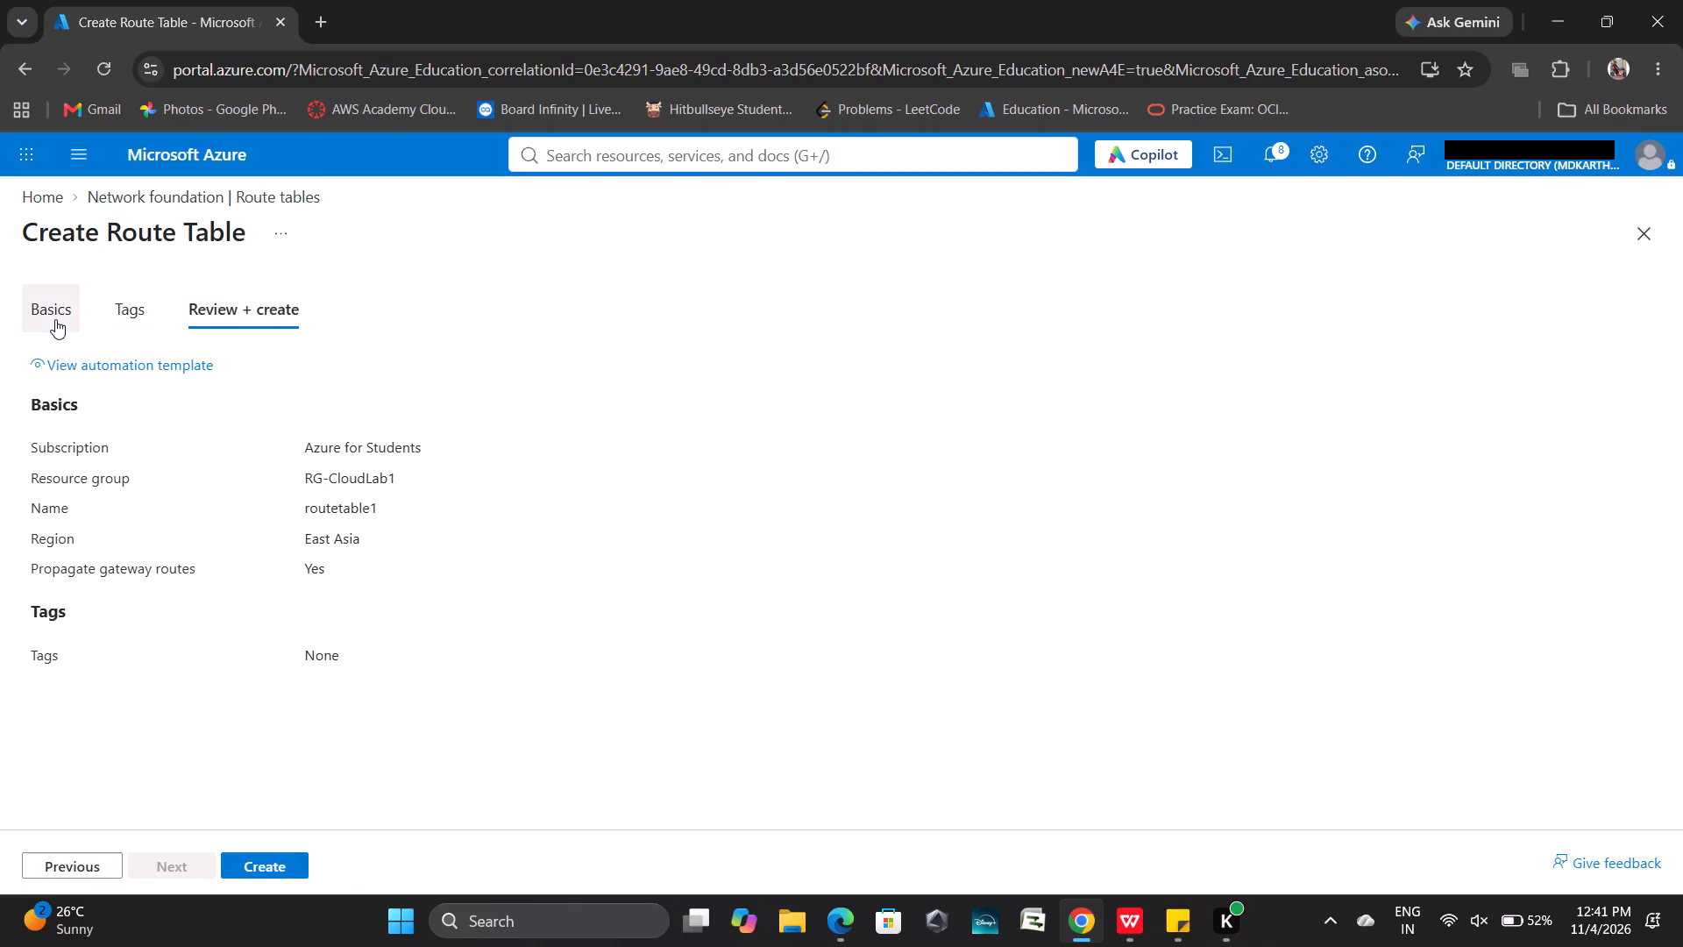
{"action": "left_click", "coordinate": [285, 869]}
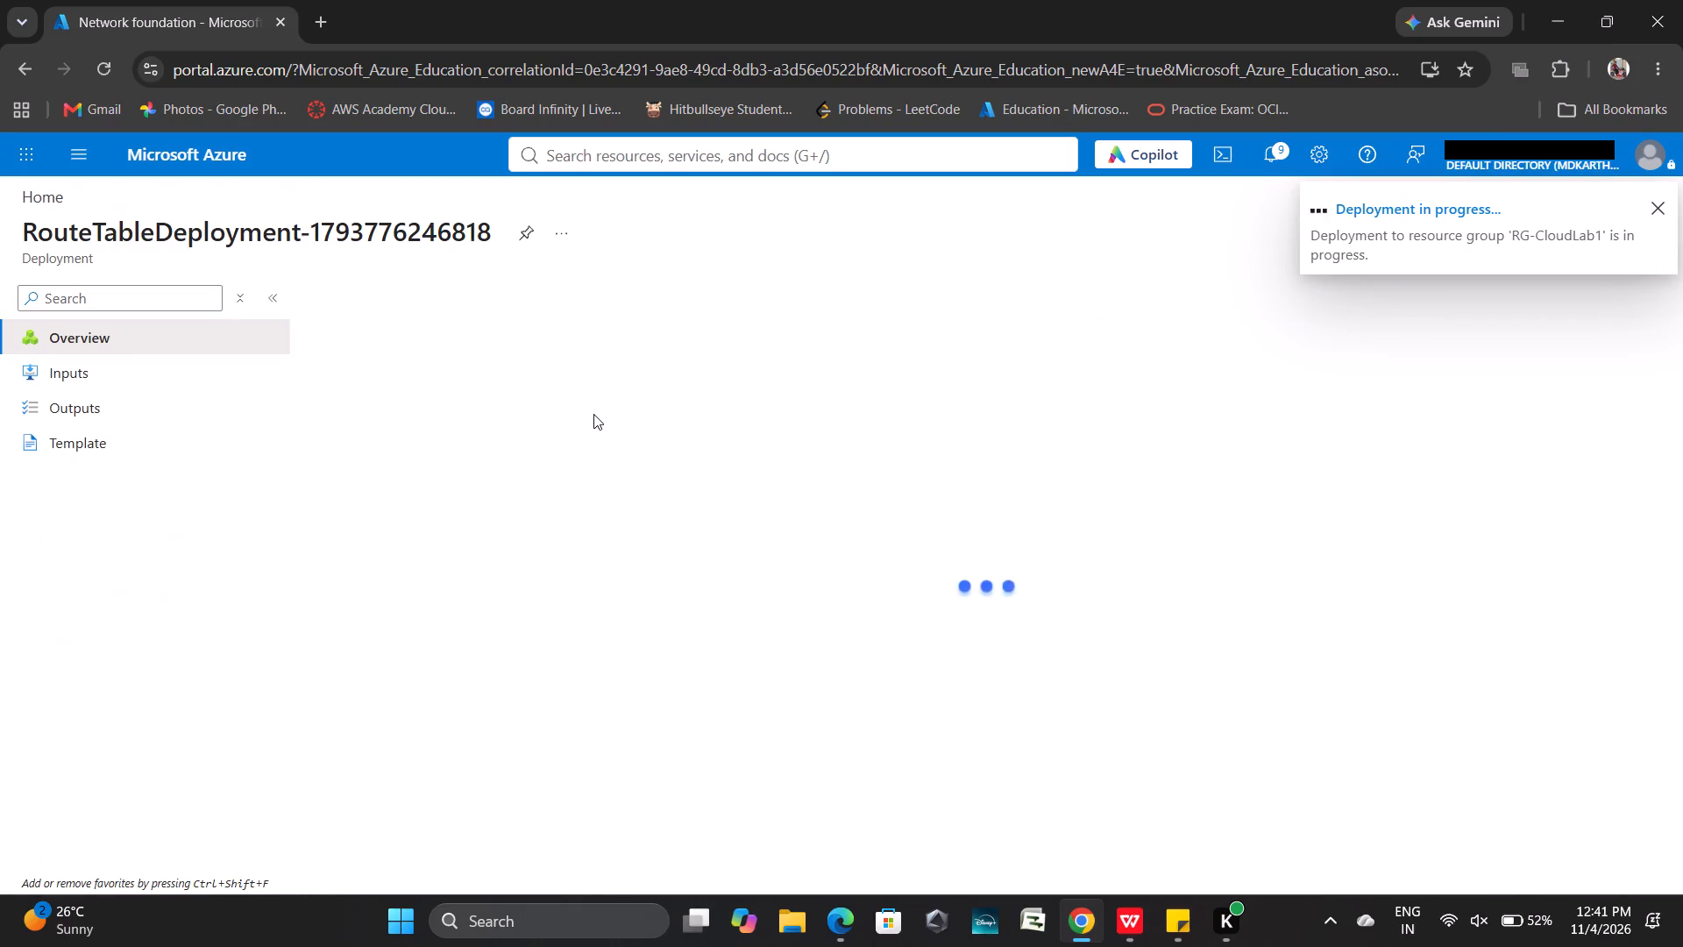
{"action": "left_click", "coordinate": [1660, 206]}
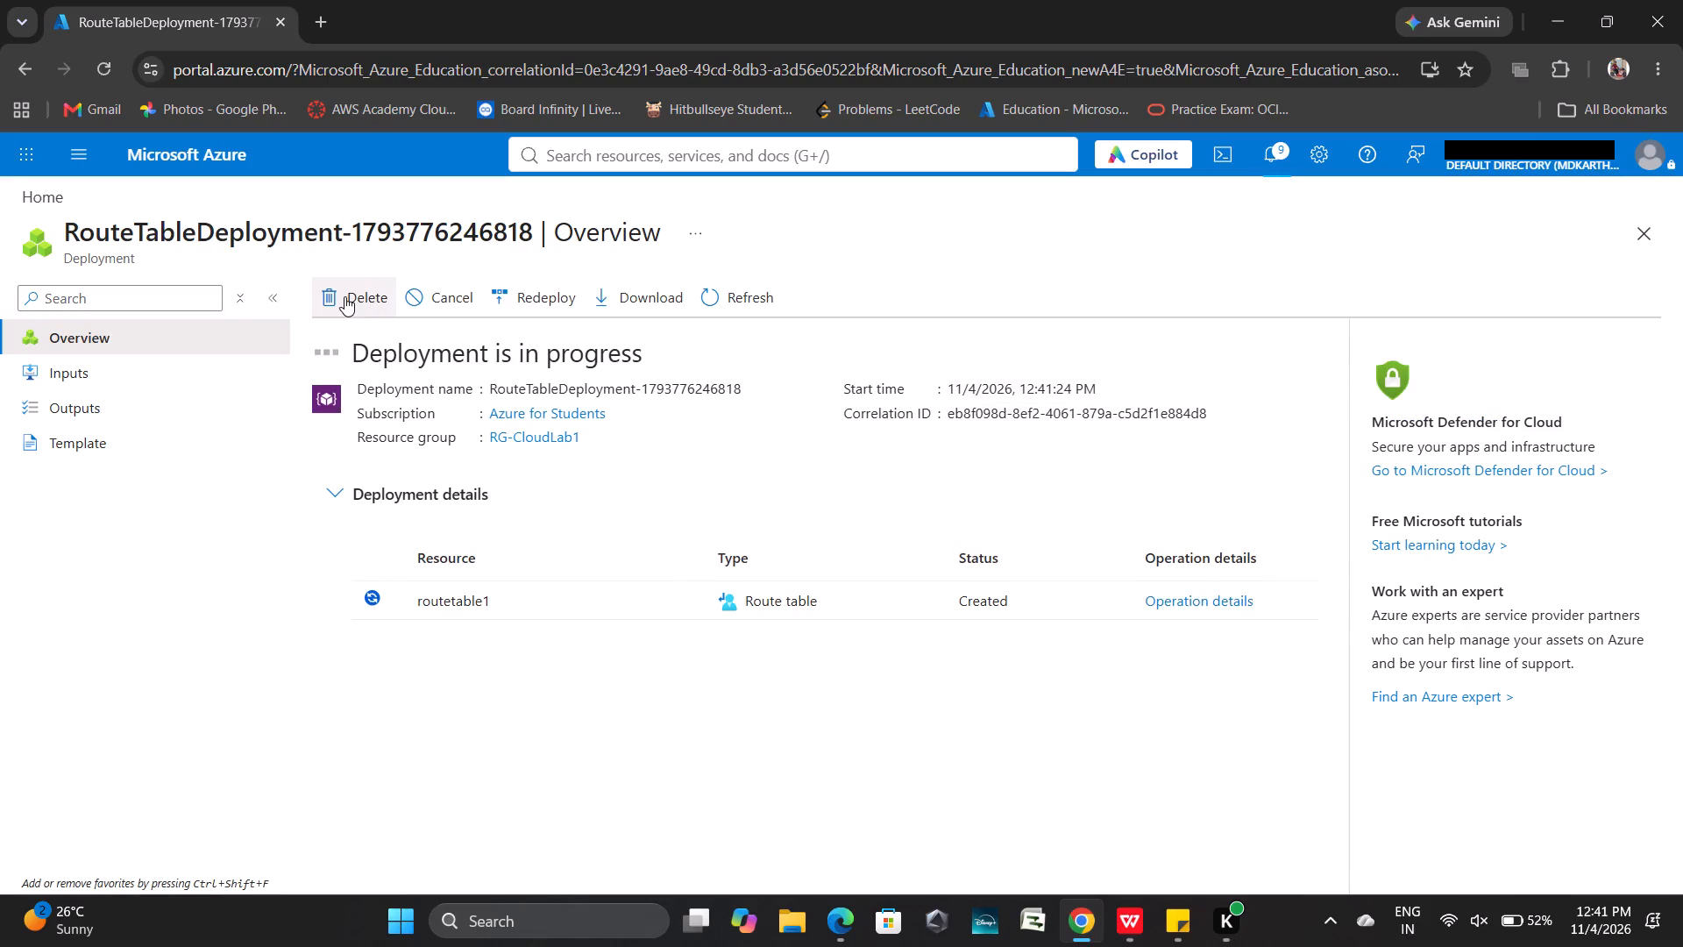
Delete the route table deployment from its Overview page and confirm the deletion.
{"action": "left_click", "coordinate": [344, 296]}
{"action": "left_click", "coordinate": [403, 443]}
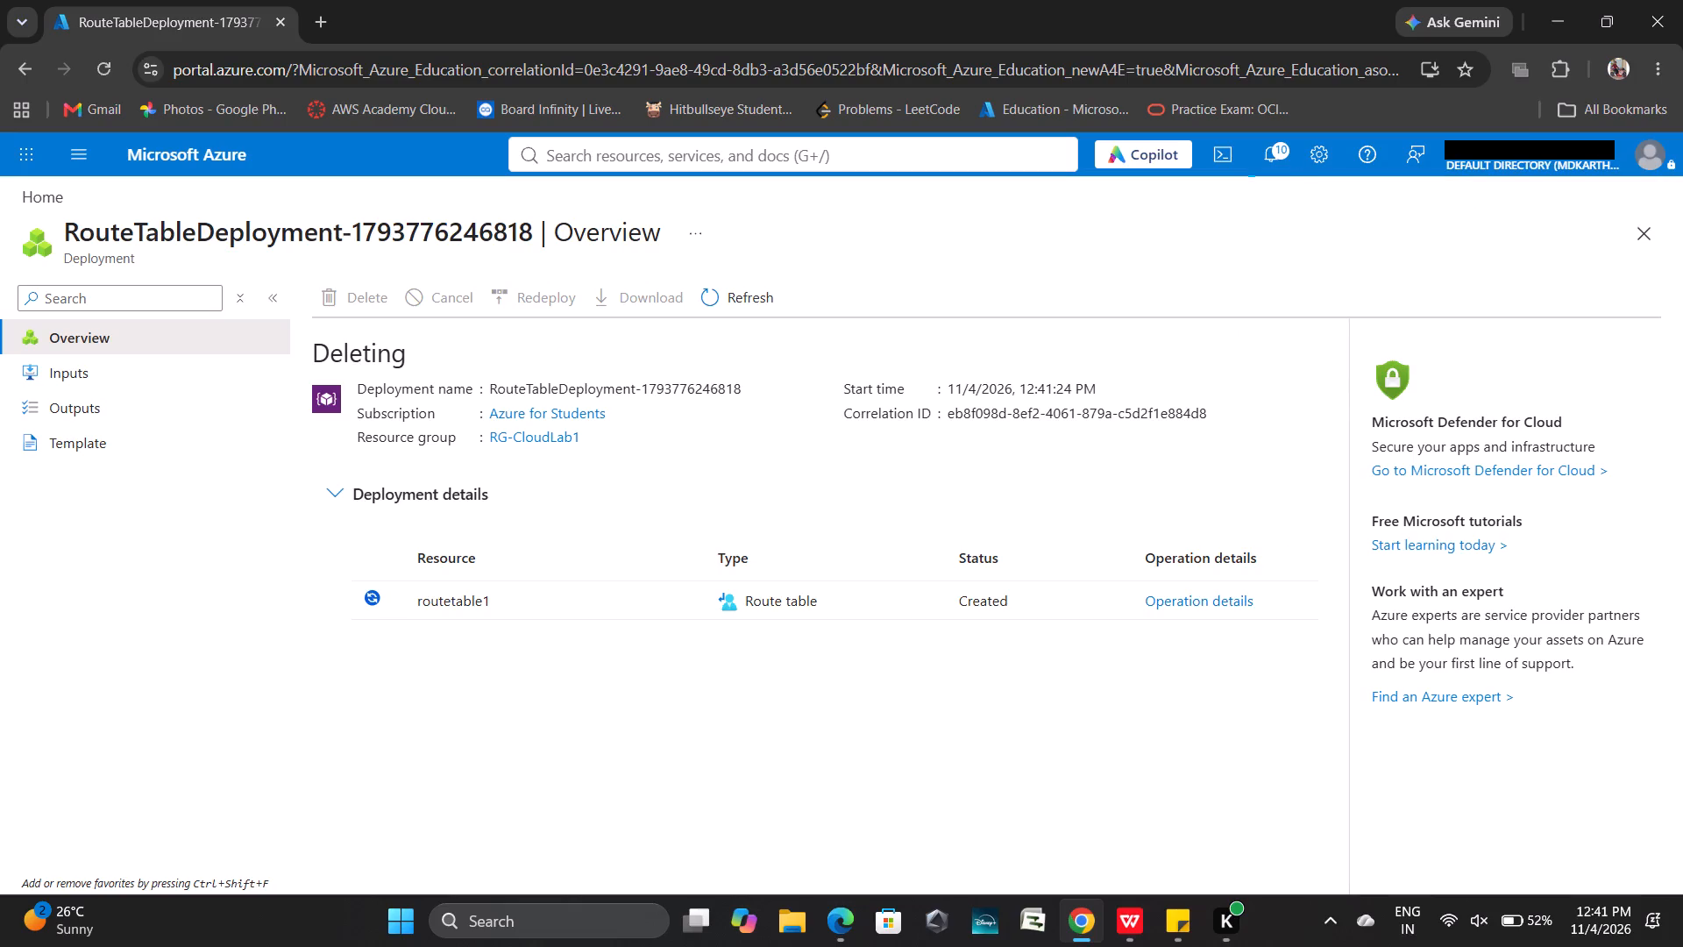
Refresh the deployment page, return to the Route tables list, and delete the existing routetable1 resource.
{"action": "left_click", "coordinate": [711, 301]}
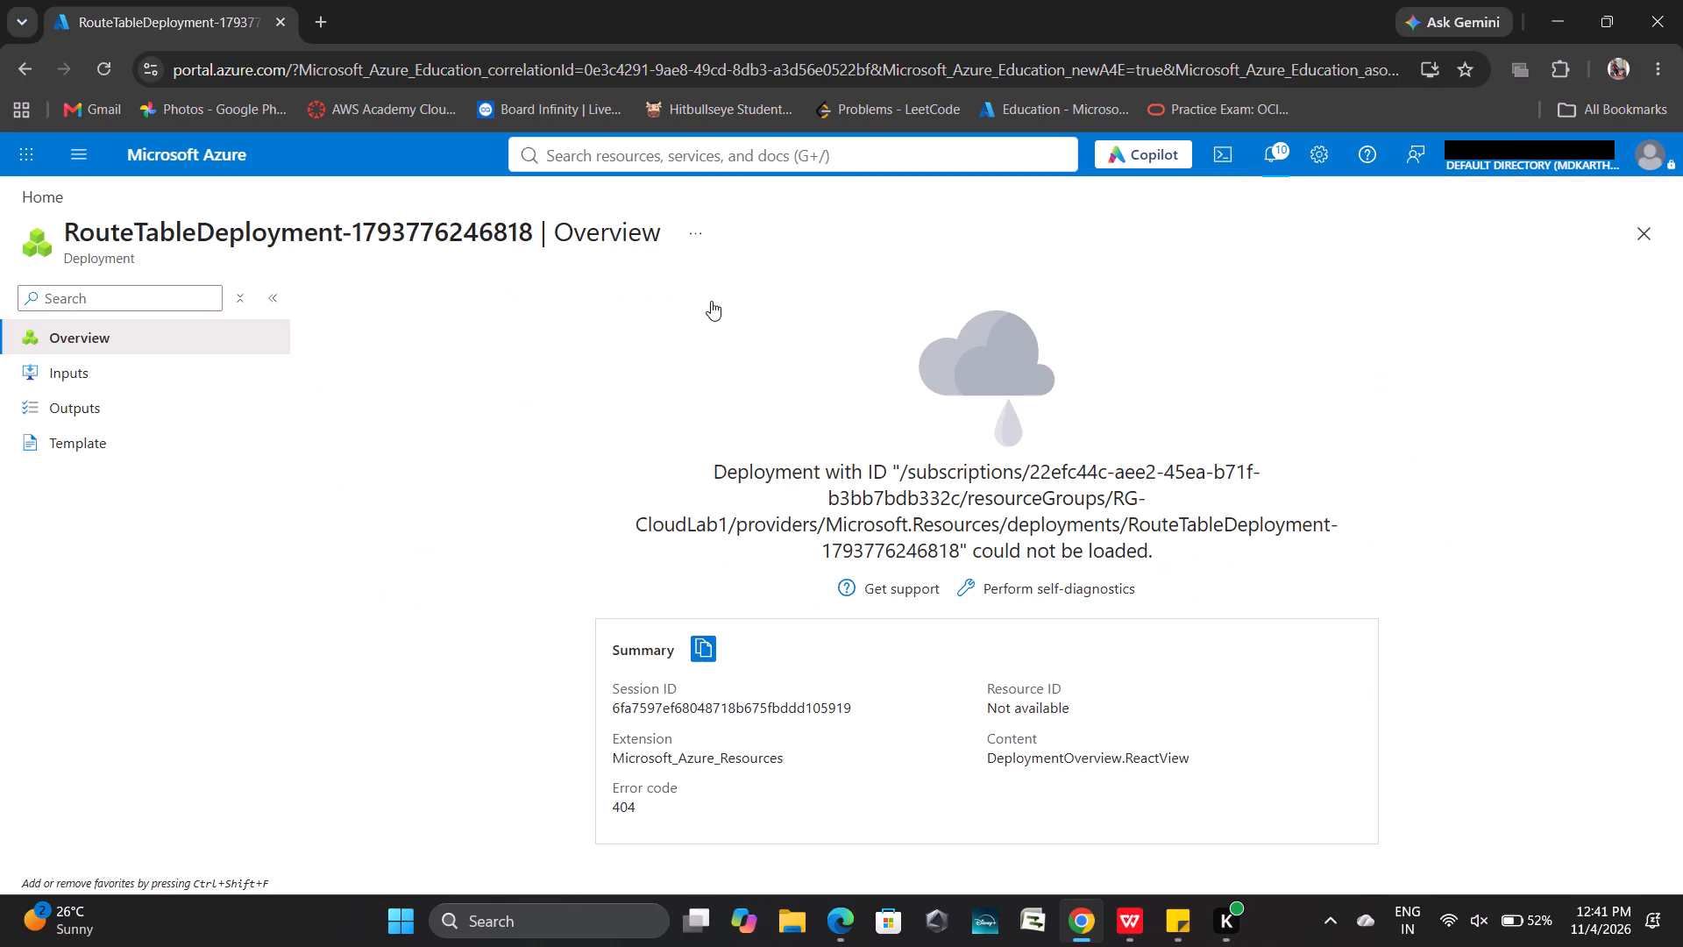
{"action": "left_click", "coordinate": [36, 185]}
{"action": "left_click", "coordinate": [408, 282]}
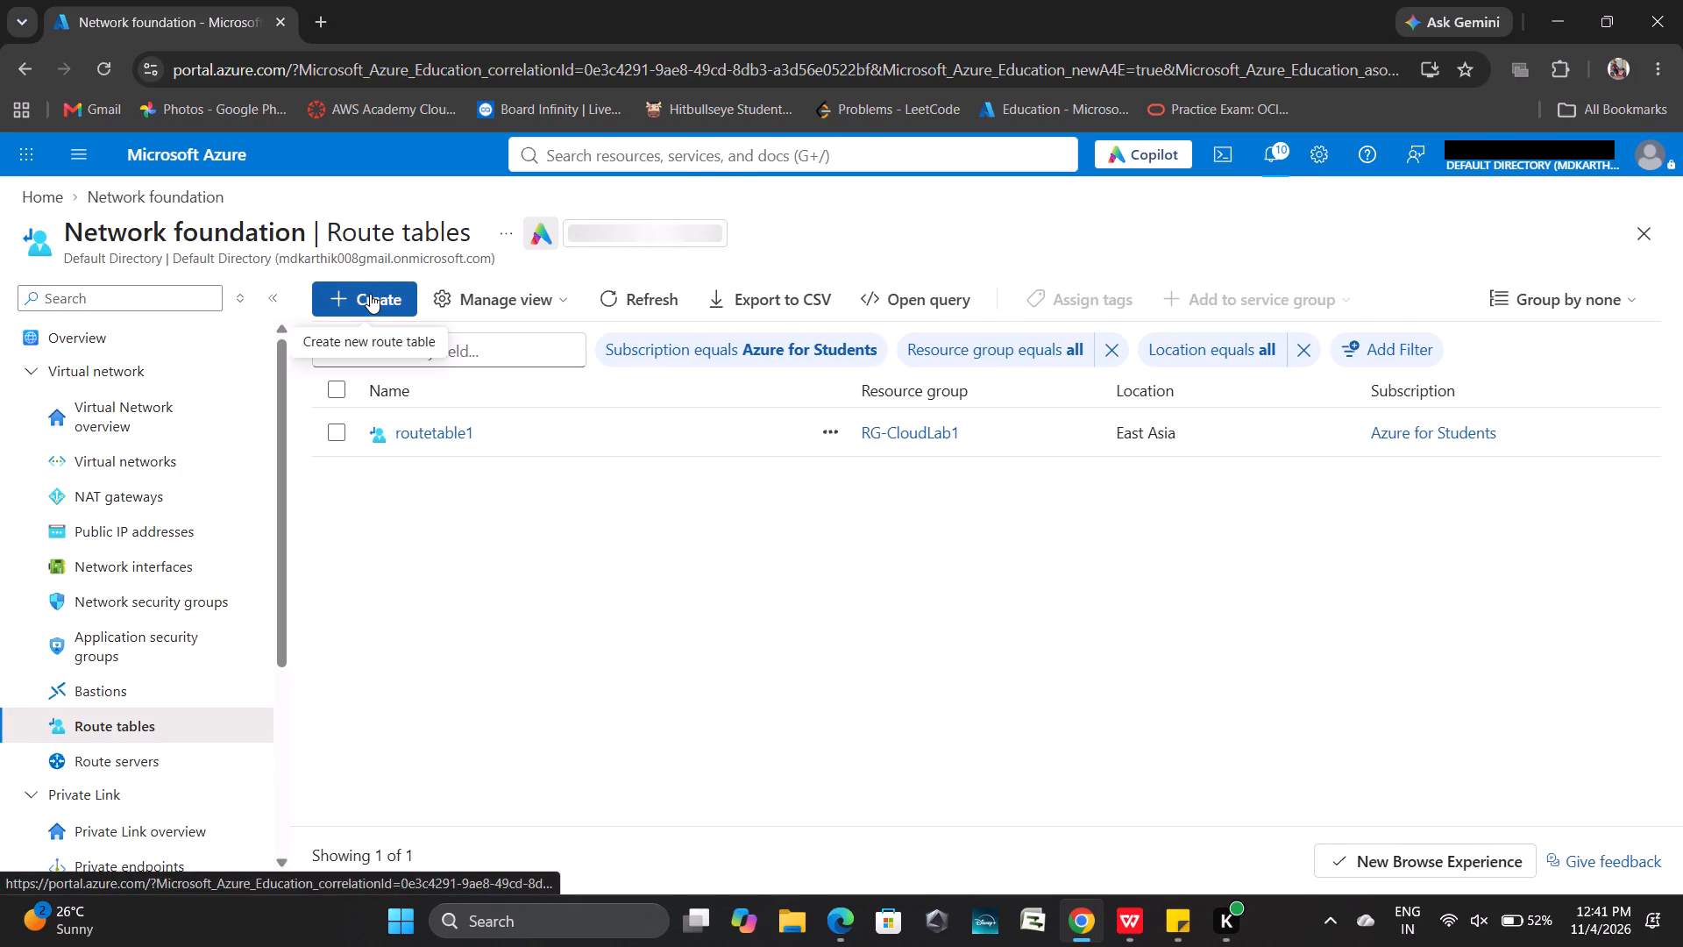
{"action": "left_click", "coordinate": [426, 431]}
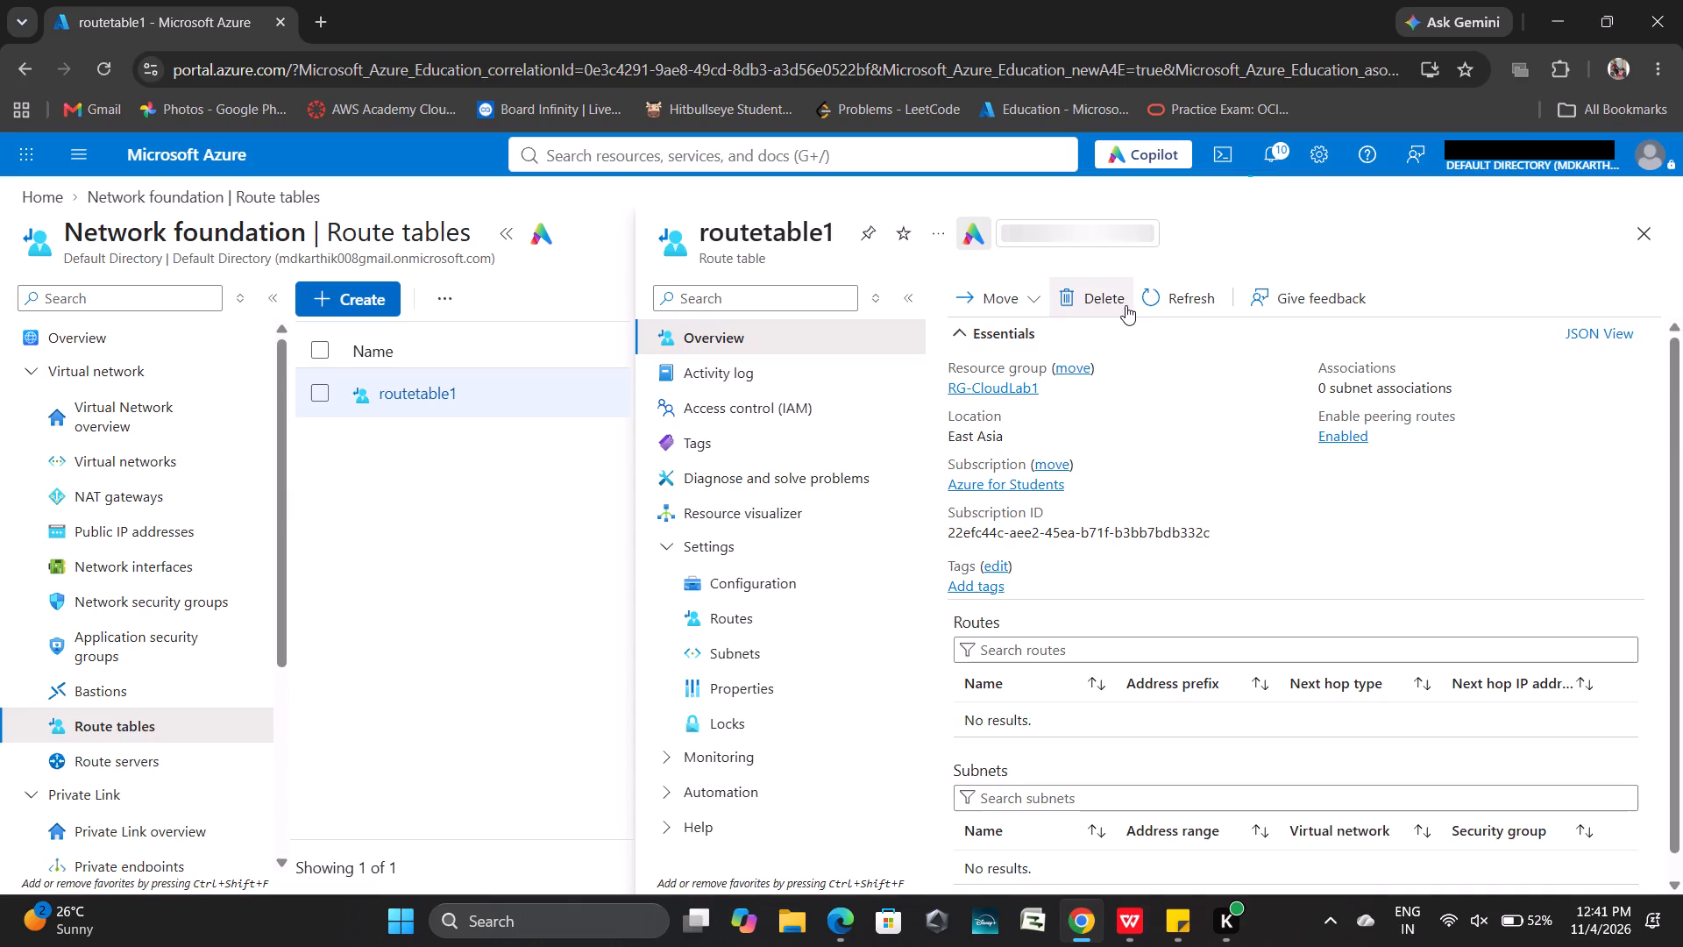
{"action": "left_click", "coordinate": [1117, 303]}
{"action": "left_click", "coordinate": [1009, 417]}
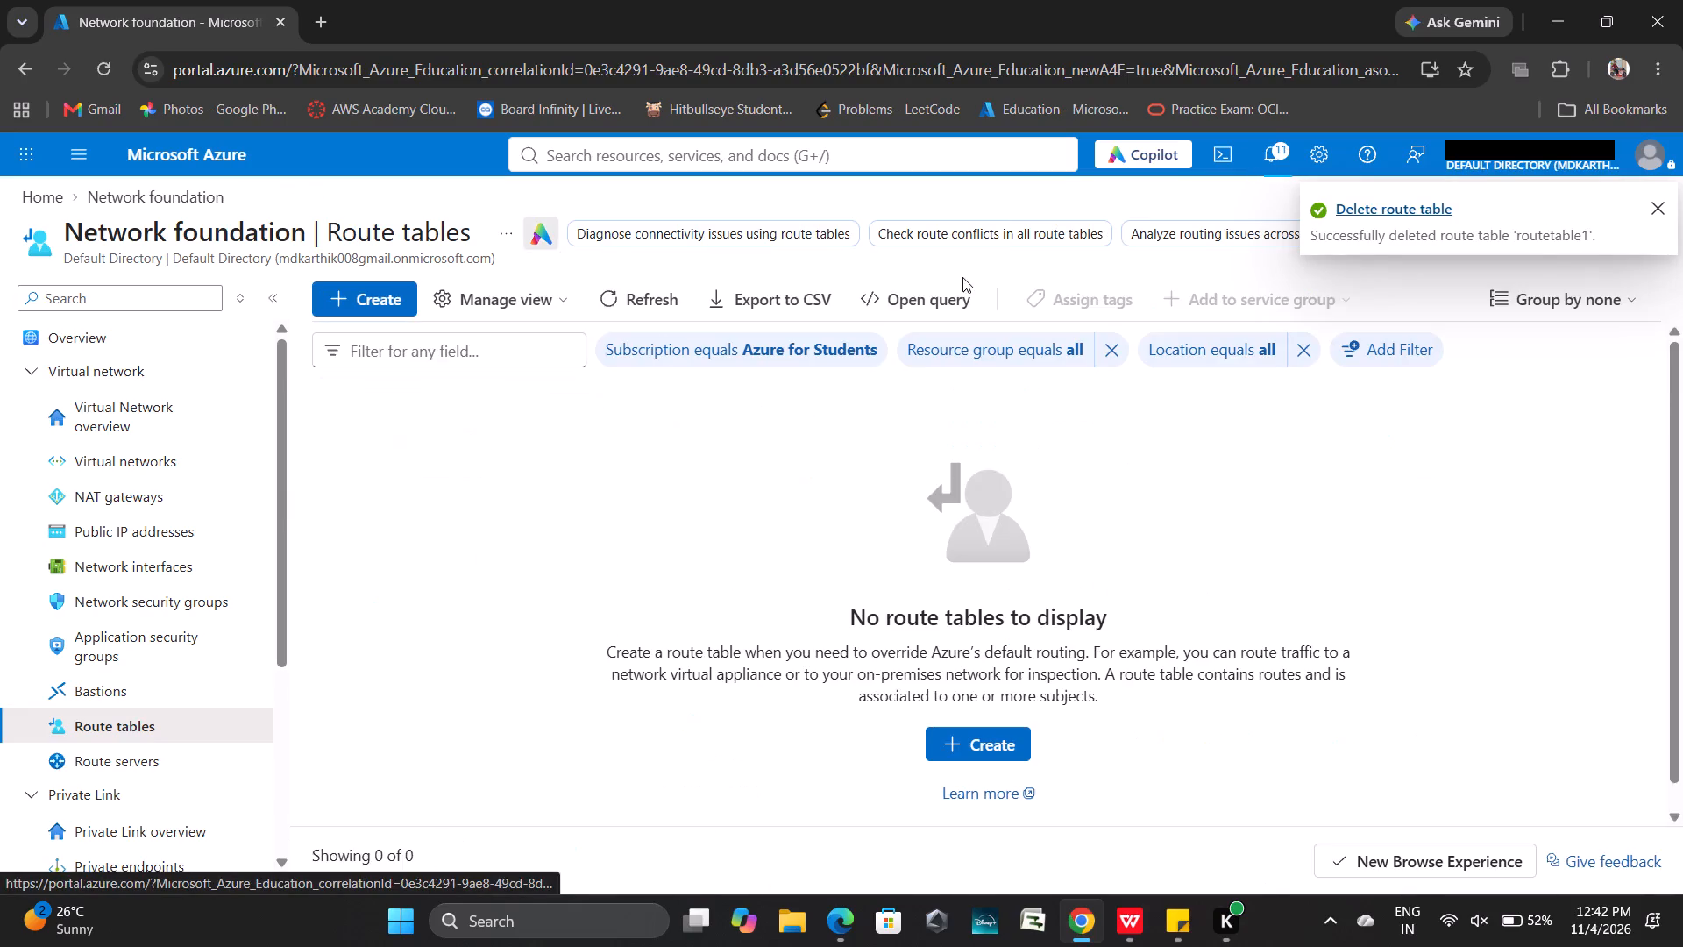
Start a new route table in resource group RG-CloudLab1 and name it routetable1.
{"action": "left_click", "coordinate": [376, 300]}
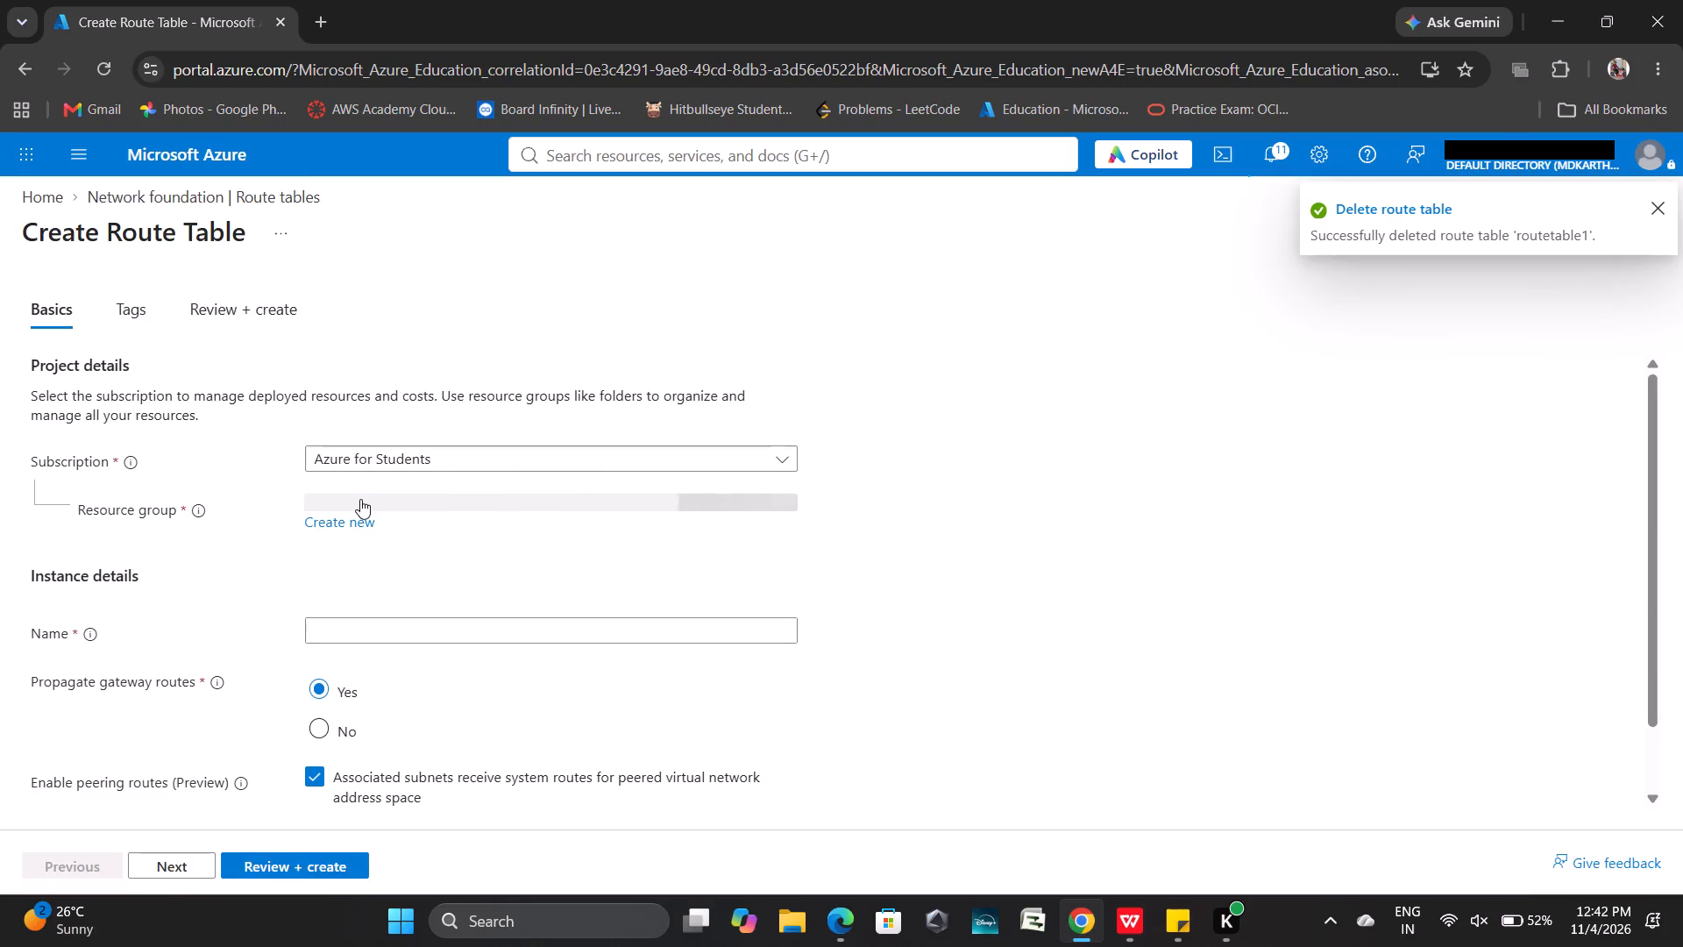
{"action": "left_click", "coordinate": [360, 499]}
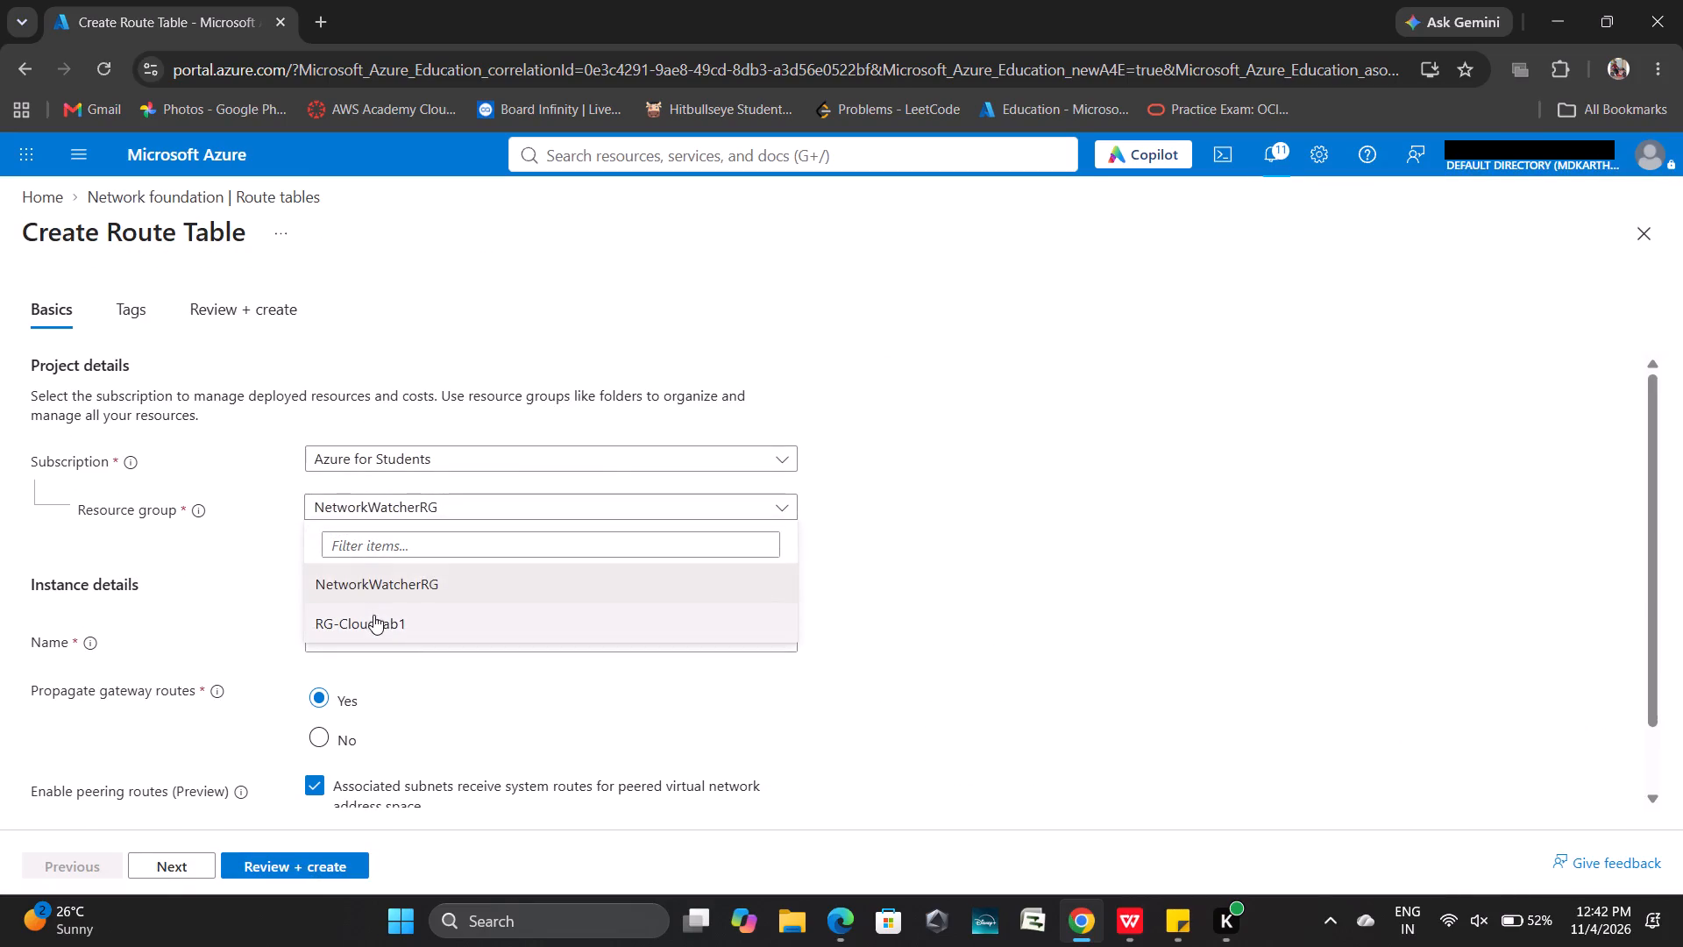
{"action": "left_click", "coordinate": [373, 615]}
{"action": "left_click", "coordinate": [380, 632]}
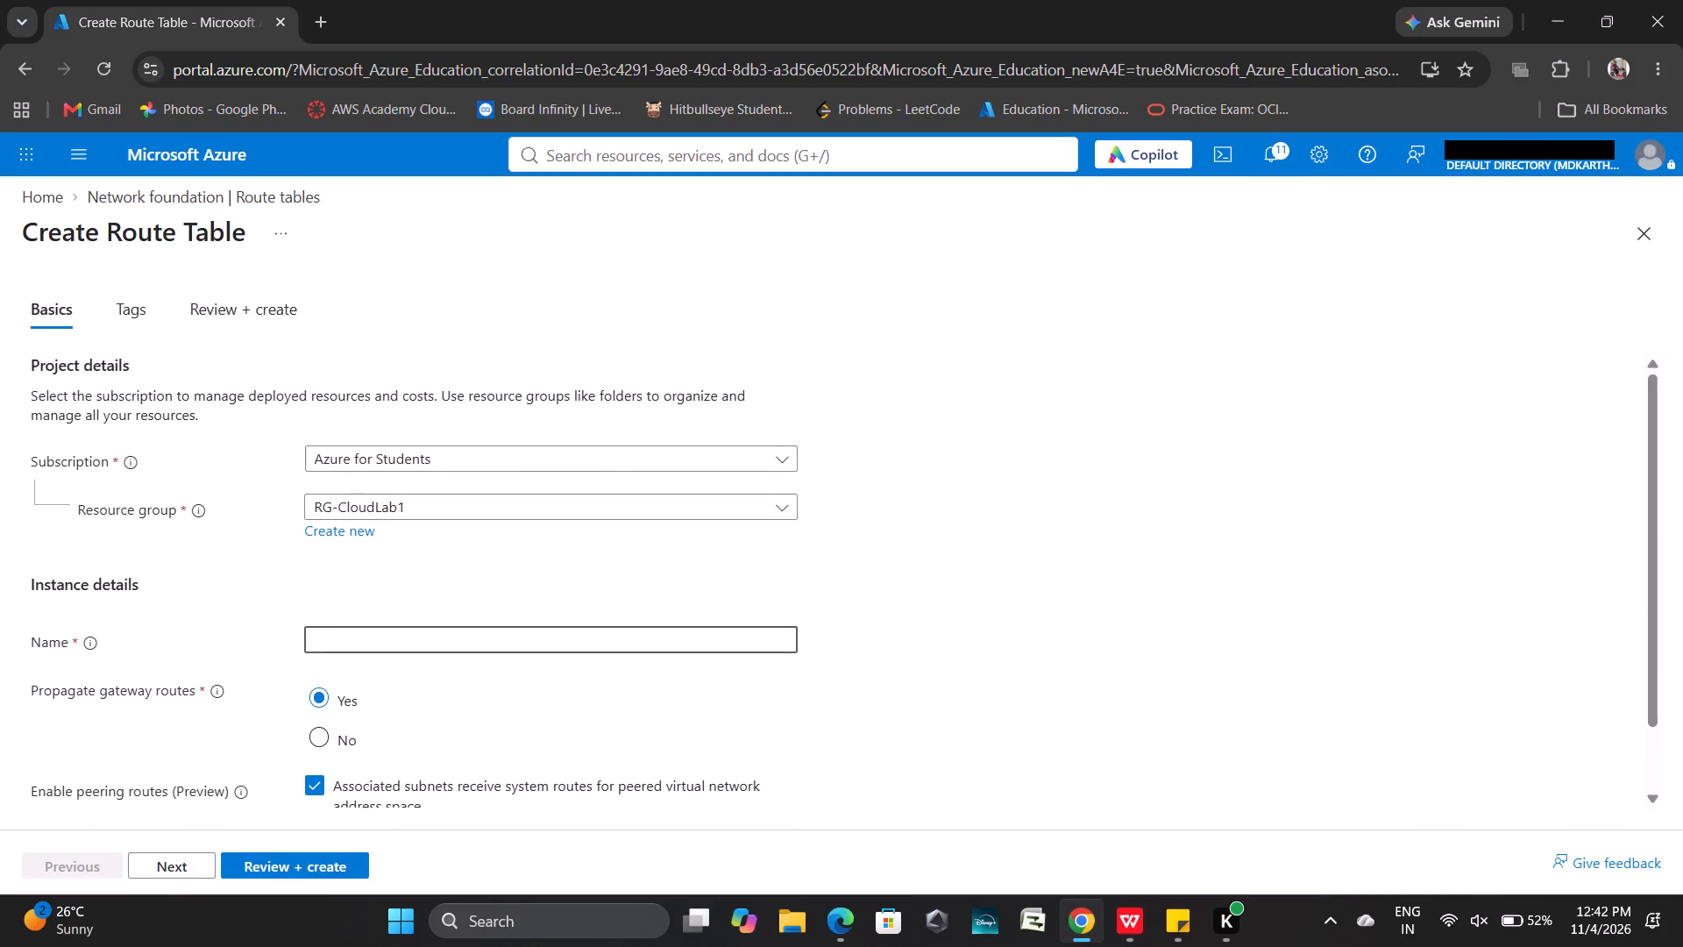
{"action": "type", "text": "routeta"}
{"action": "type", "text": "ble1"}
{"action": "scroll", "coordinate": [380, 632], "scroll_direction": "down", "scroll_amount": 1}
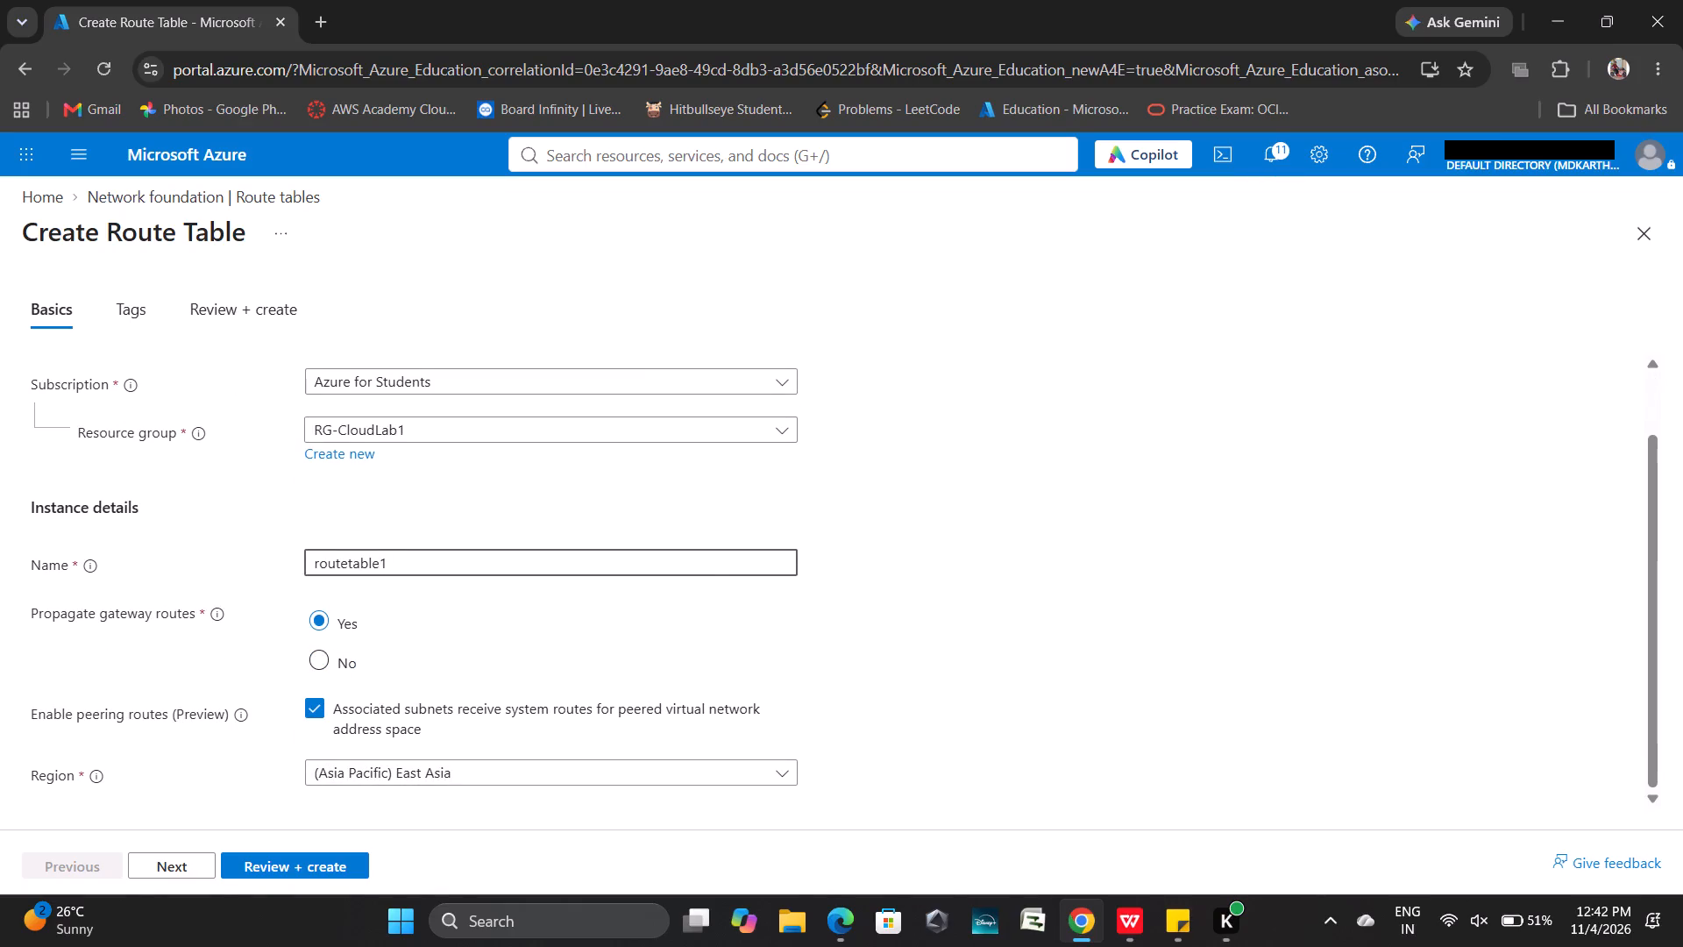
Capture the filled-in Create Route Table form and paste it into cloud practical1.docx in WPS Office, adding blank lines below.
{"action": "key", "text": "Print"}
{"action": "left_click", "coordinate": [854, 500]}
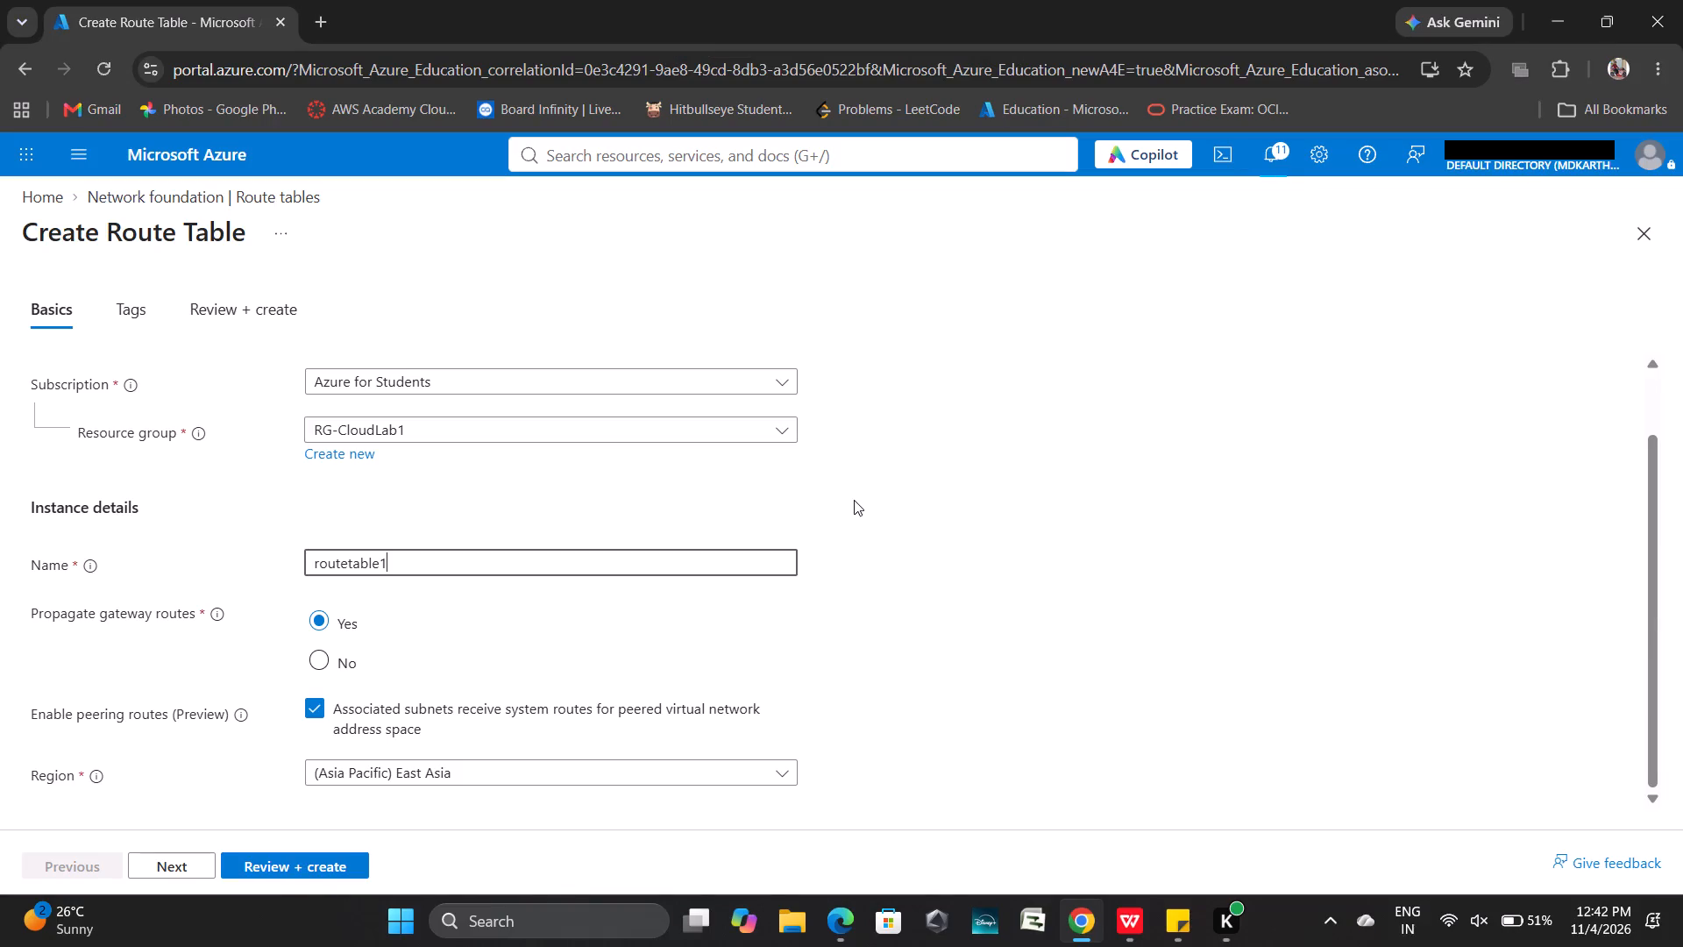
{"action": "left_click", "coordinate": [1129, 922]}
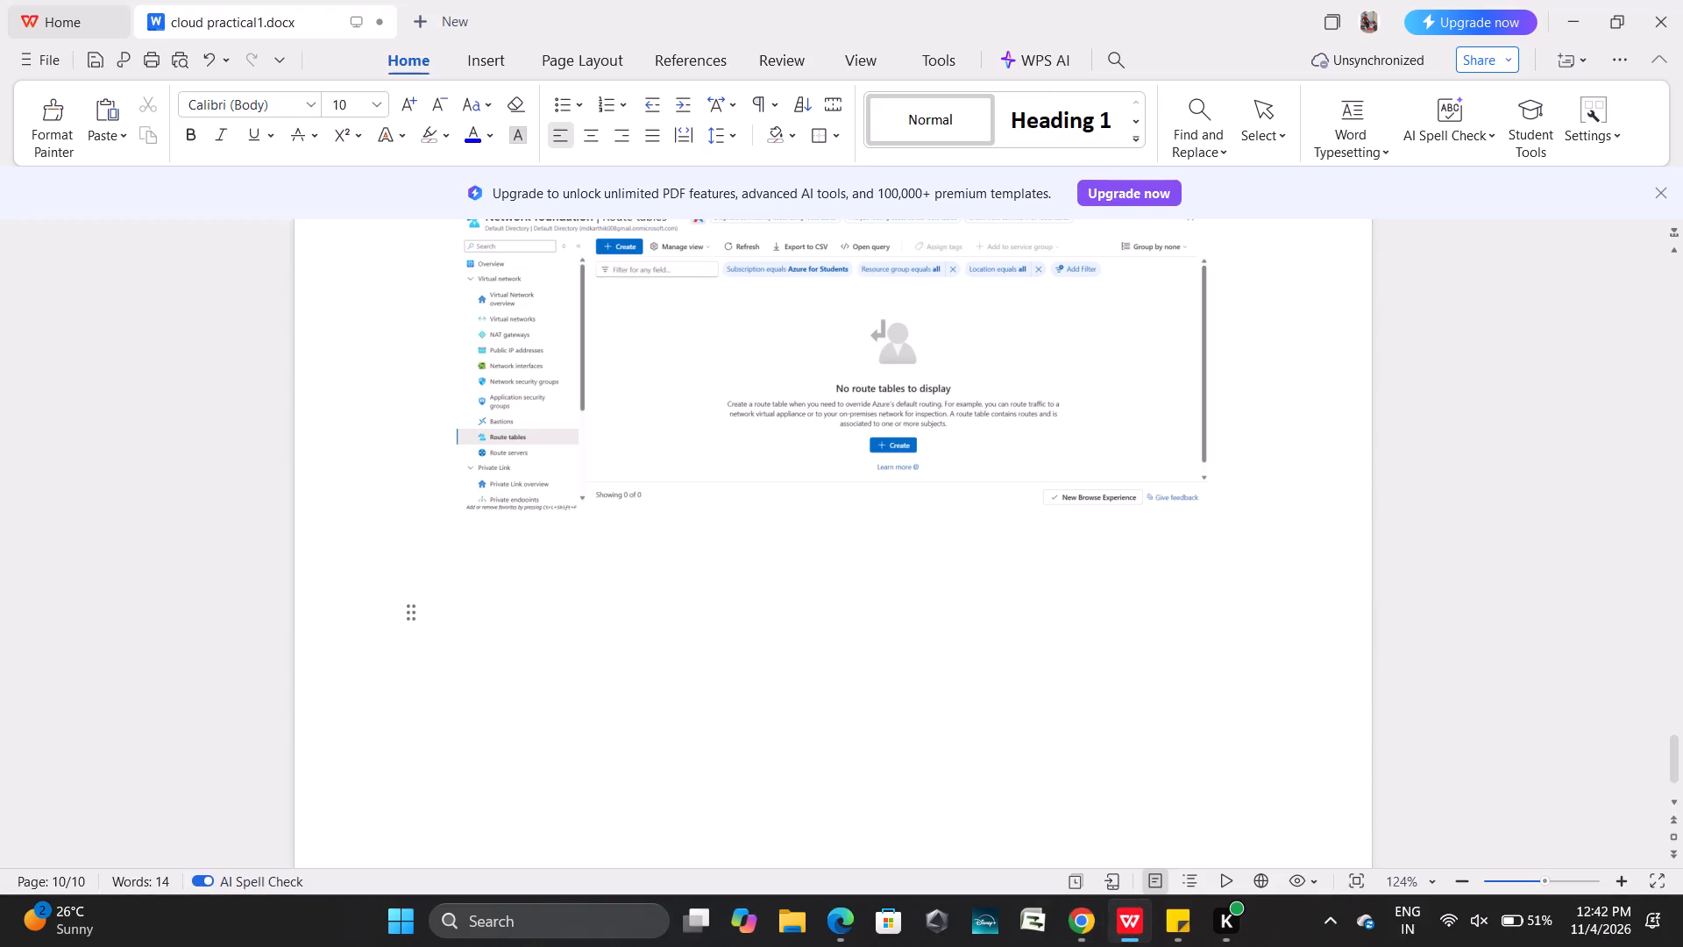
{"action": "key", "text": "ctrl+v"}
{"action": "key", "text": "Return"}
{"action": "key", "text": "Return"}
{"action": "key", "text": "Return"}
{"action": "key", "text": "Return"}
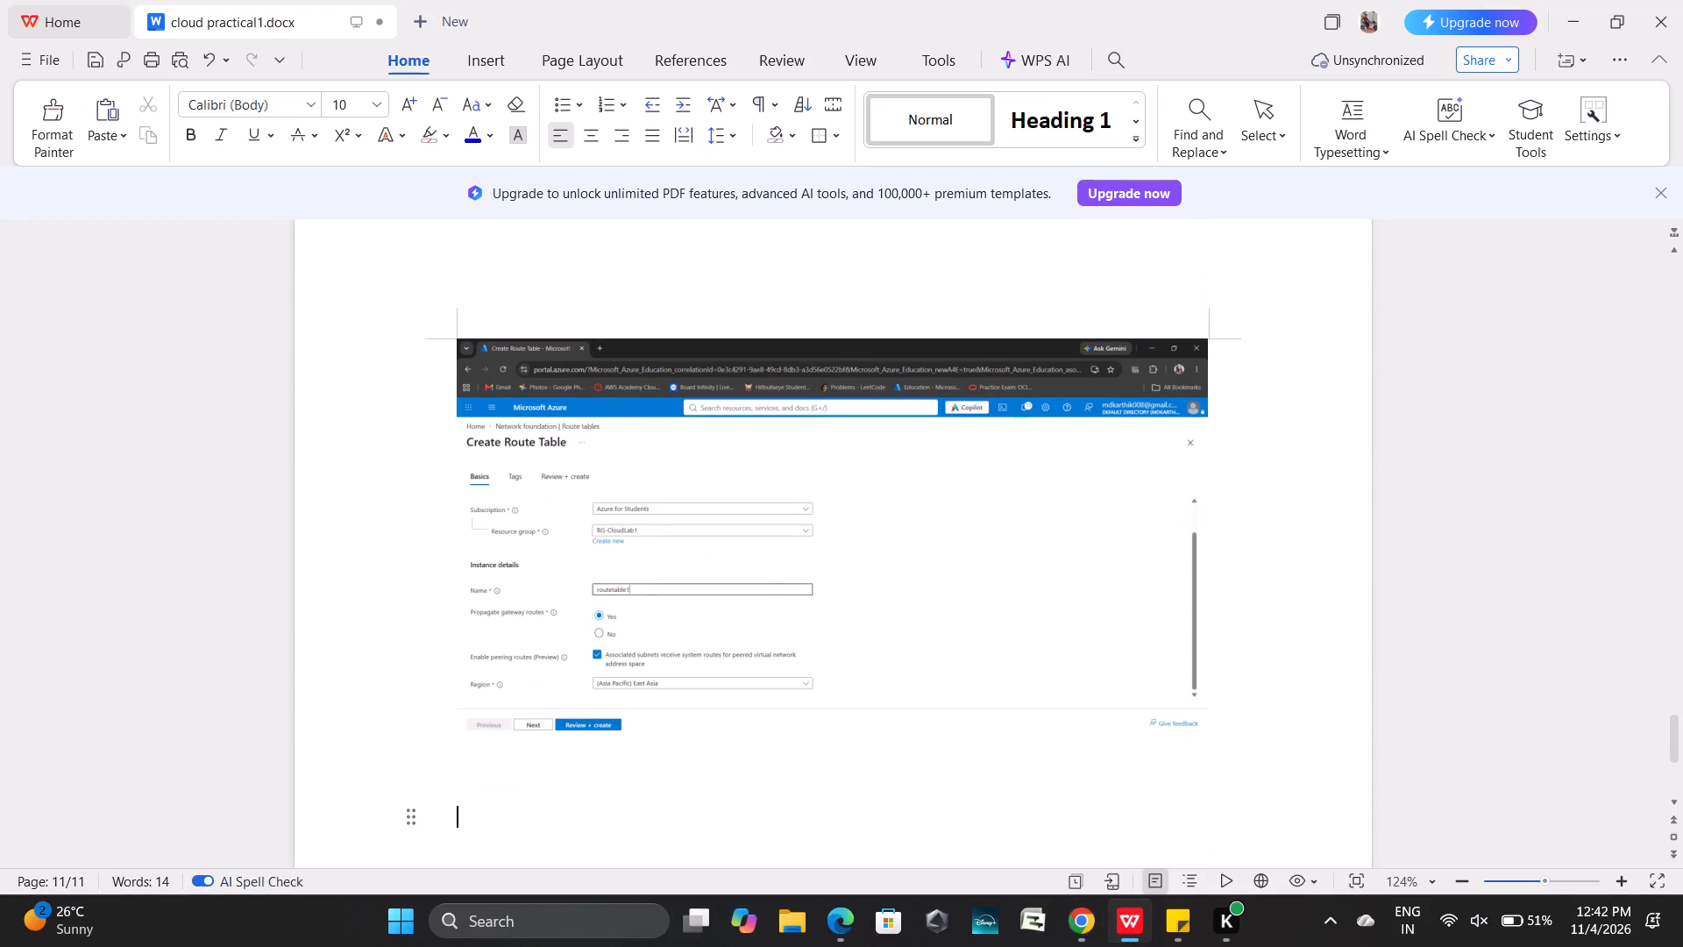
{"action": "key", "text": "Return"}
Switch back to Chrome, go on to the review stage and create routetable1.
{"action": "key", "text": "alt+Tab"}
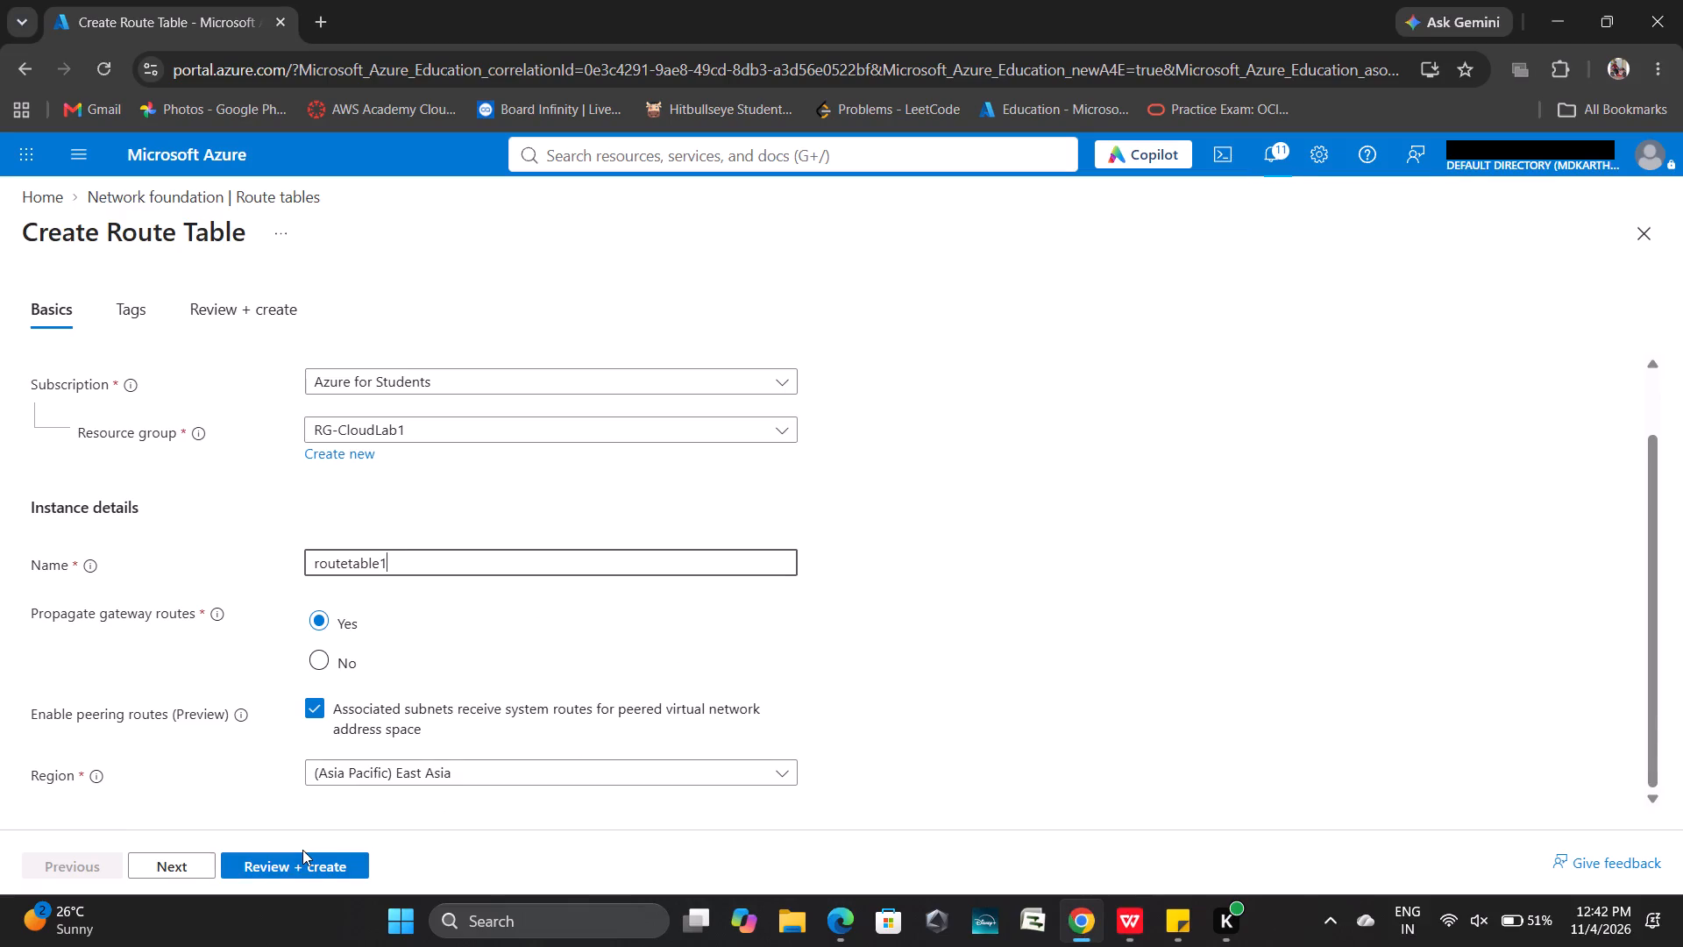
{"action": "left_click", "coordinate": [302, 850]}
{"action": "left_click", "coordinate": [315, 879]}
{"action": "left_click", "coordinate": [295, 867]}
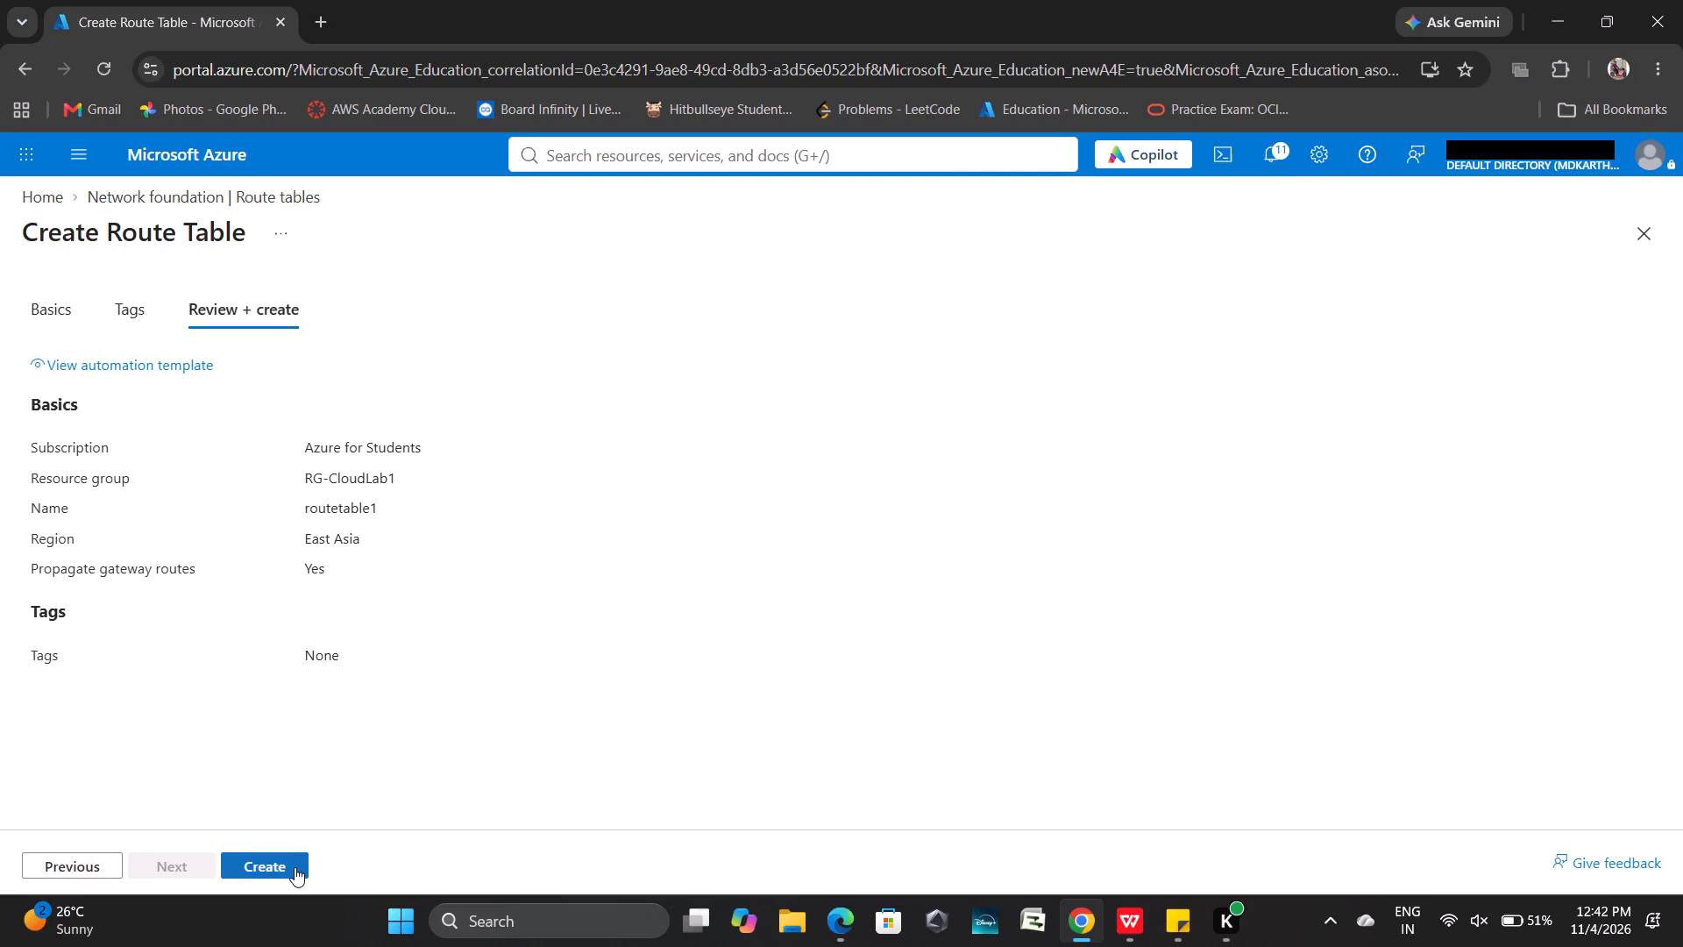
{"action": "left_click", "coordinate": [288, 861]}
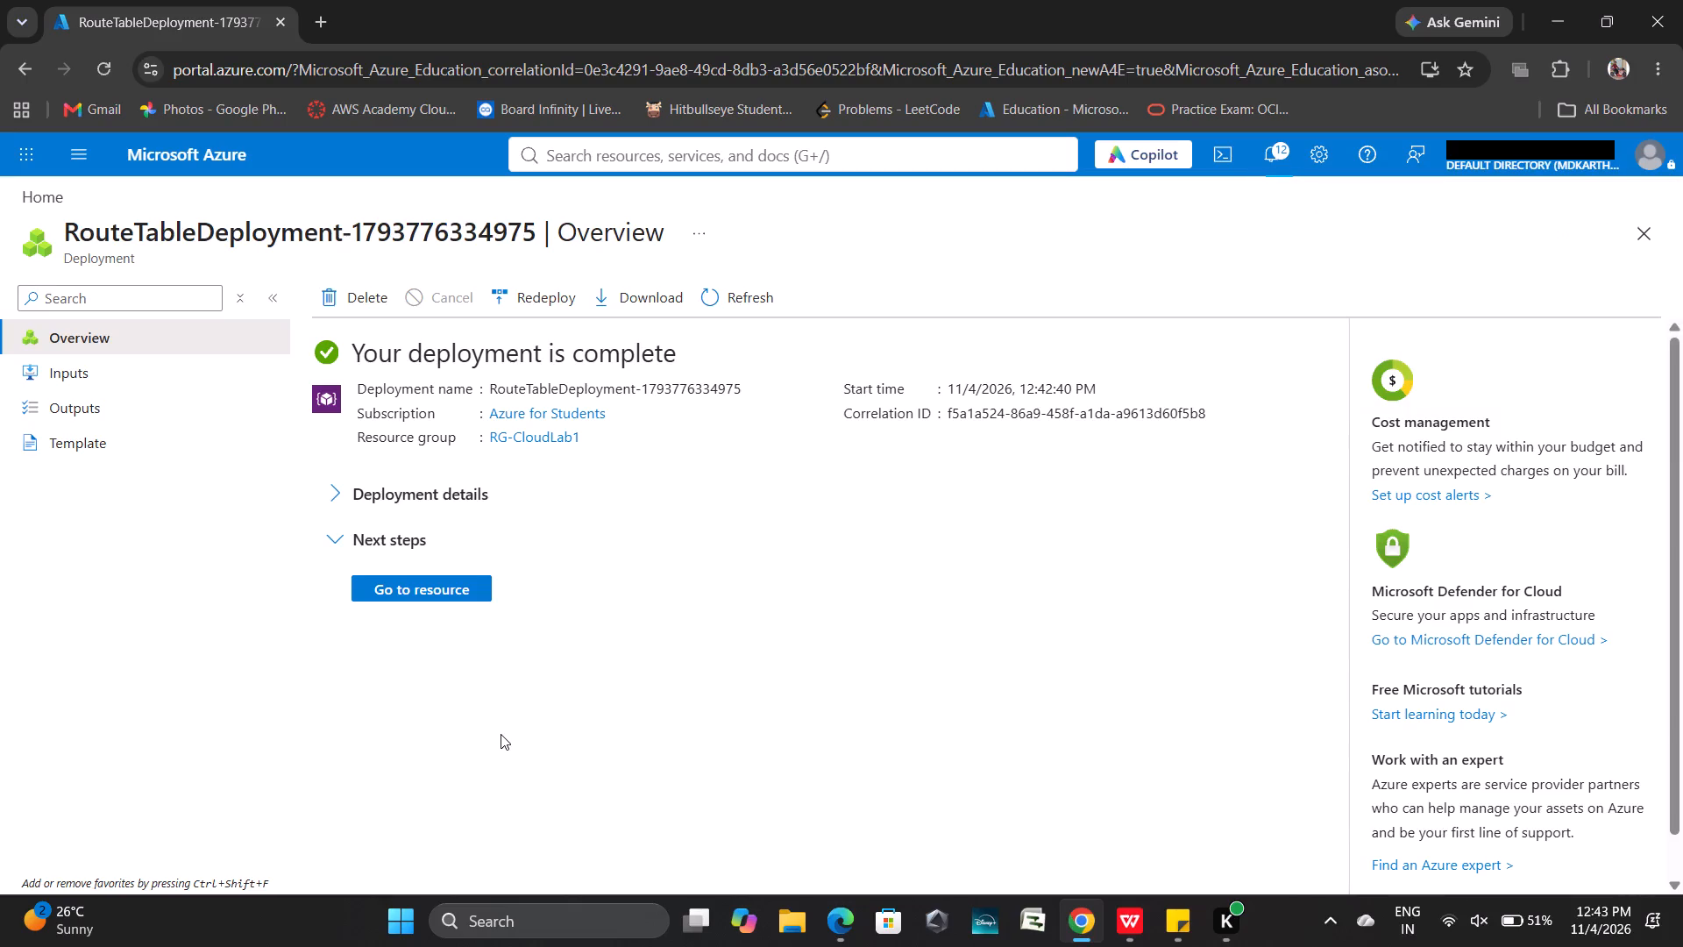
Capture the completed route table deployment page and paste it into cloud practical1.docx in WPS Office, adding blank lines below.
{"action": "key", "text": "Print"}
{"action": "left_click", "coordinate": [677, 452]}
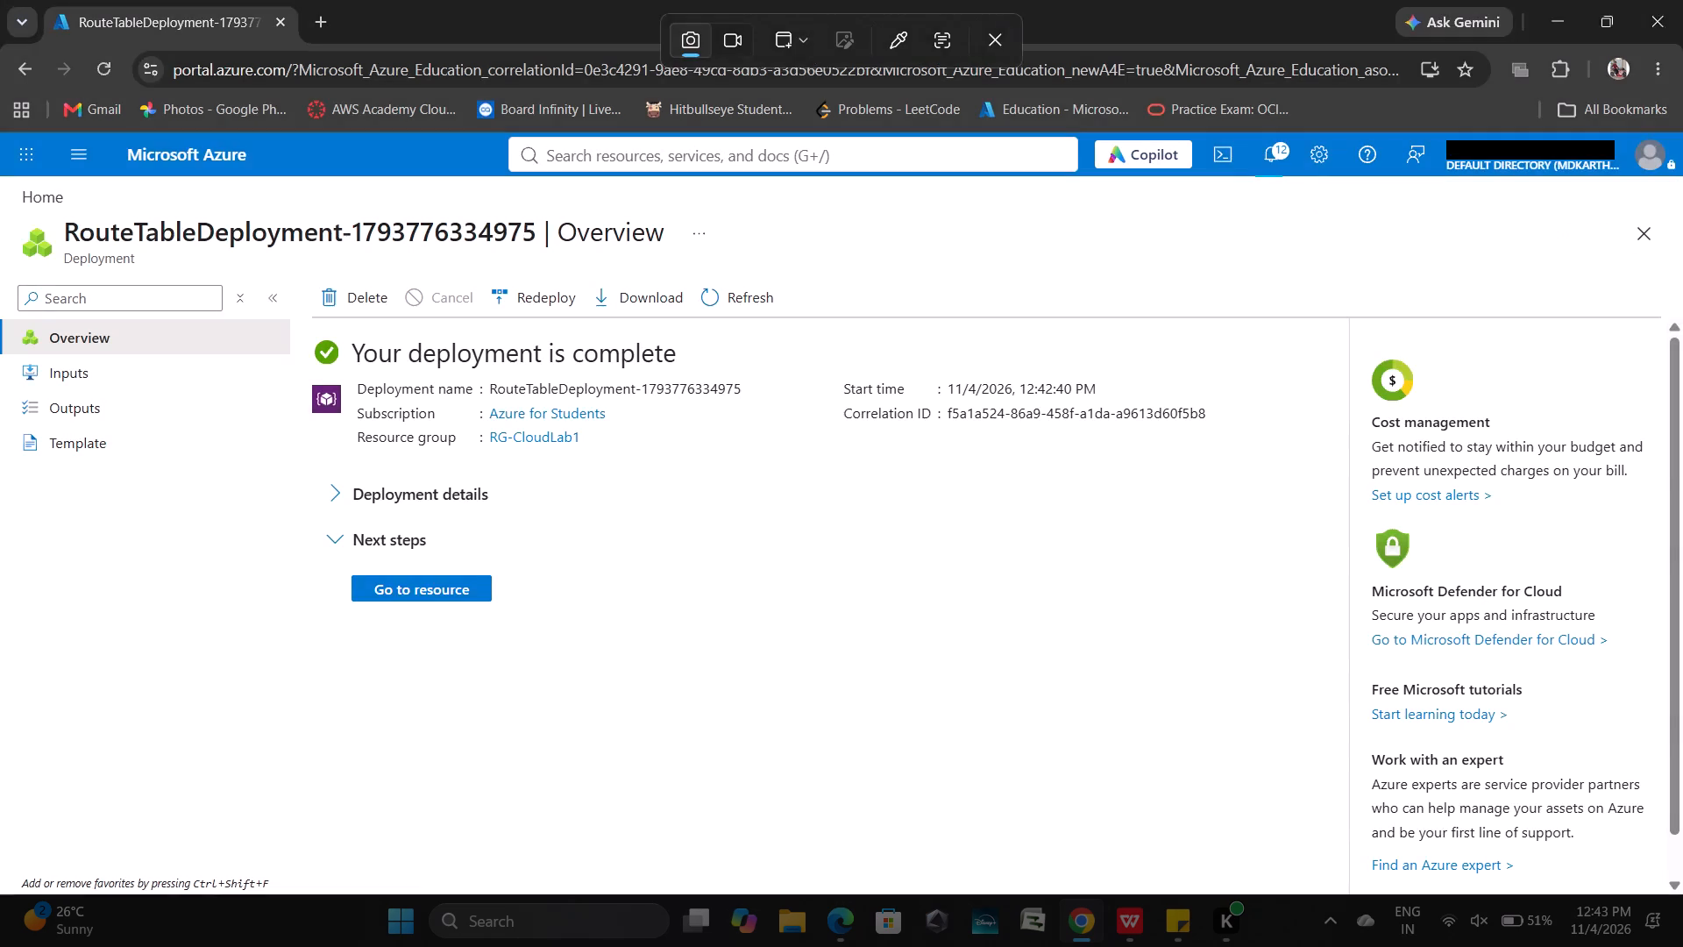
{"action": "left_click", "coordinate": [1115, 922]}
{"action": "key", "text": "Return"}
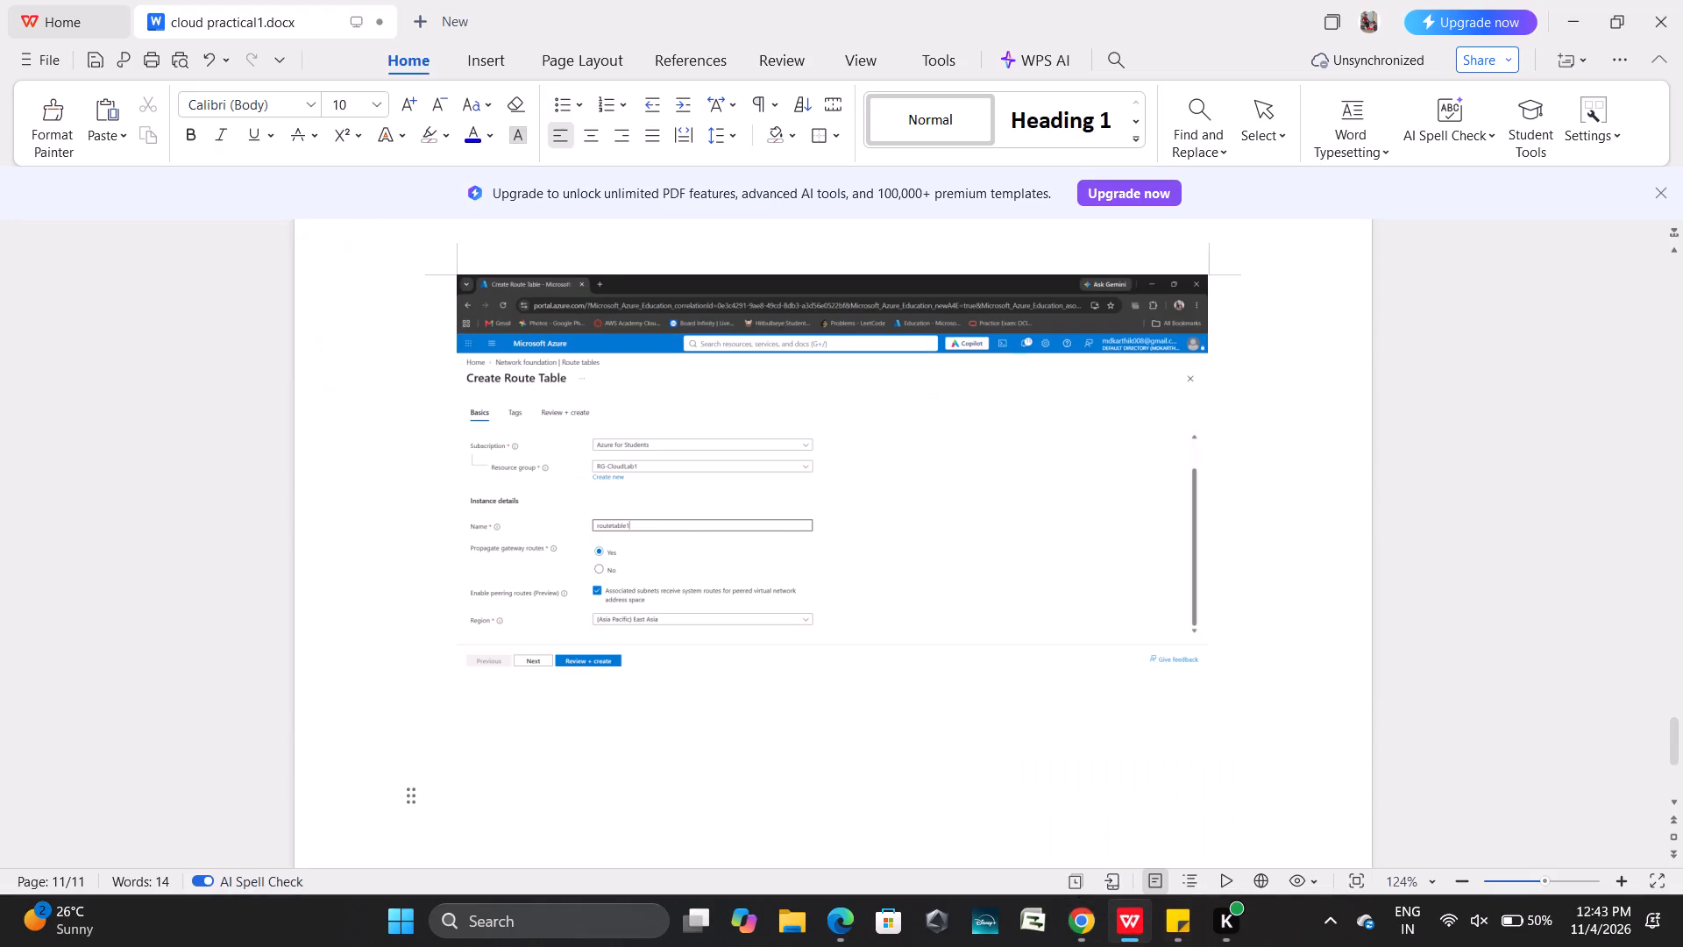
{"action": "key", "text": "ctrl+v"}
{"action": "scroll", "coordinate": [697, 662], "scroll_direction": "down", "scroll_amount": 4}
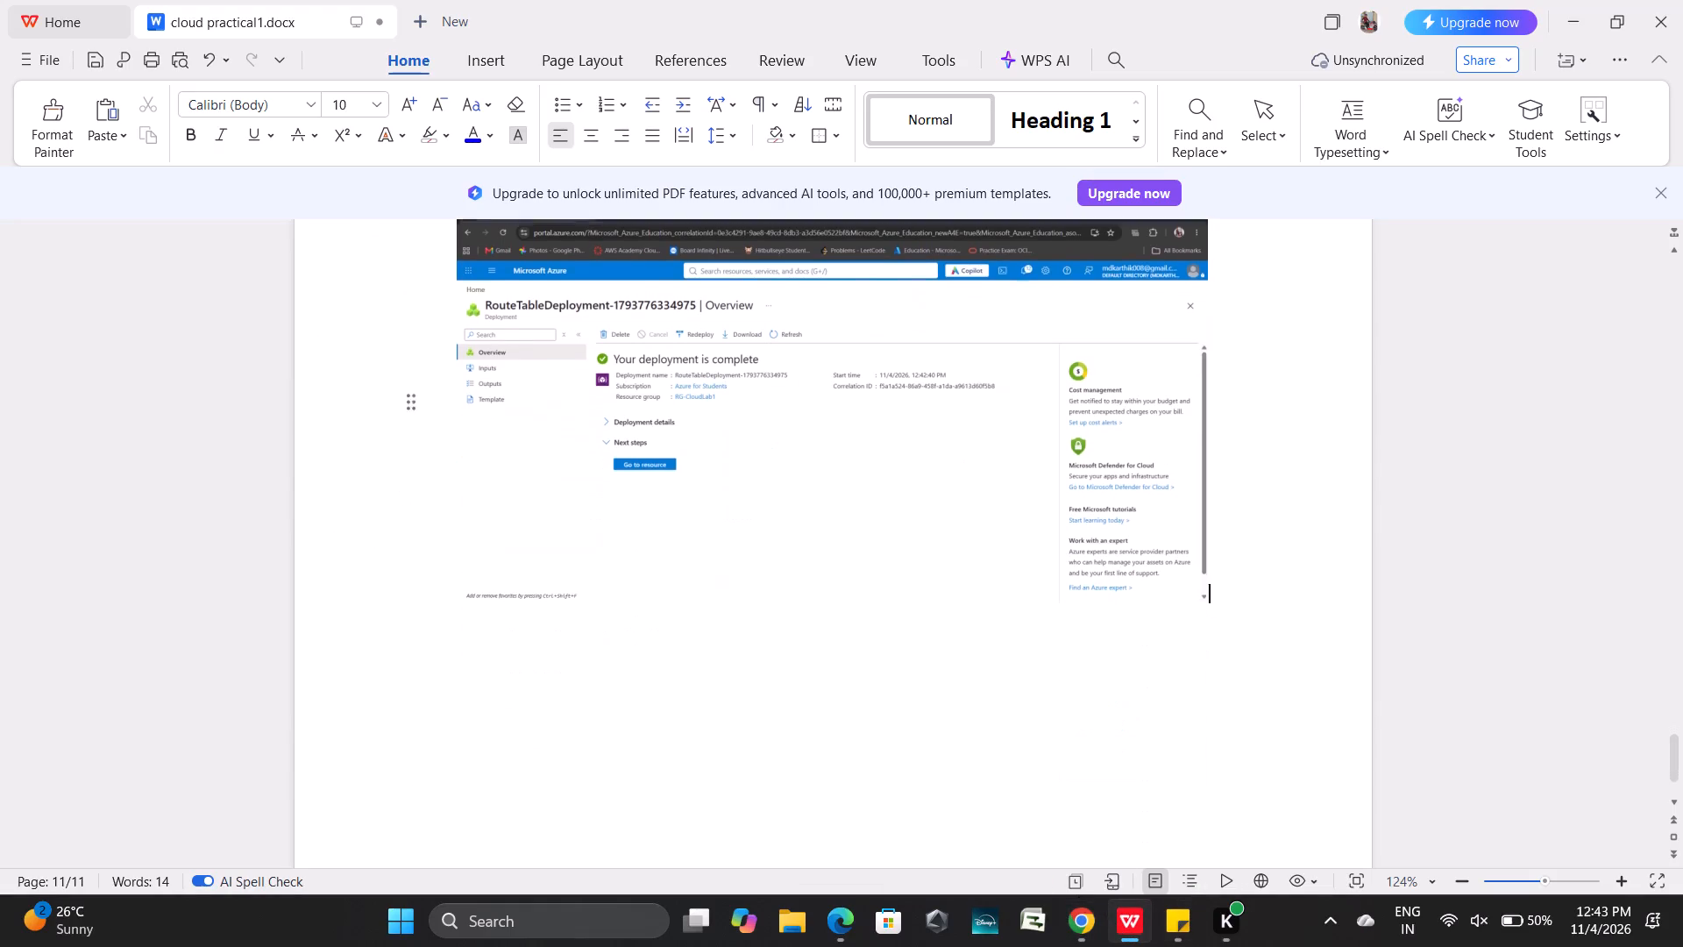
{"action": "key", "text": "Return"}
{"action": "key", "text": "Return"}
{"action": "key", "text": "Return"}
{"action": "key", "text": "Return"}
Switch back to Chrome, open routetable1 from its deployment page and go to its Routes settings.
{"action": "key", "text": "alt+Tab"}
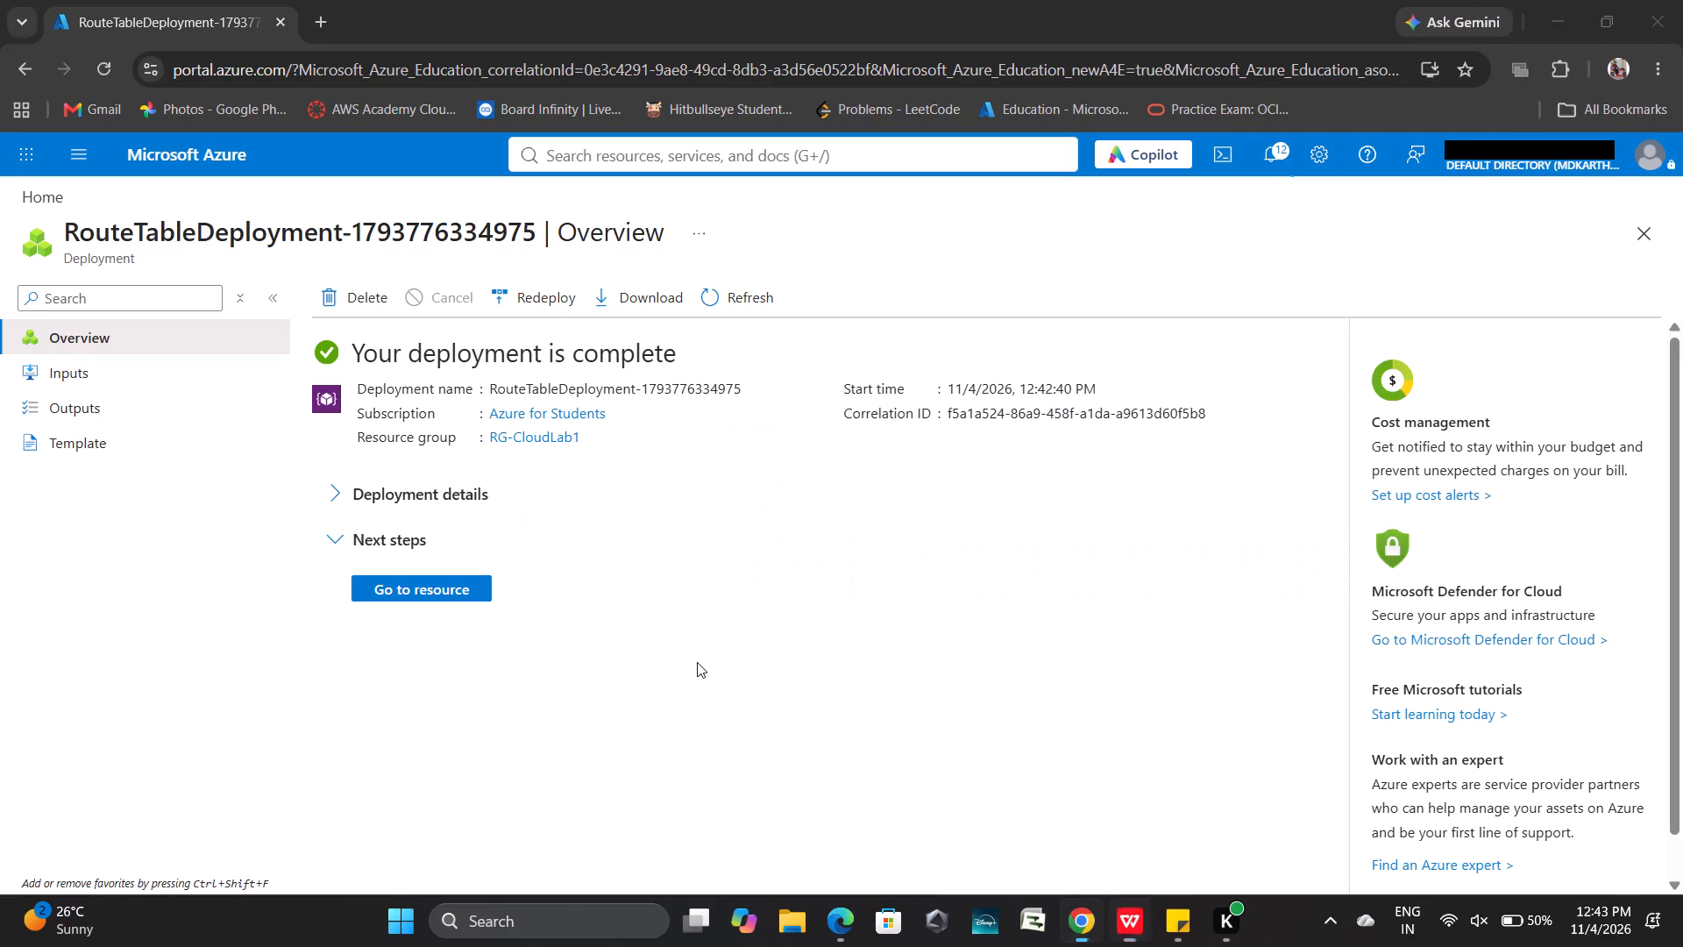
{"action": "left_click", "coordinate": [444, 586]}
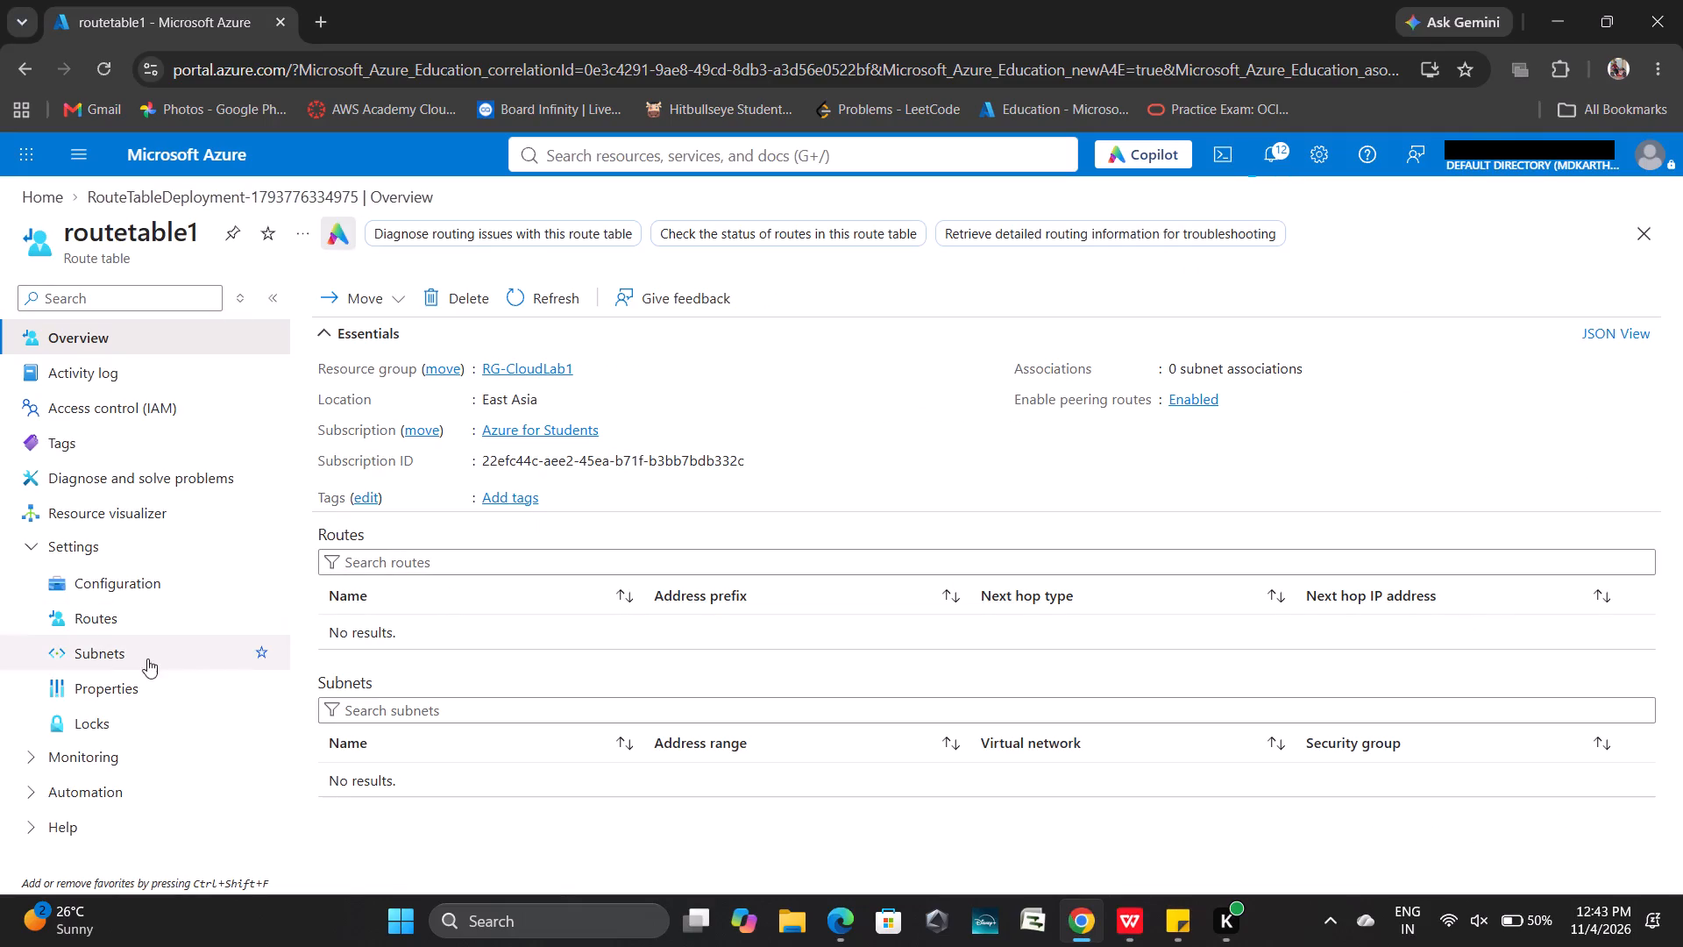
{"action": "left_click", "coordinate": [71, 619]}
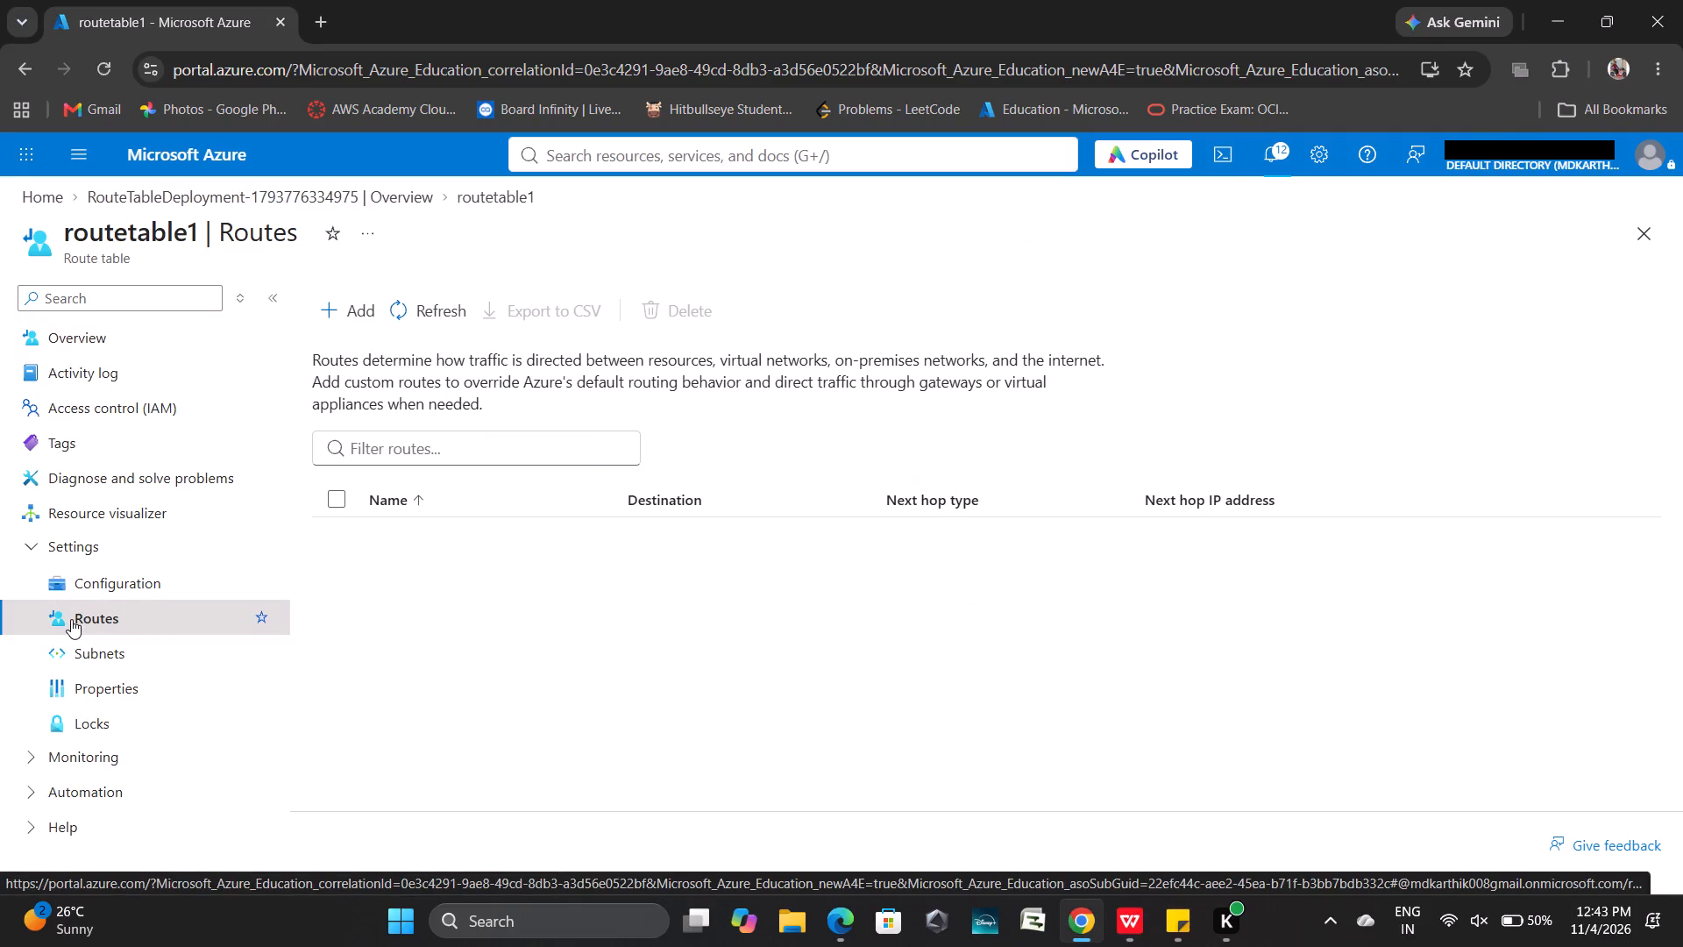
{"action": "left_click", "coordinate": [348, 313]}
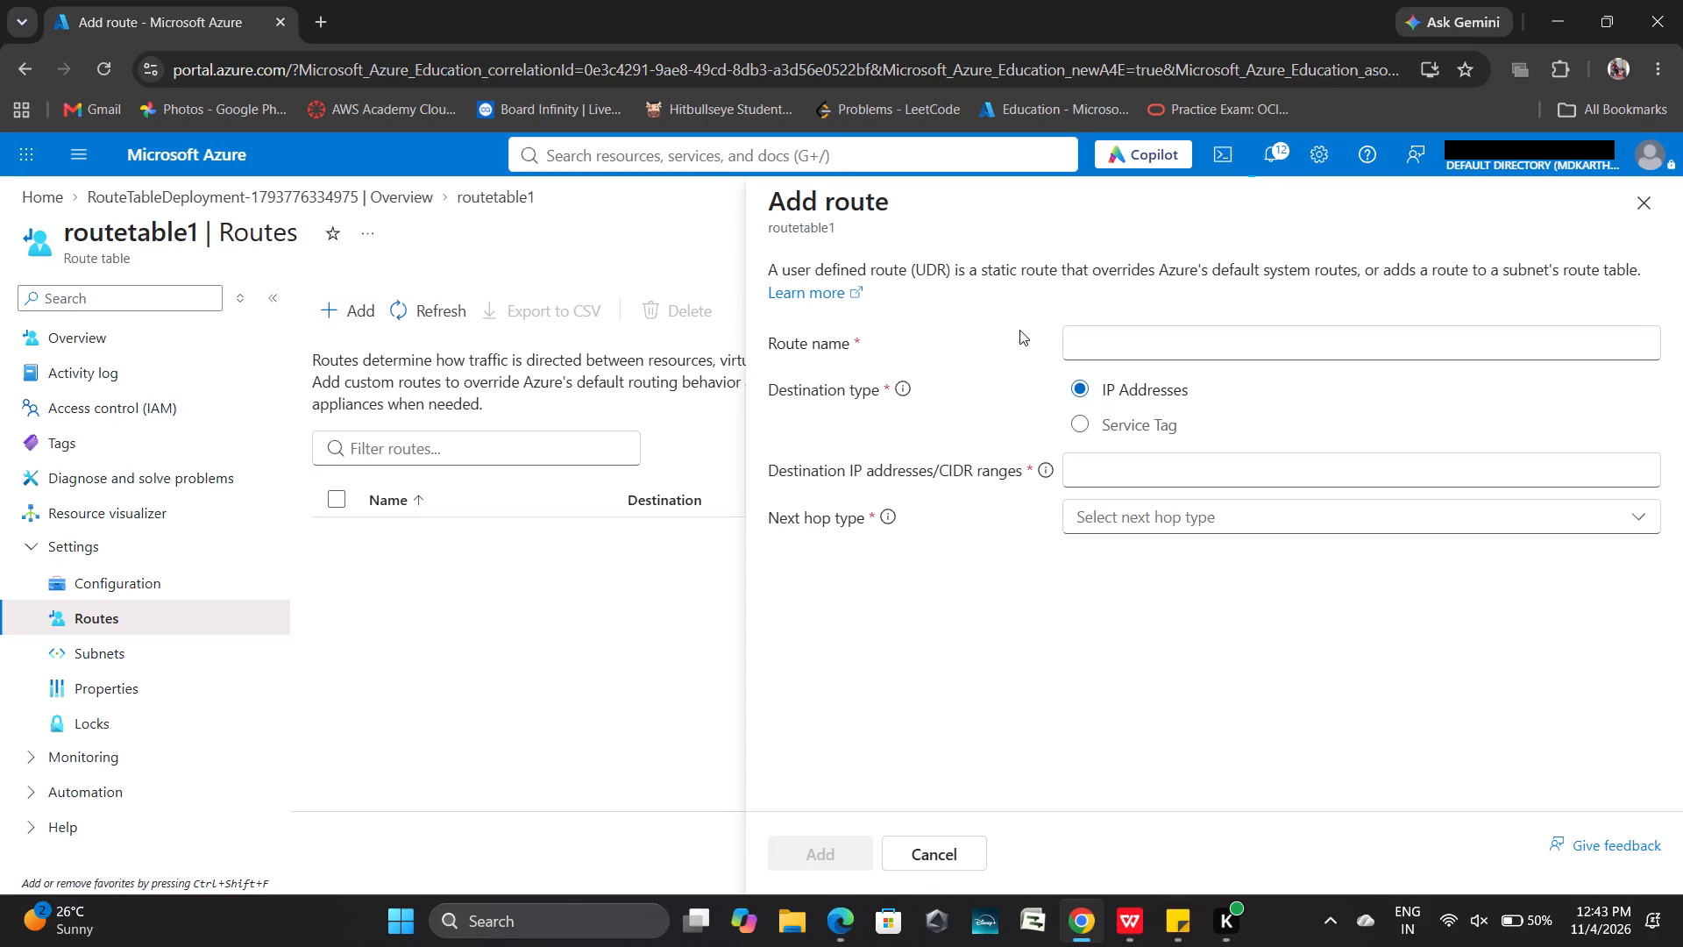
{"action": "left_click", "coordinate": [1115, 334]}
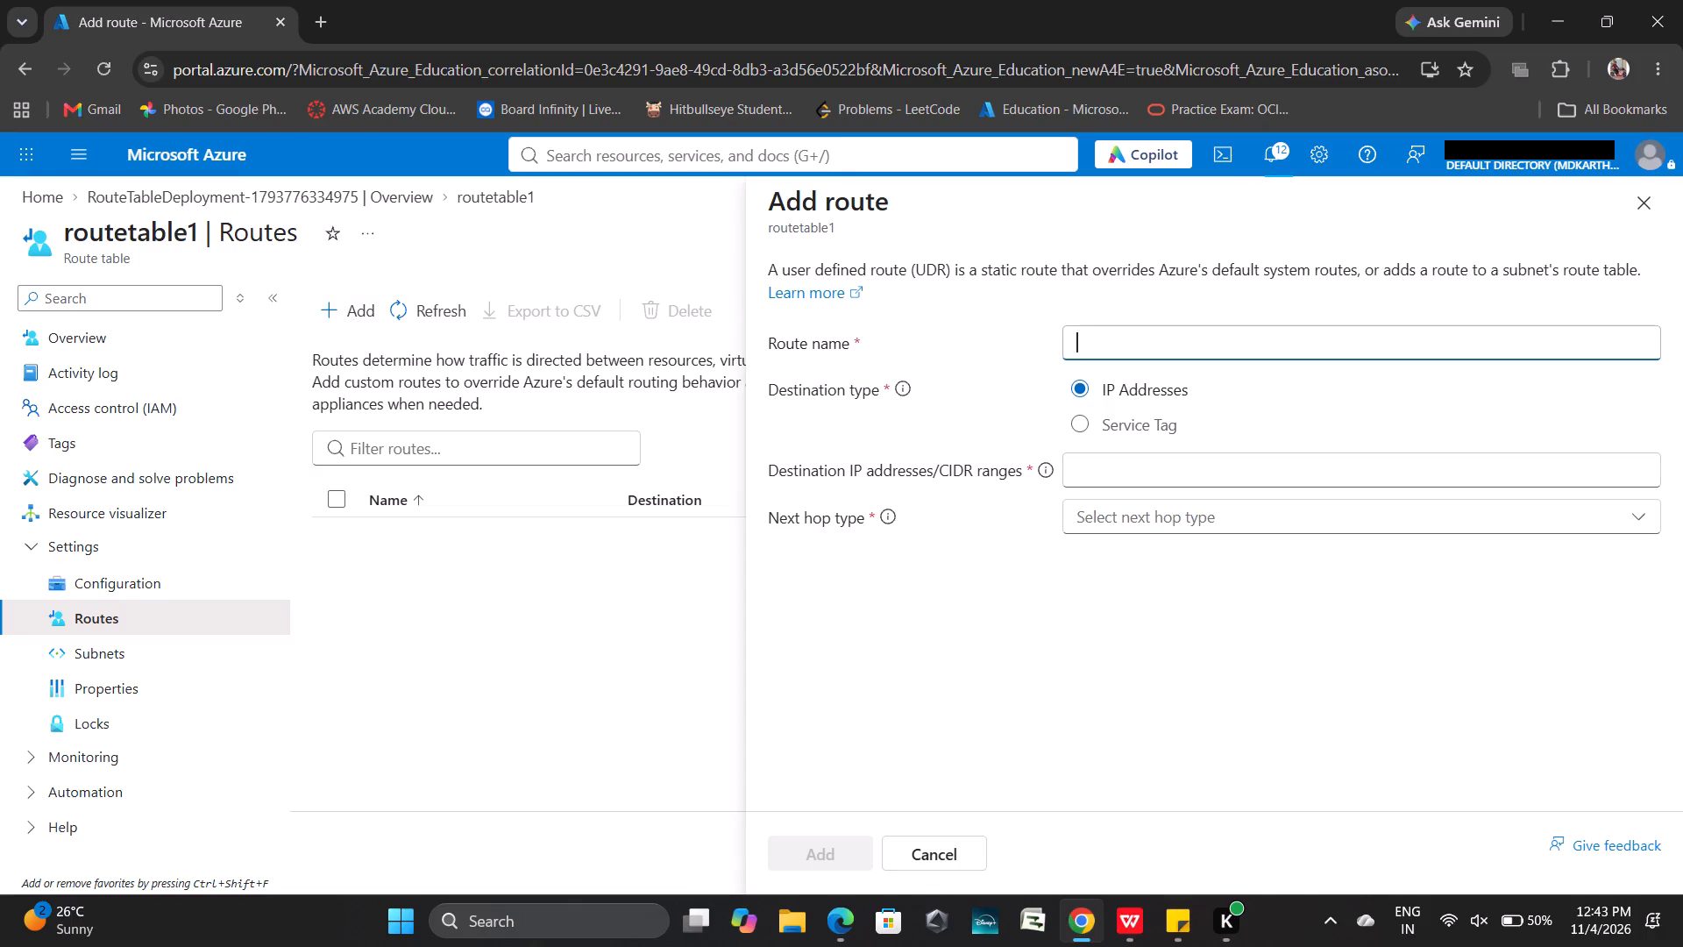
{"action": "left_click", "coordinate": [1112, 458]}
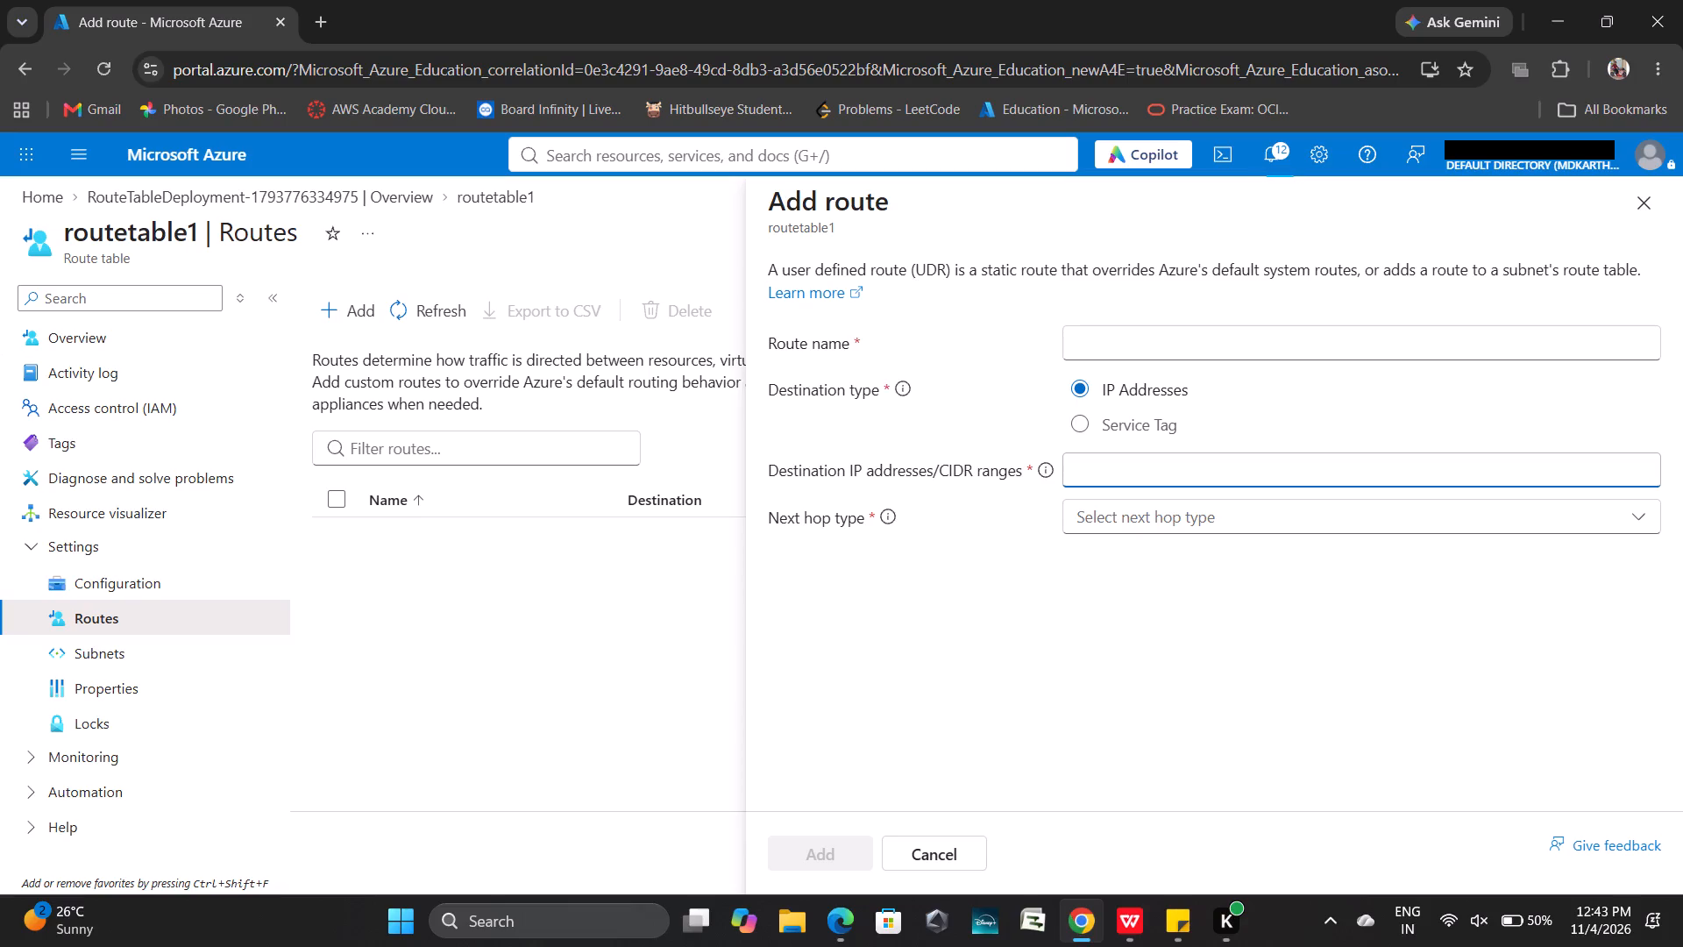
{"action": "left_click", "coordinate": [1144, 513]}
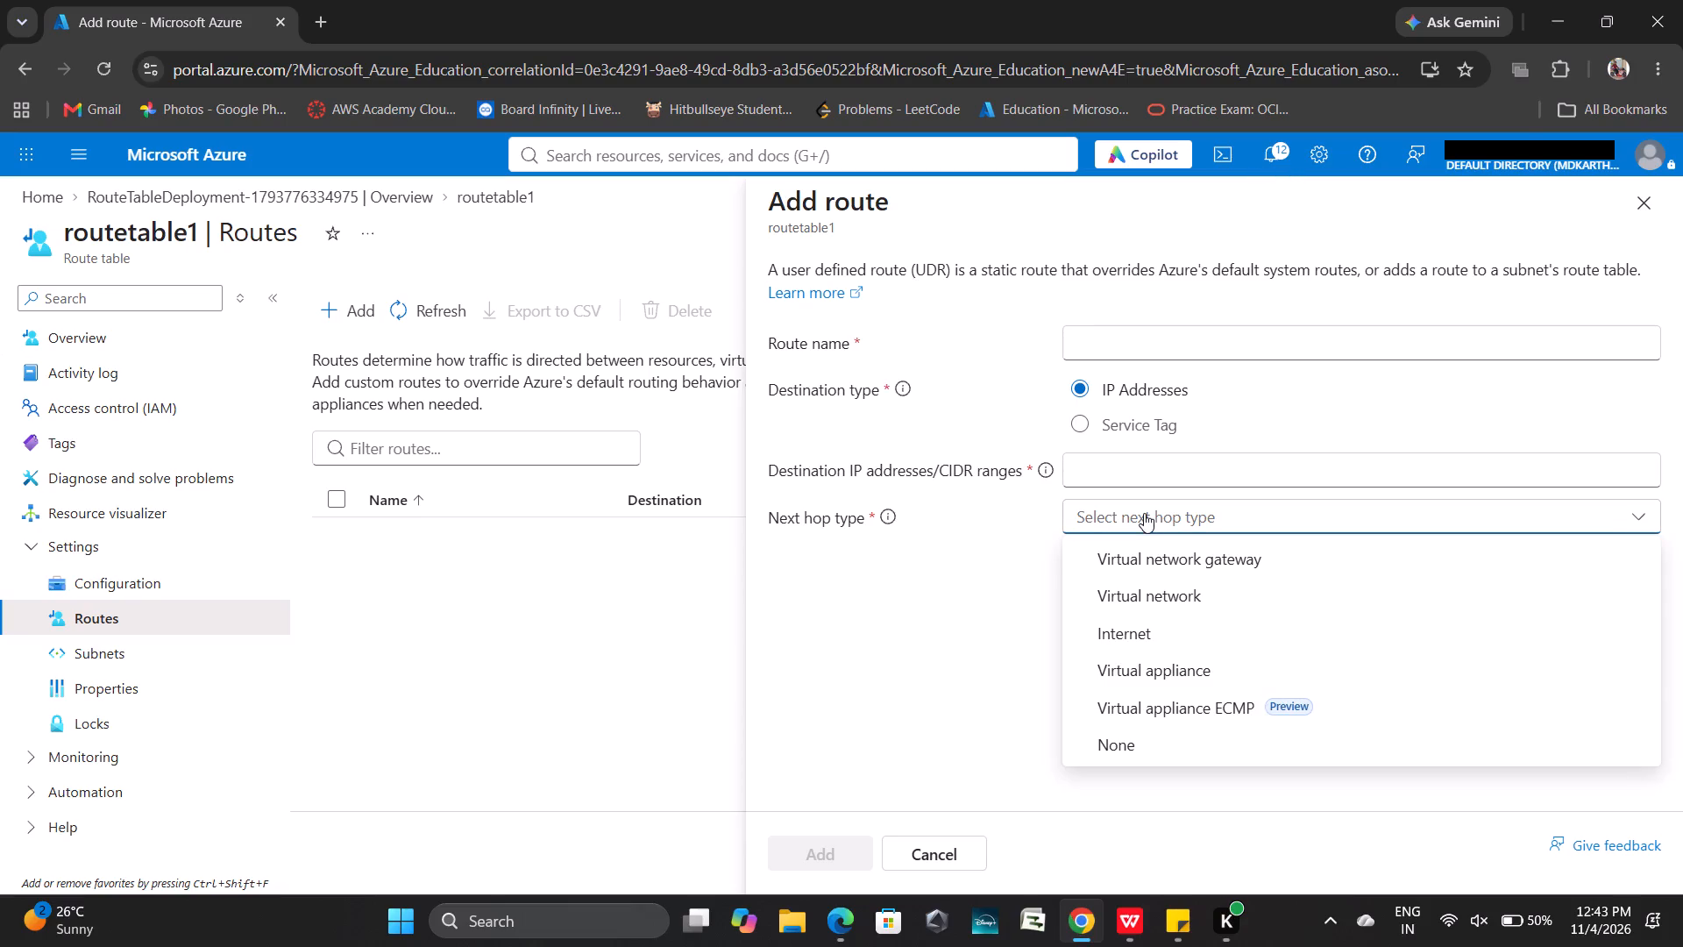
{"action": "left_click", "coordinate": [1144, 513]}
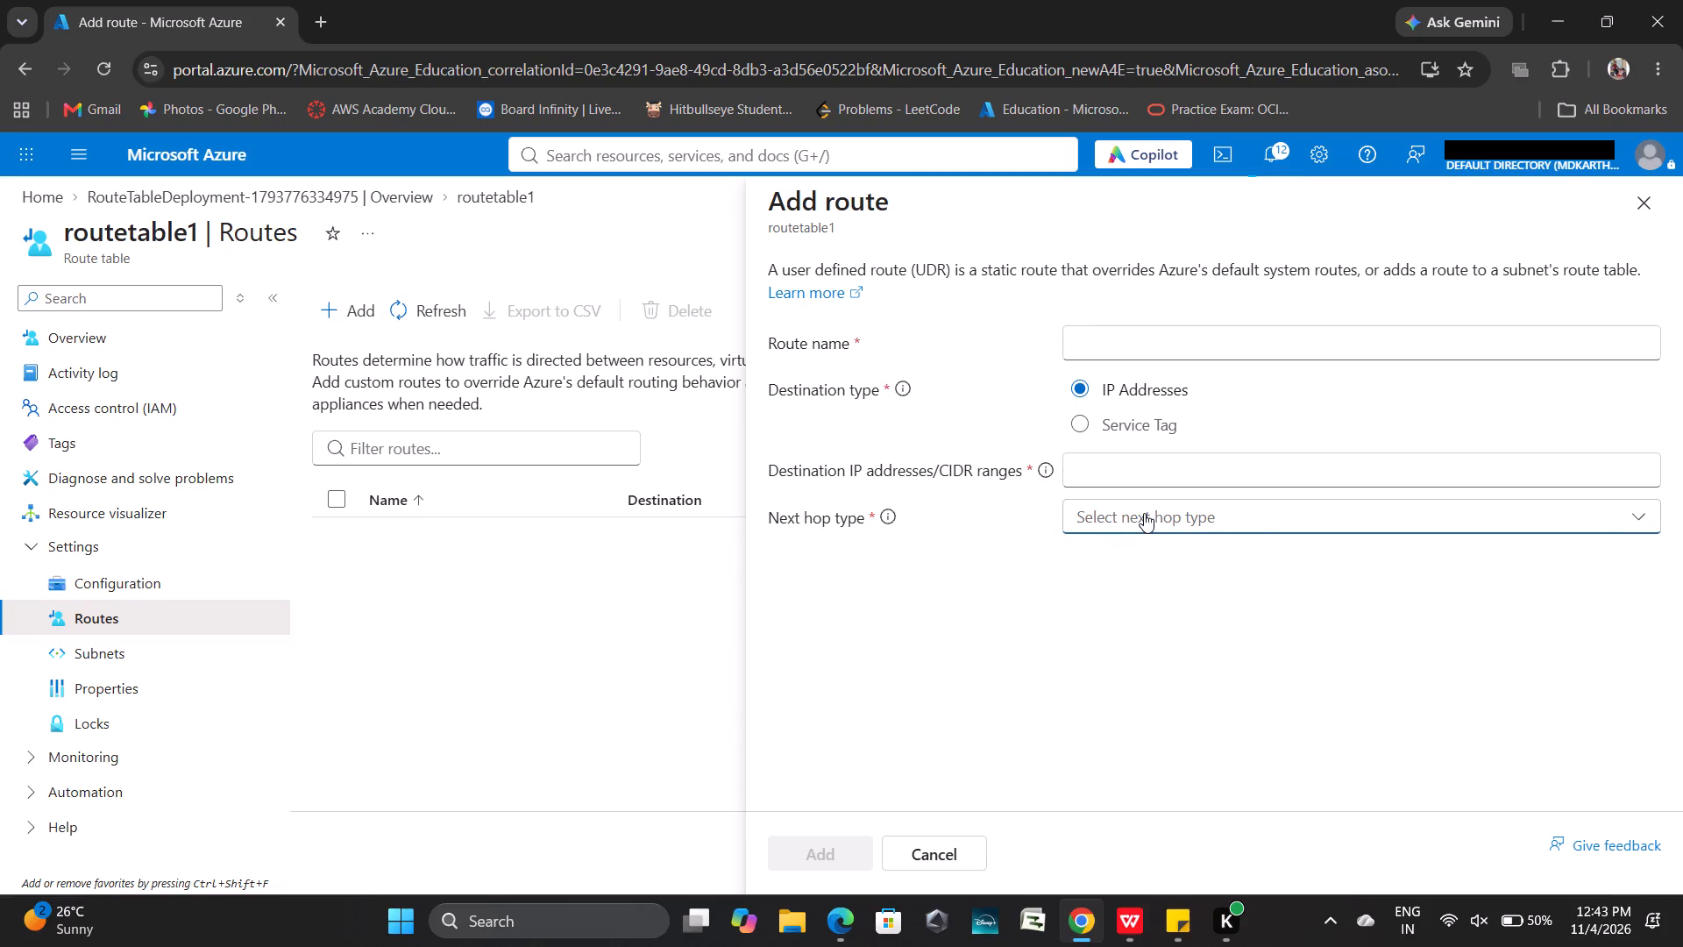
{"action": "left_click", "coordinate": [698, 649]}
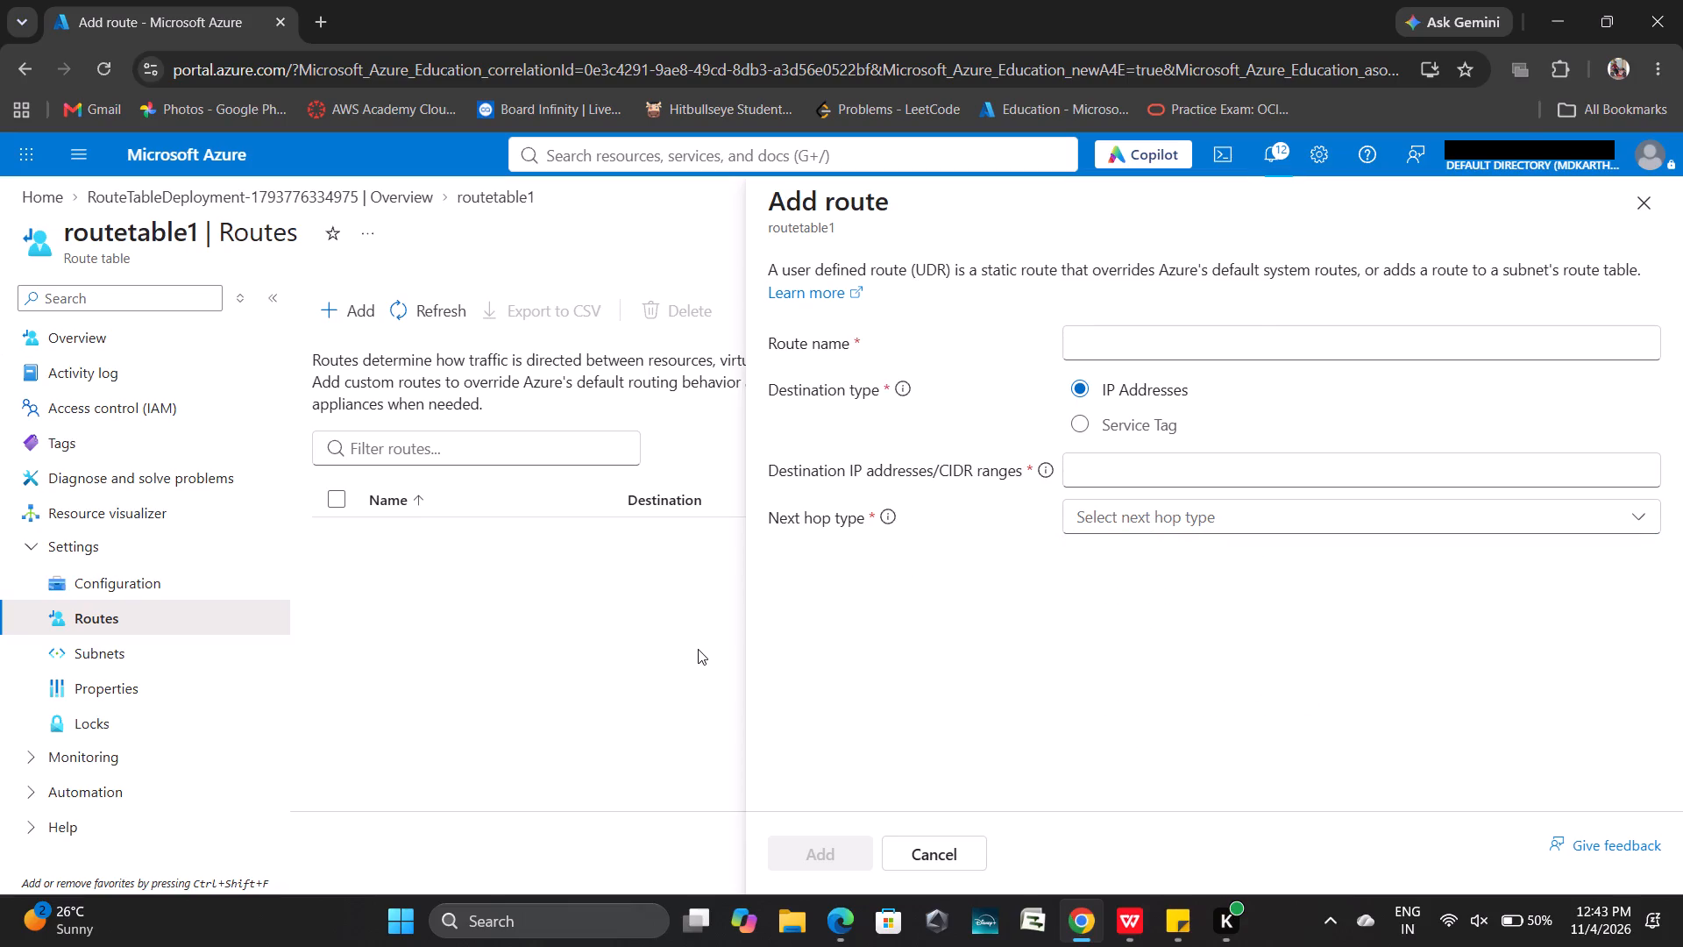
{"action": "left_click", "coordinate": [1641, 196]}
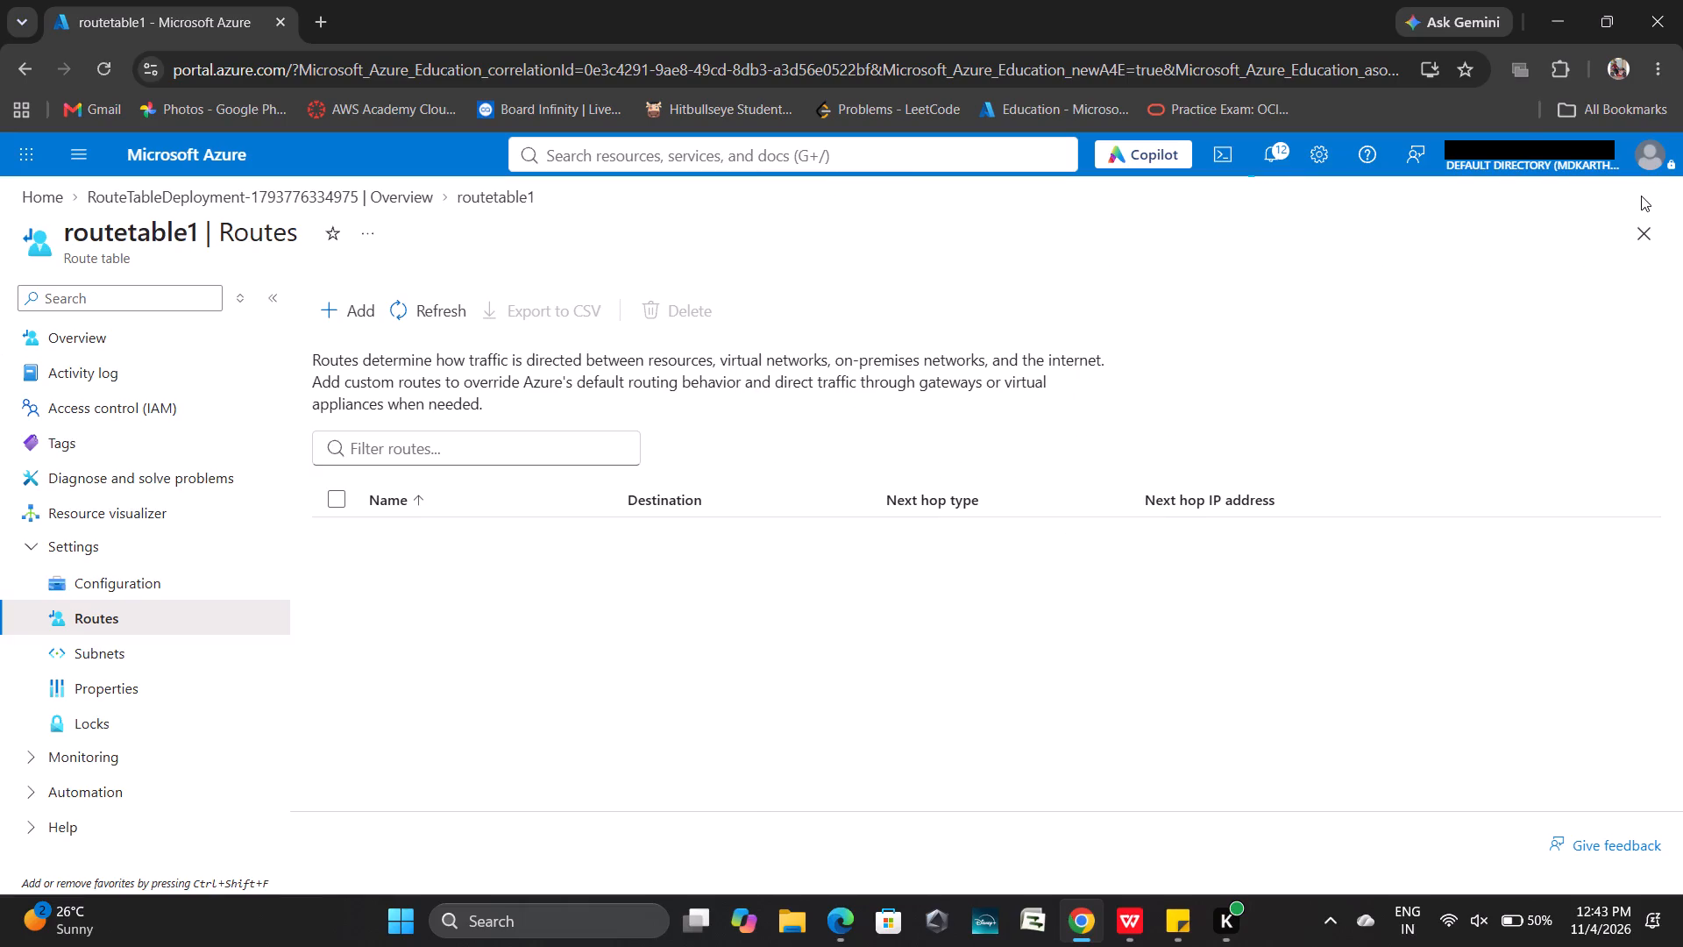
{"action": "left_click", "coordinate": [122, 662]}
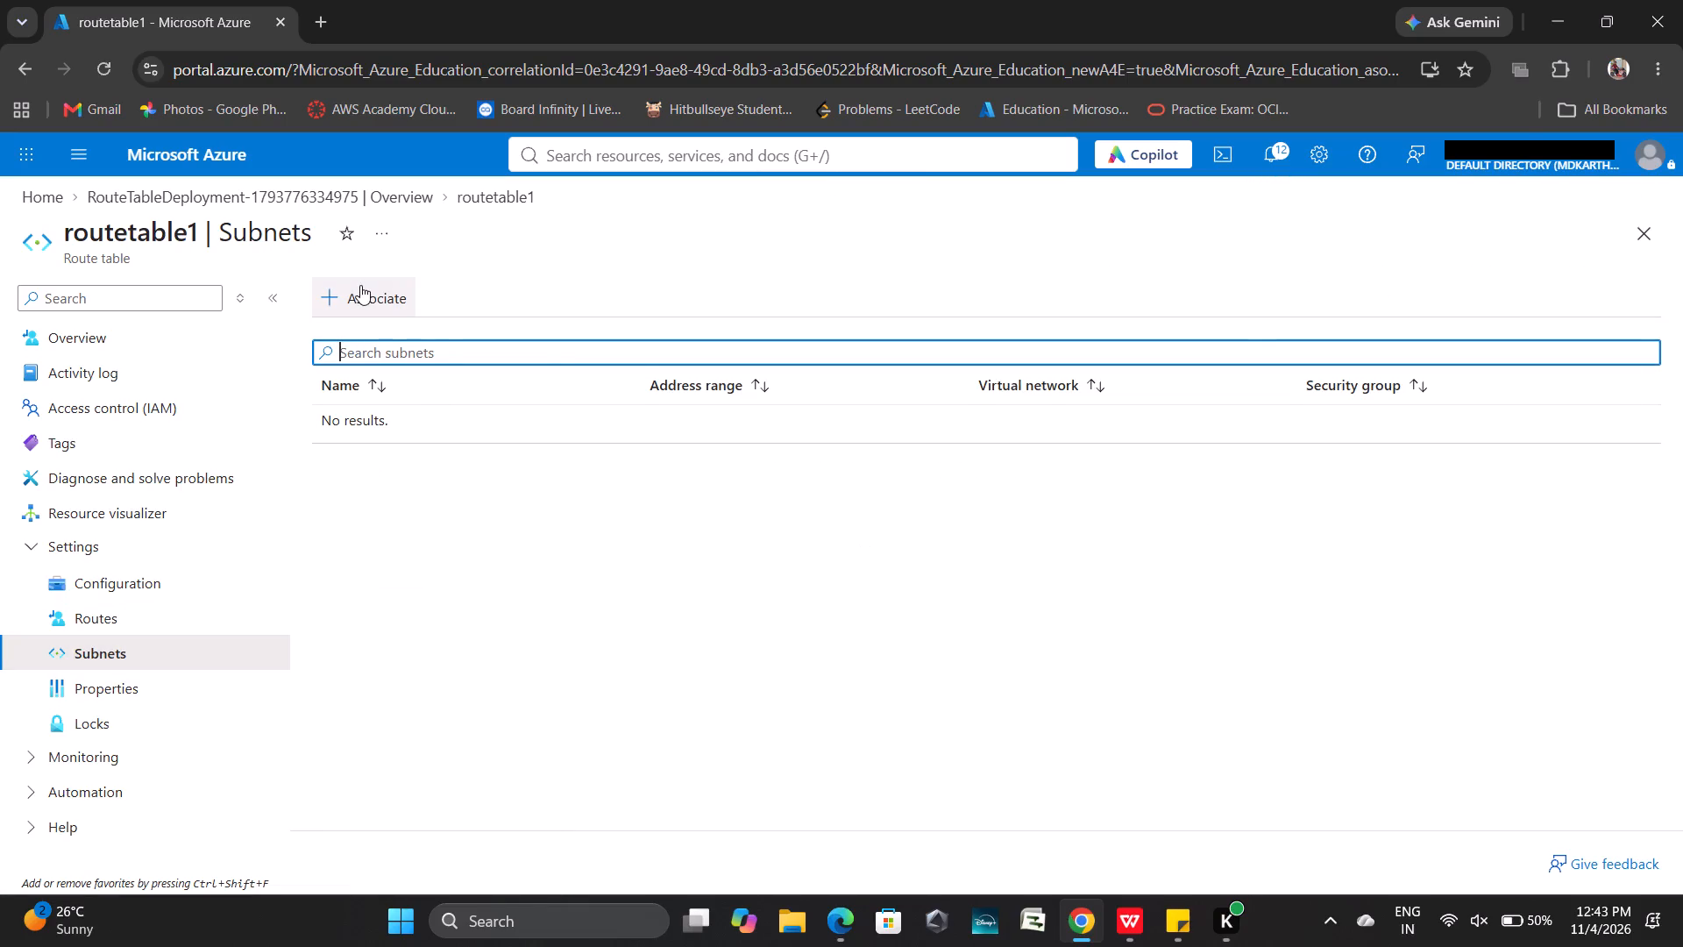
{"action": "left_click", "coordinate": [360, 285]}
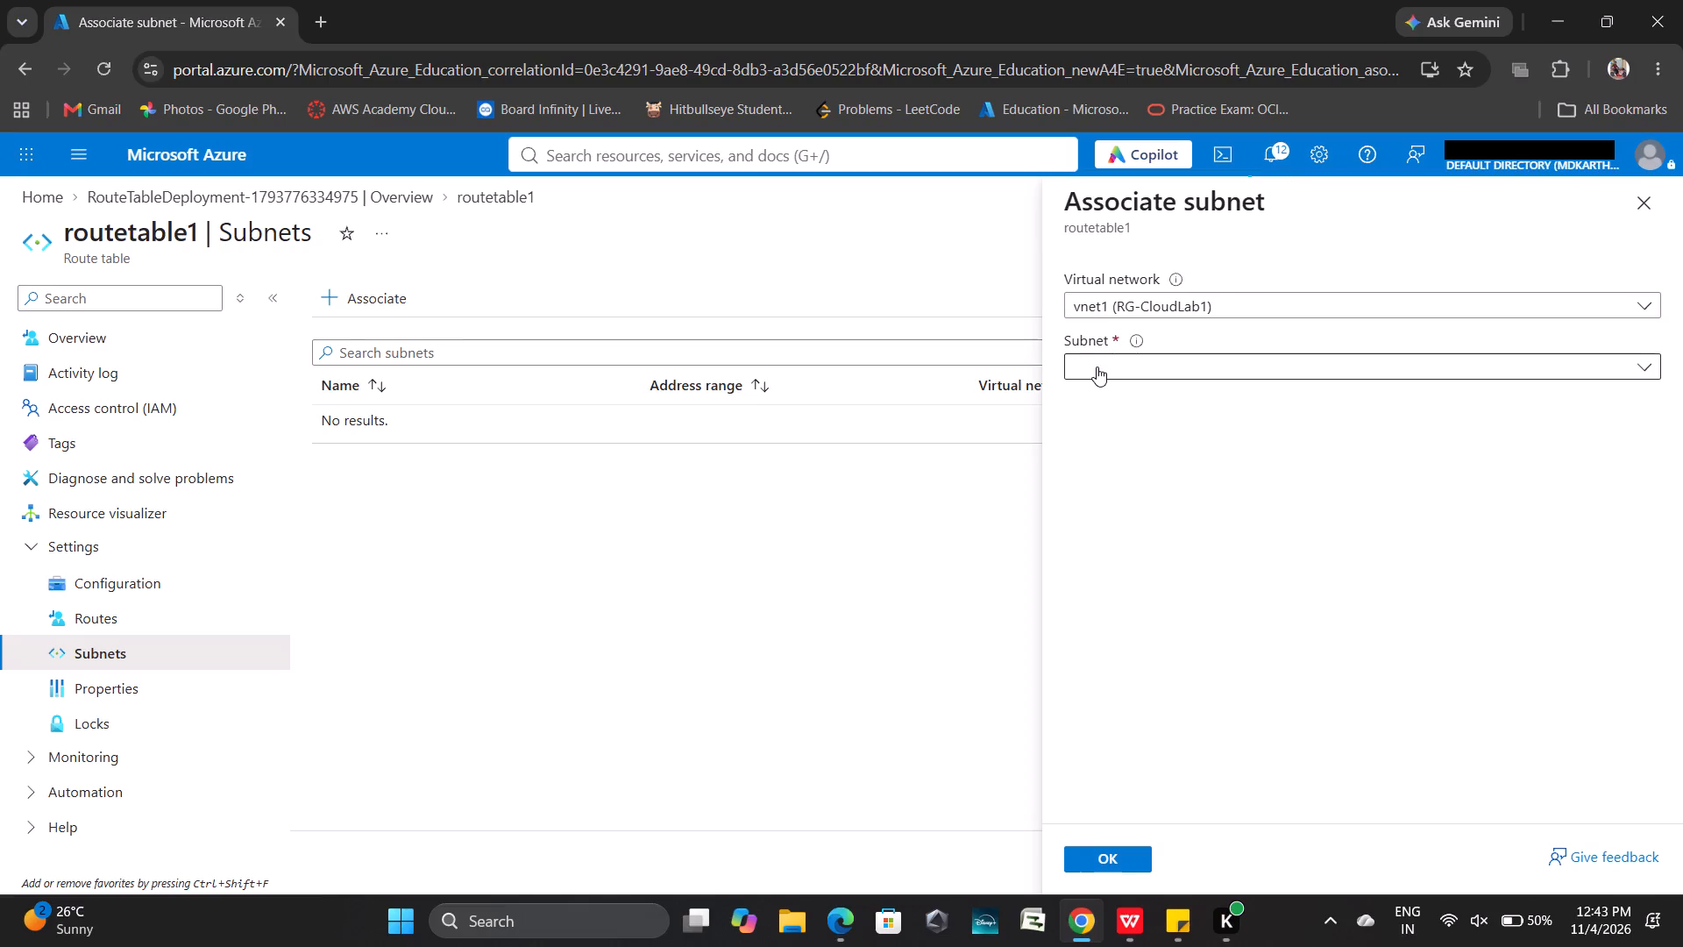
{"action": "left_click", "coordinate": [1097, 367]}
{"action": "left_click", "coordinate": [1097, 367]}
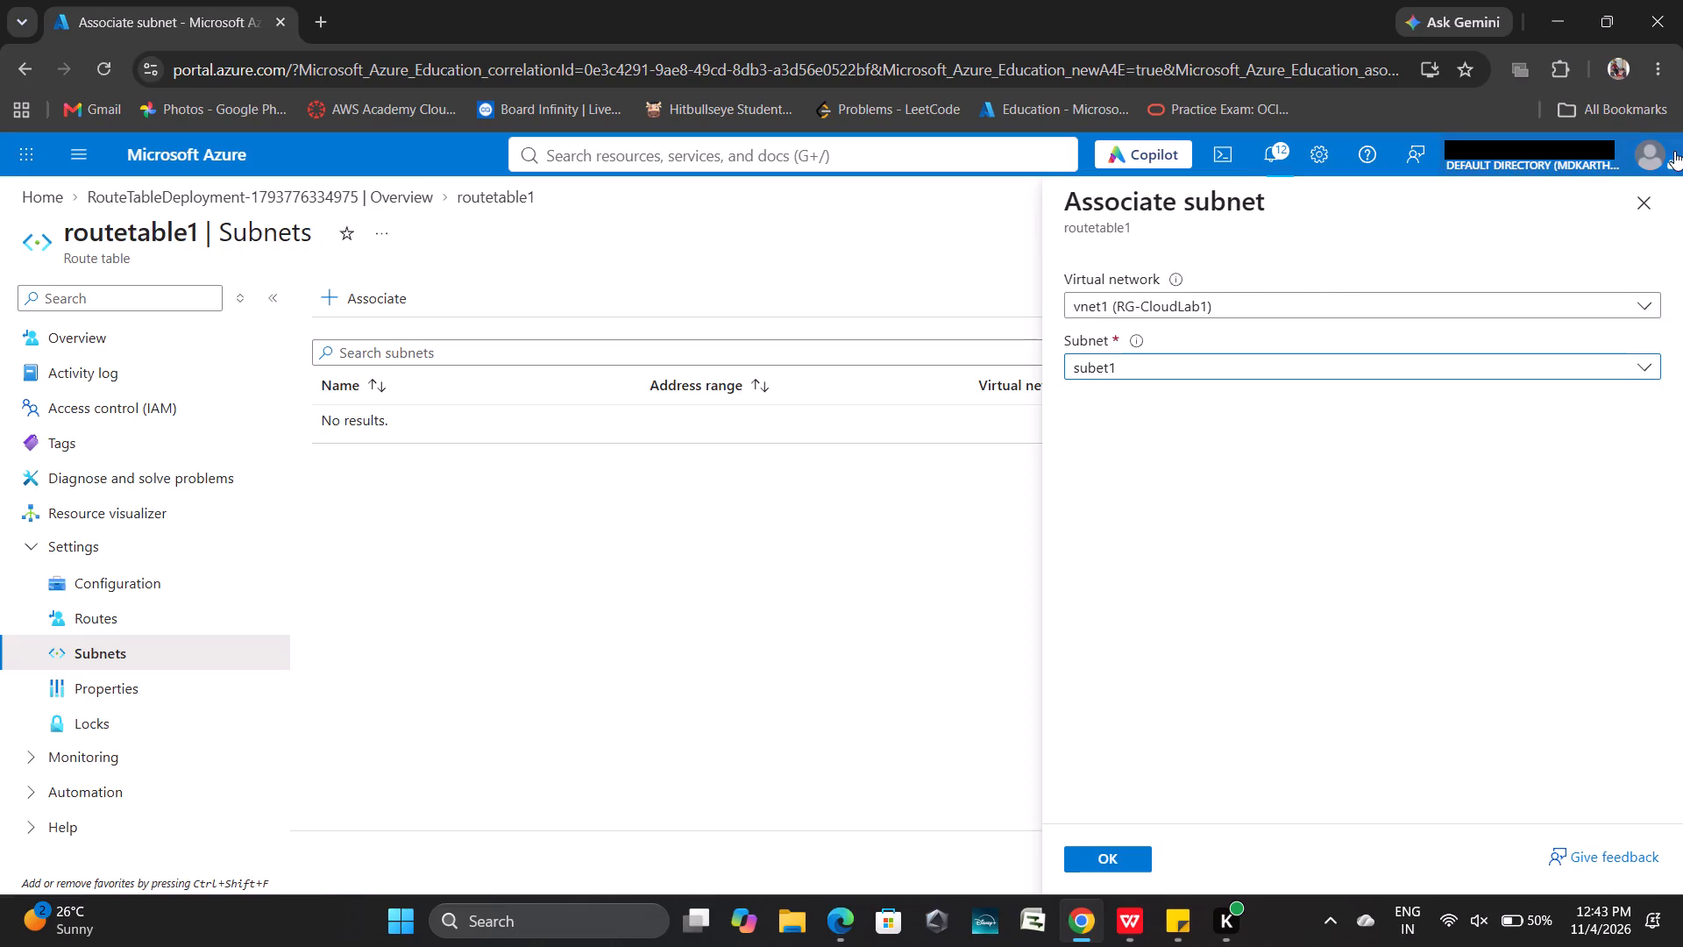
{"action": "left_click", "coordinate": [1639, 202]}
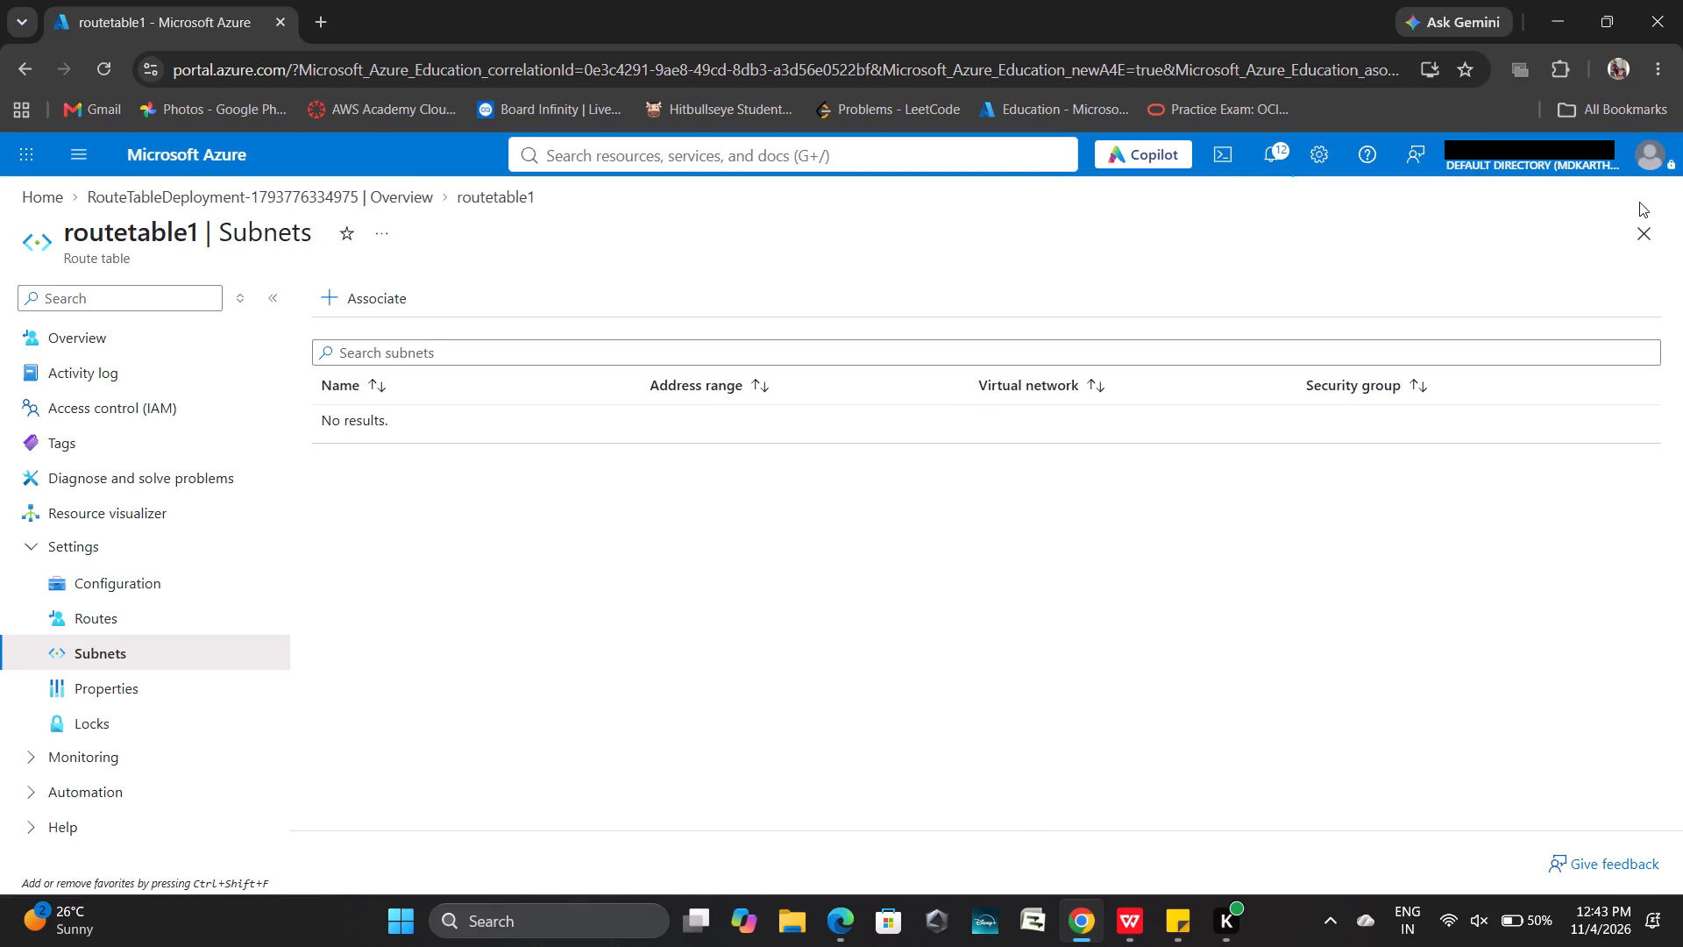
Go back to routetable1's Routes settings and read the UDR instructions in Sticky Notes, moving the note clear of the routes list.
{"action": "left_click", "coordinate": [110, 619]}
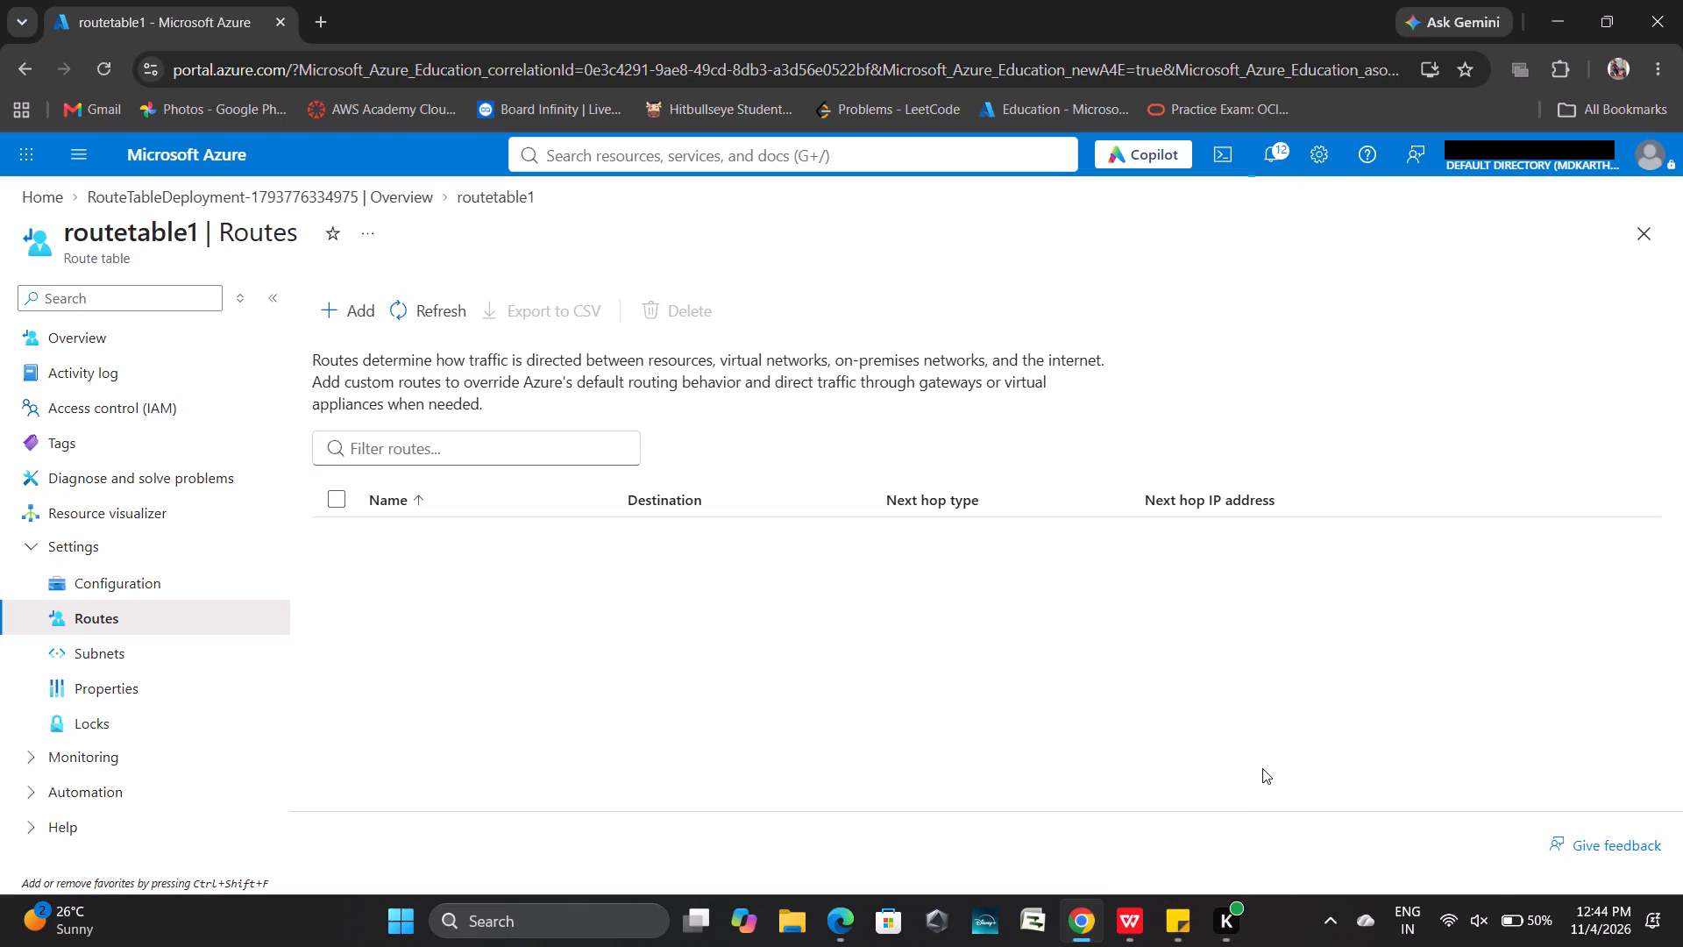
{"action": "left_click", "coordinate": [1185, 929]}
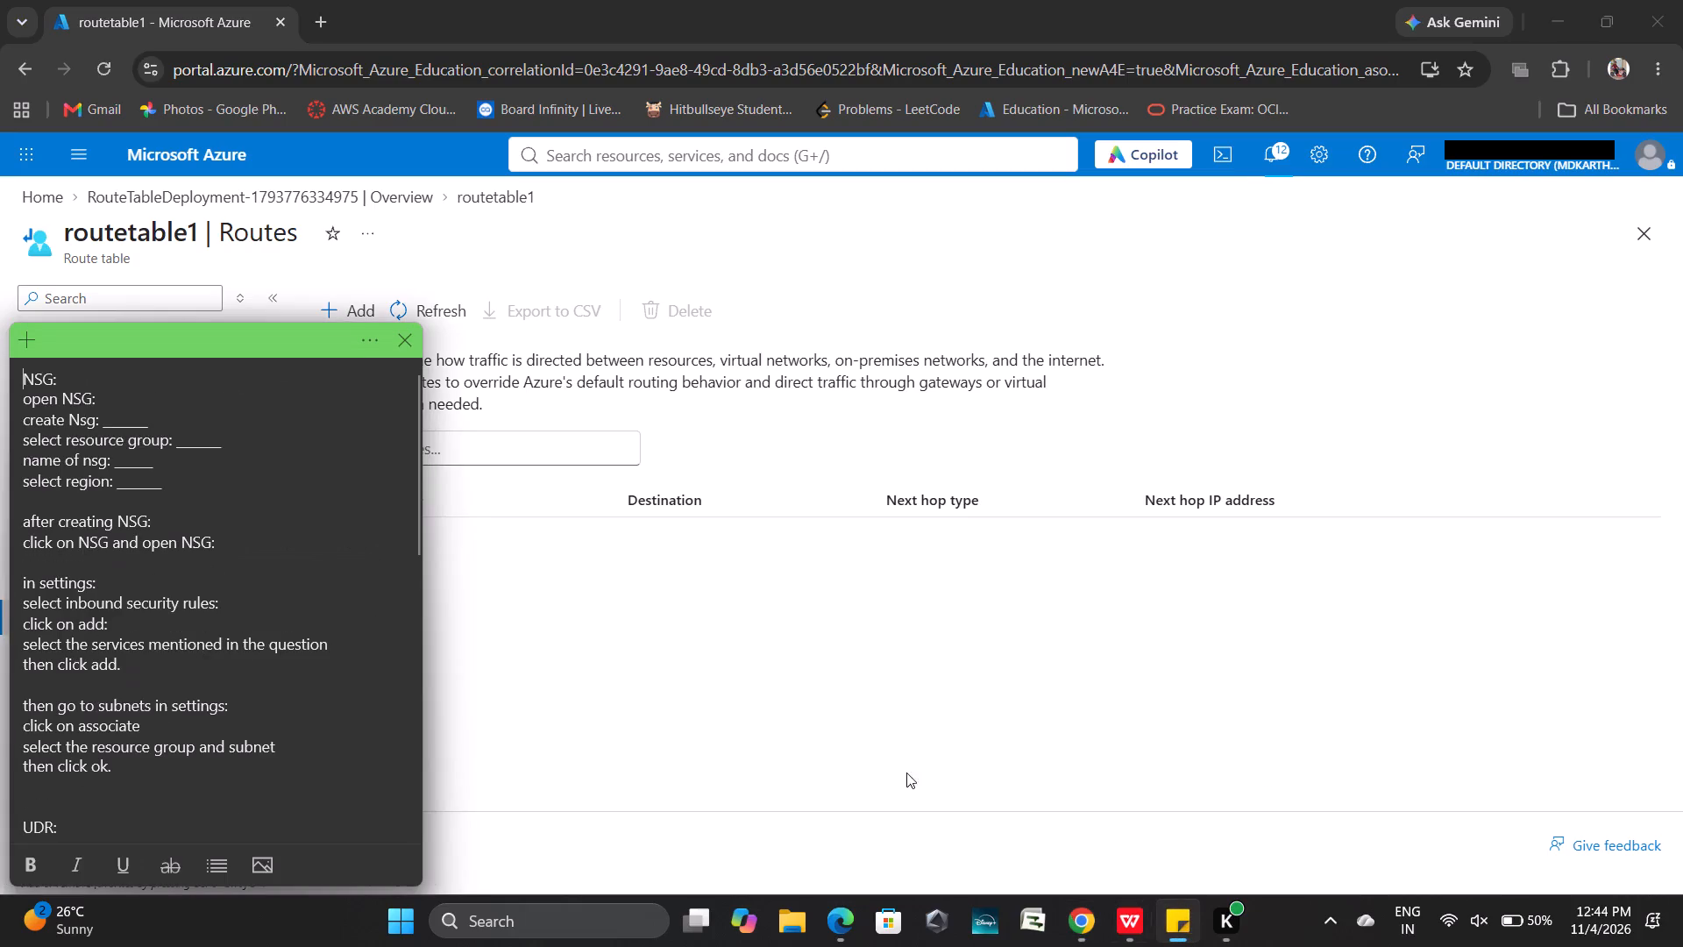
{"action": "left_click_drag", "start_coordinate": [224, 345], "coordinate": [901, 411]}
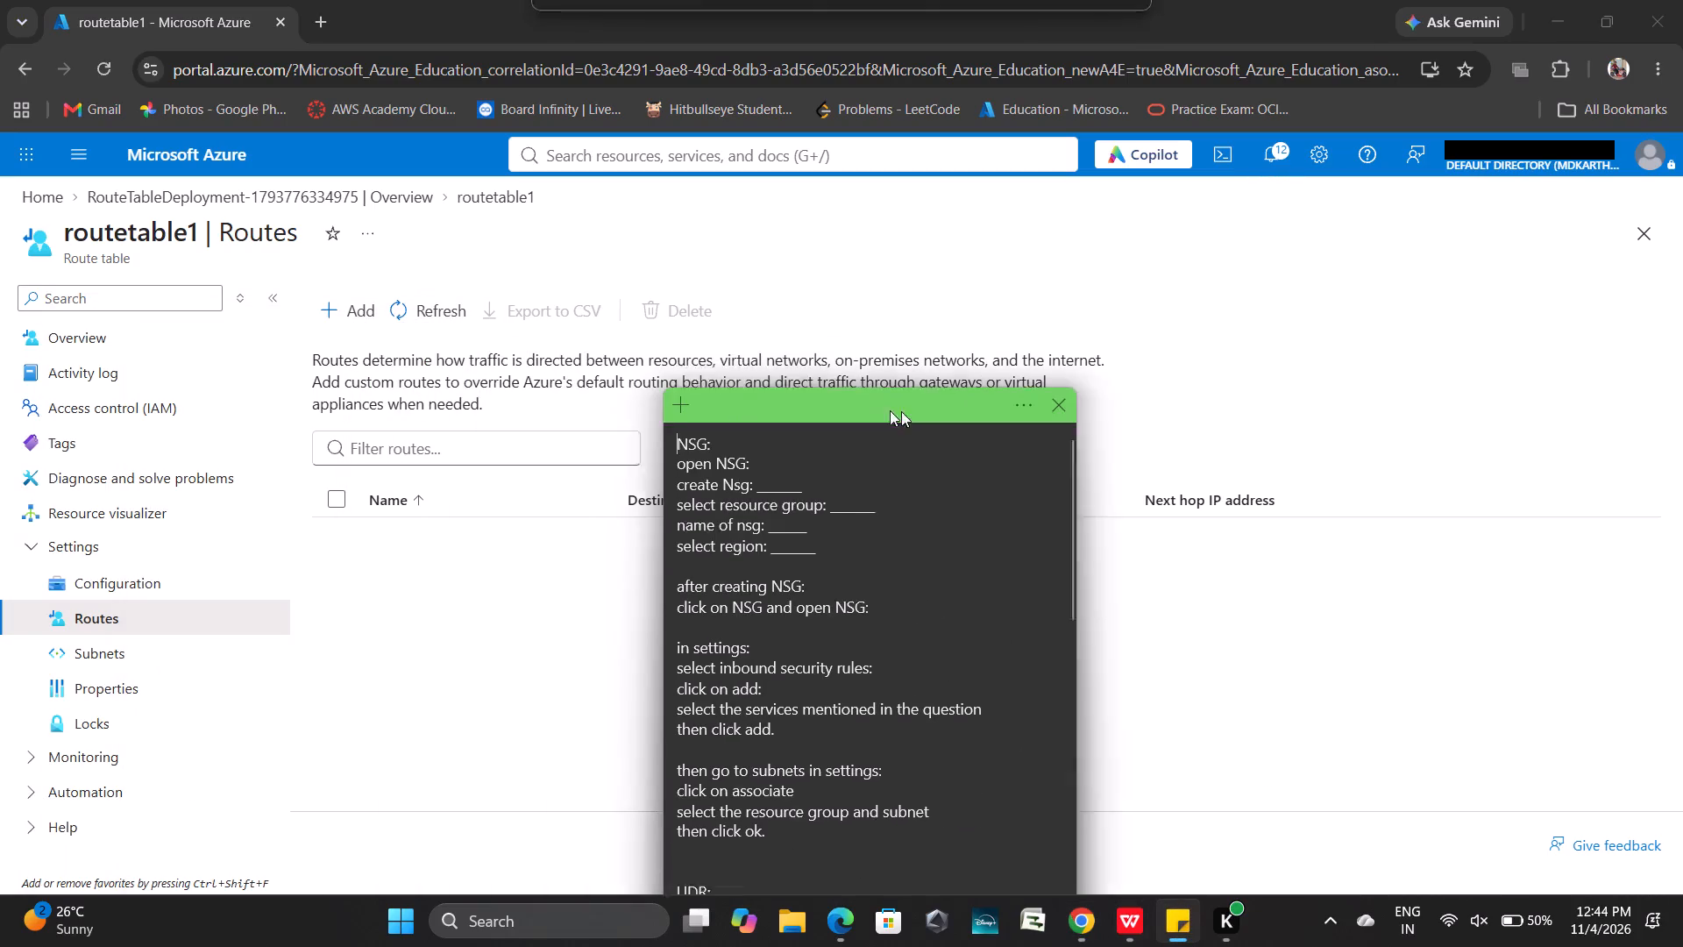
{"action": "left_click_drag", "start_coordinate": [901, 411], "coordinate": [1525, 488]}
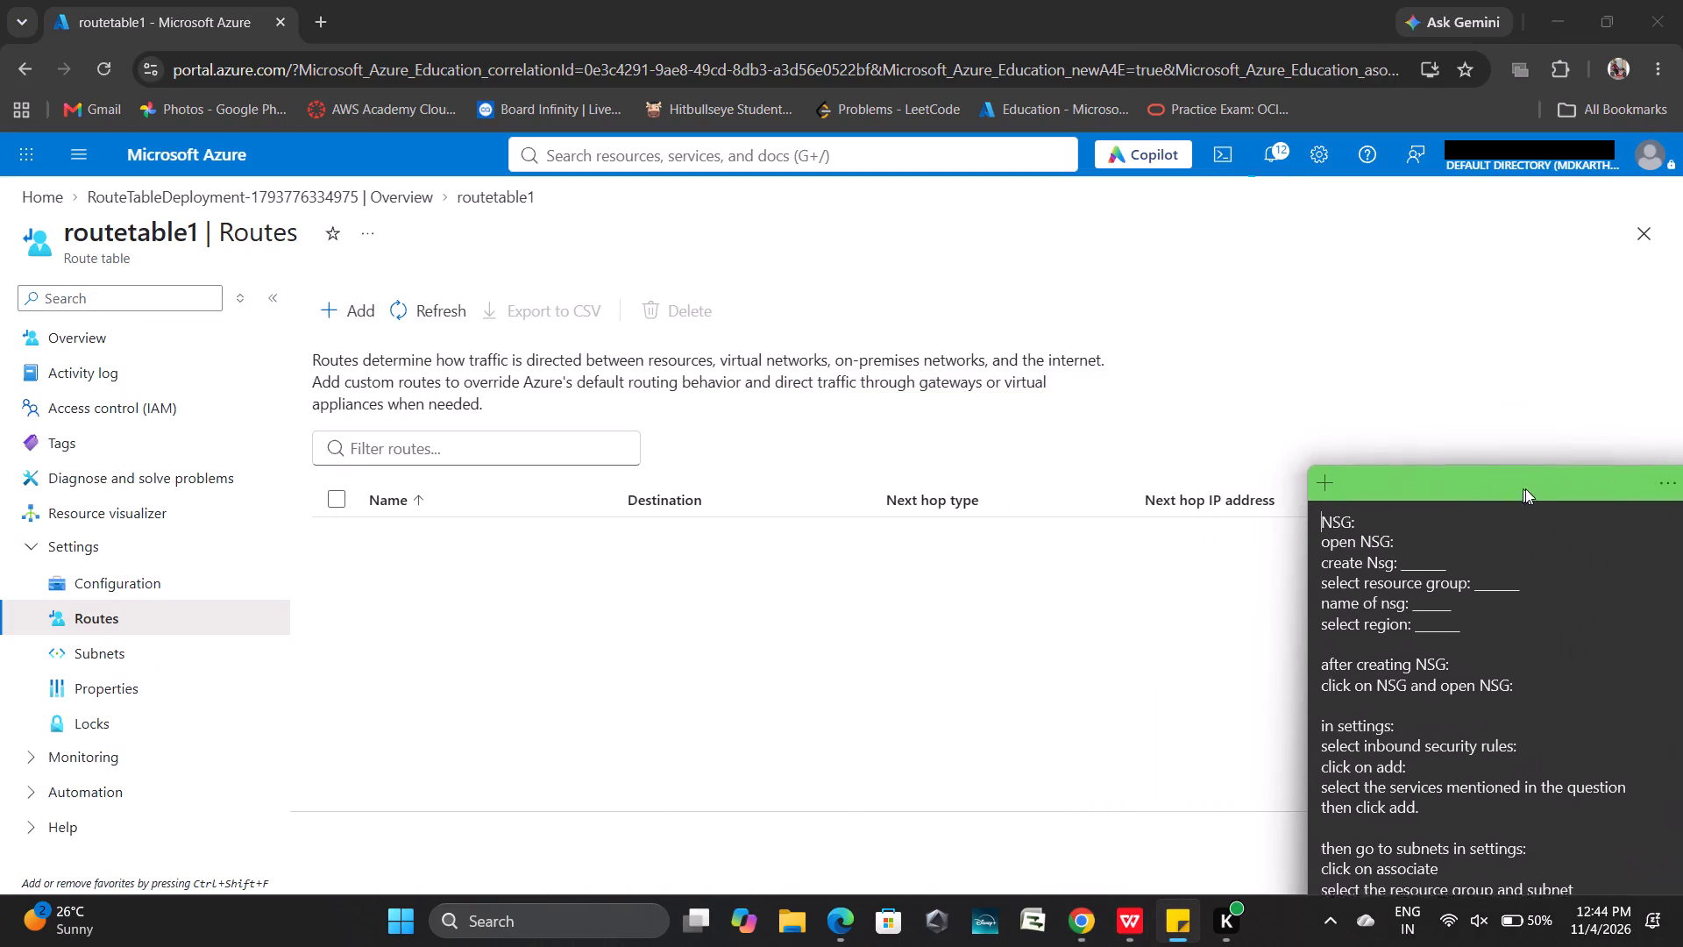
{"action": "left_click_drag", "start_coordinate": [1525, 488], "coordinate": [1558, 573]}
{"action": "scroll", "coordinate": [1484, 737], "scroll_direction": "down", "scroll_amount": 5}
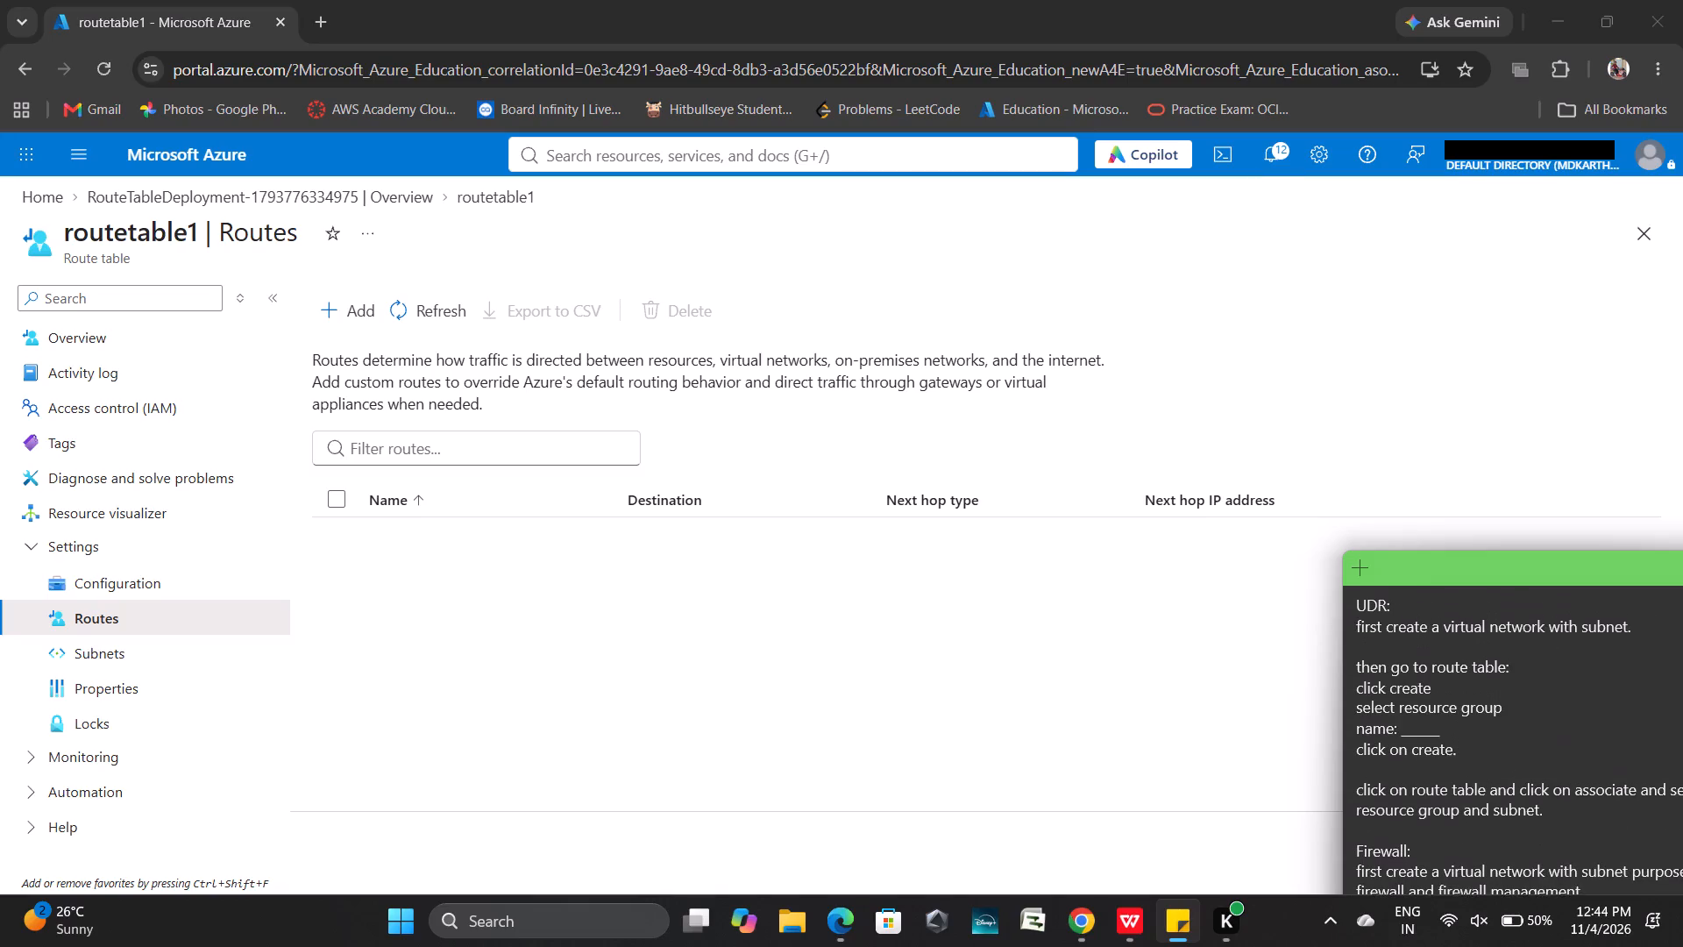
{"action": "scroll", "coordinate": [1484, 737], "scroll_direction": "down", "scroll_amount": 1}
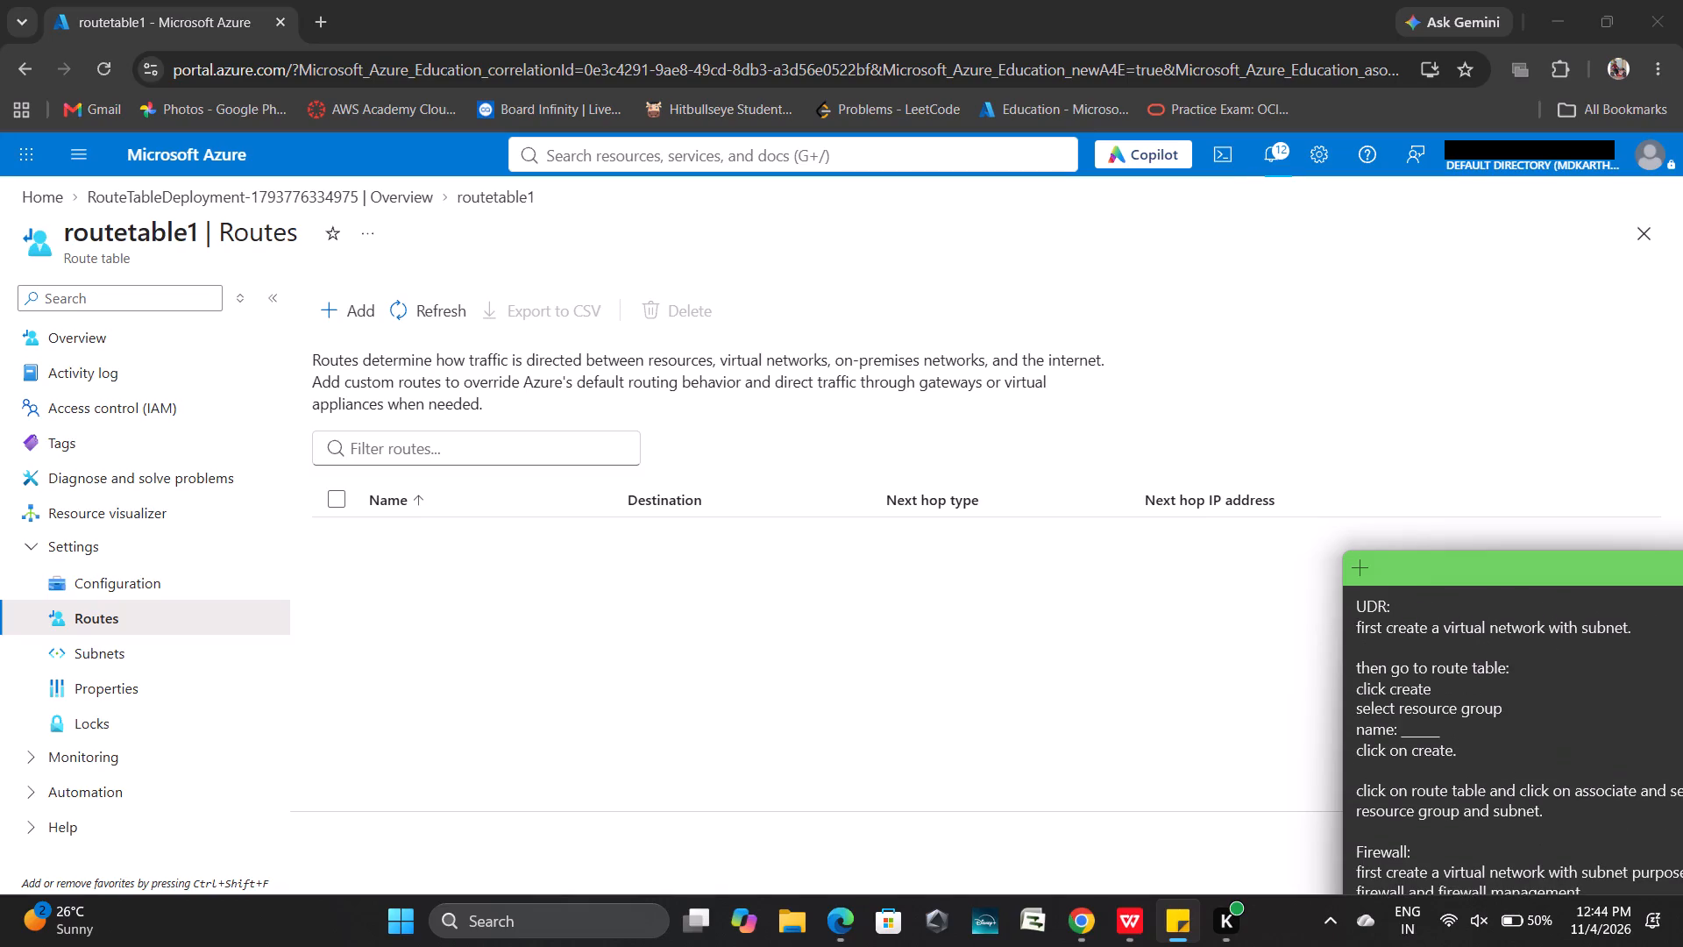
{"action": "scroll", "coordinate": [1484, 737], "scroll_direction": "down", "scroll_amount": 2}
{"action": "scroll", "coordinate": [1484, 737], "scroll_direction": "up", "scroll_amount": 1}
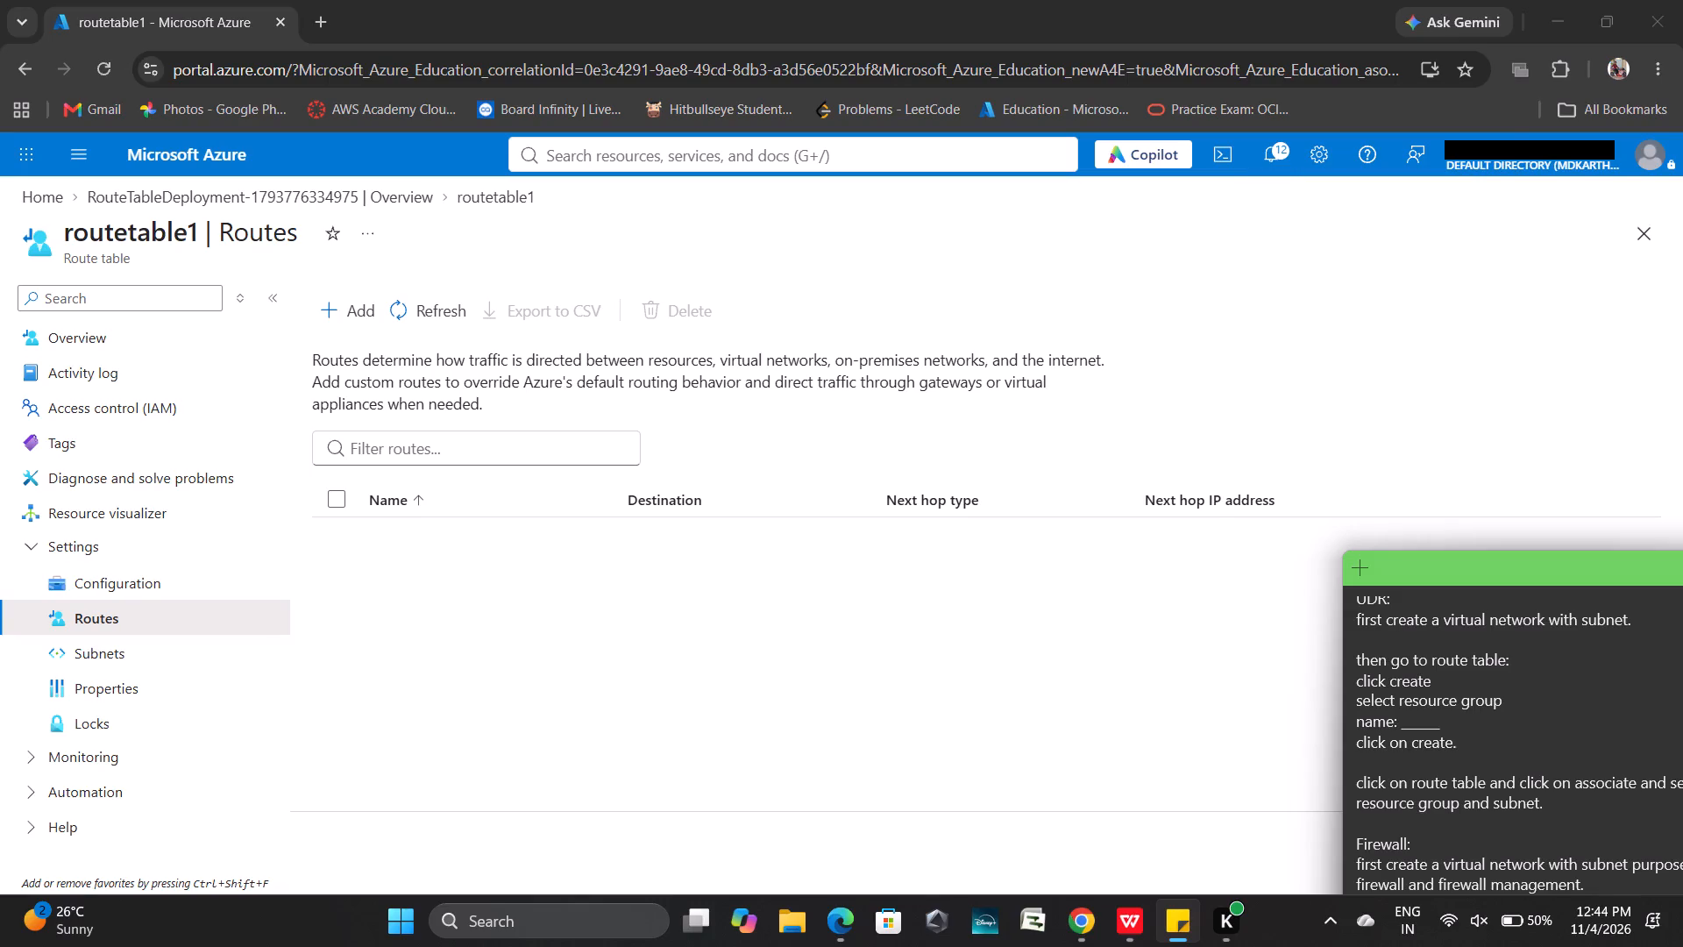
{"action": "scroll", "coordinate": [1484, 737], "scroll_direction": "down", "scroll_amount": 1}
{"action": "scroll", "coordinate": [1484, 737], "scroll_direction": "left", "scroll_amount": 1}
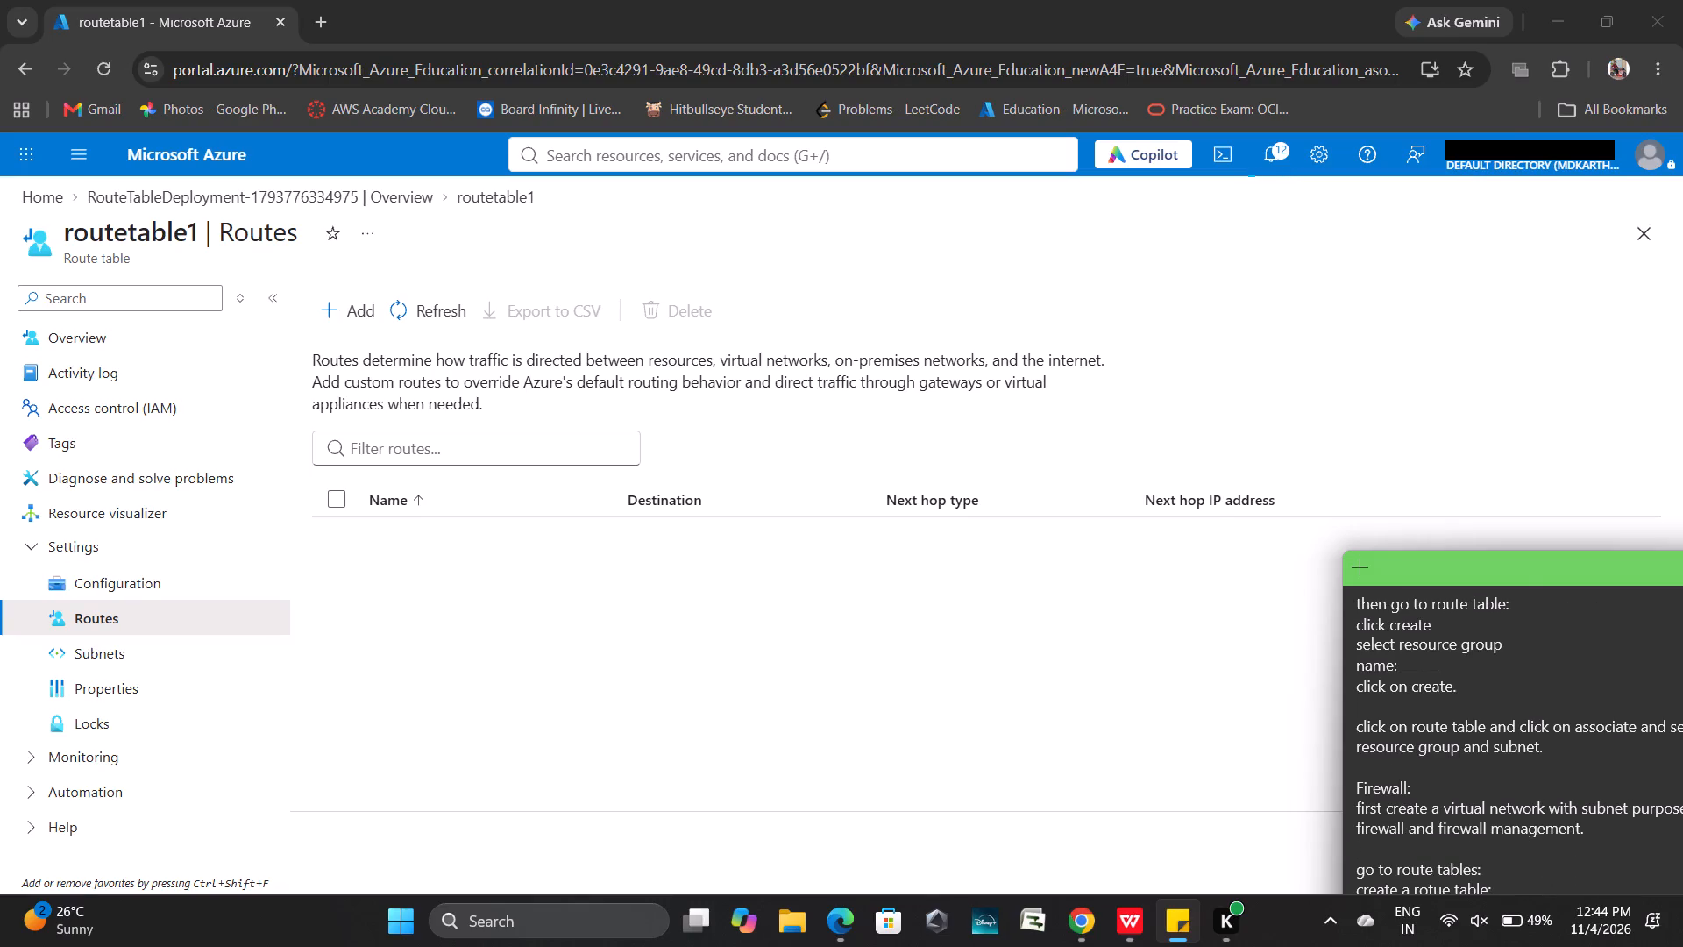
{"action": "left_click_drag", "start_coordinate": [1528, 574], "coordinate": [1463, 573]}
{"action": "left_click", "coordinate": [1462, 460]}
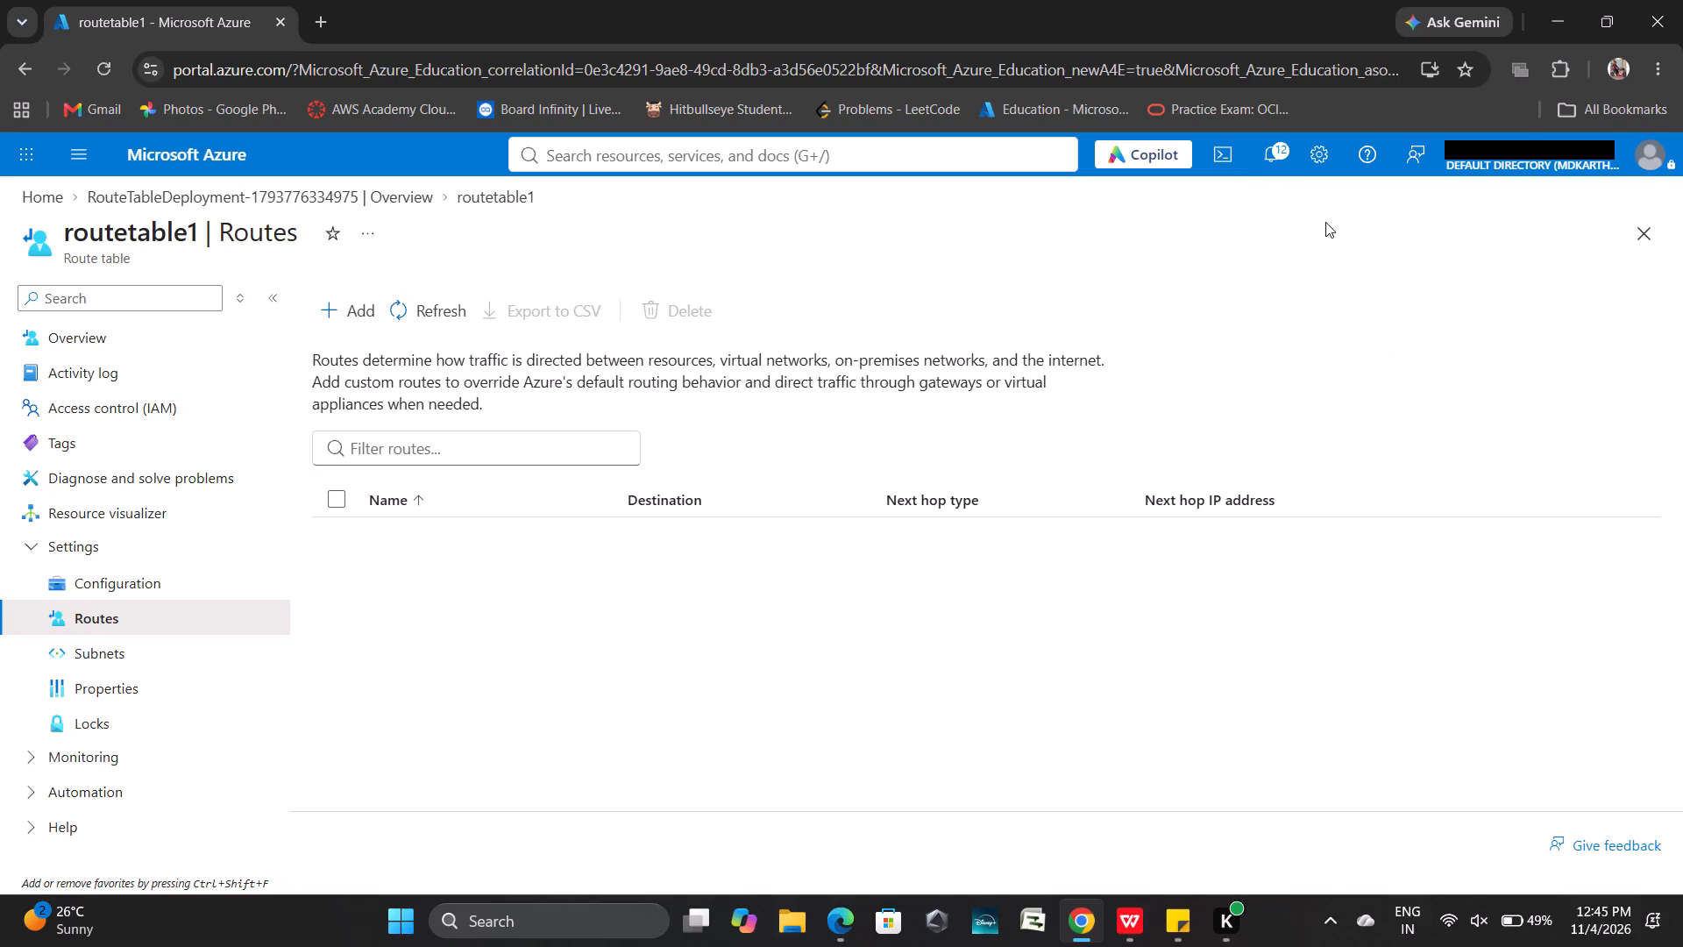
Look over the Route tables list and routetable1's overview in Chrome, then reopen routetable1 from the portal home and view its Routes settings.
{"action": "left_click", "coordinate": [1317, 150]}
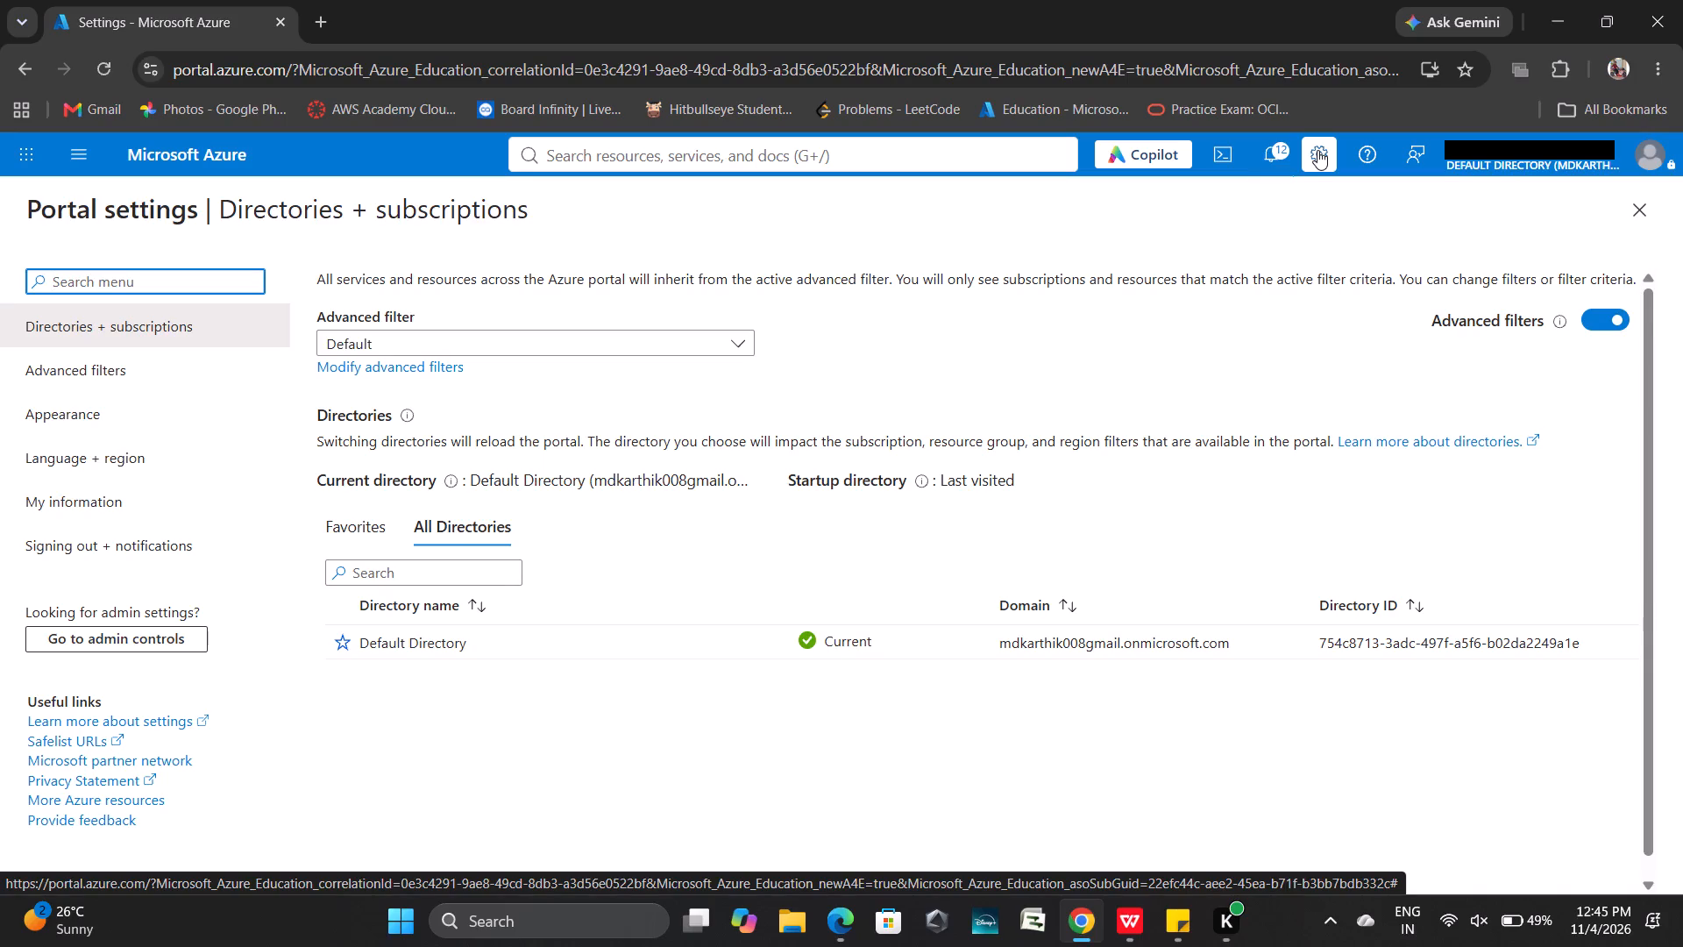
{"action": "left_click", "coordinate": [600, 149]}
{"action": "left_click", "coordinate": [574, 360]}
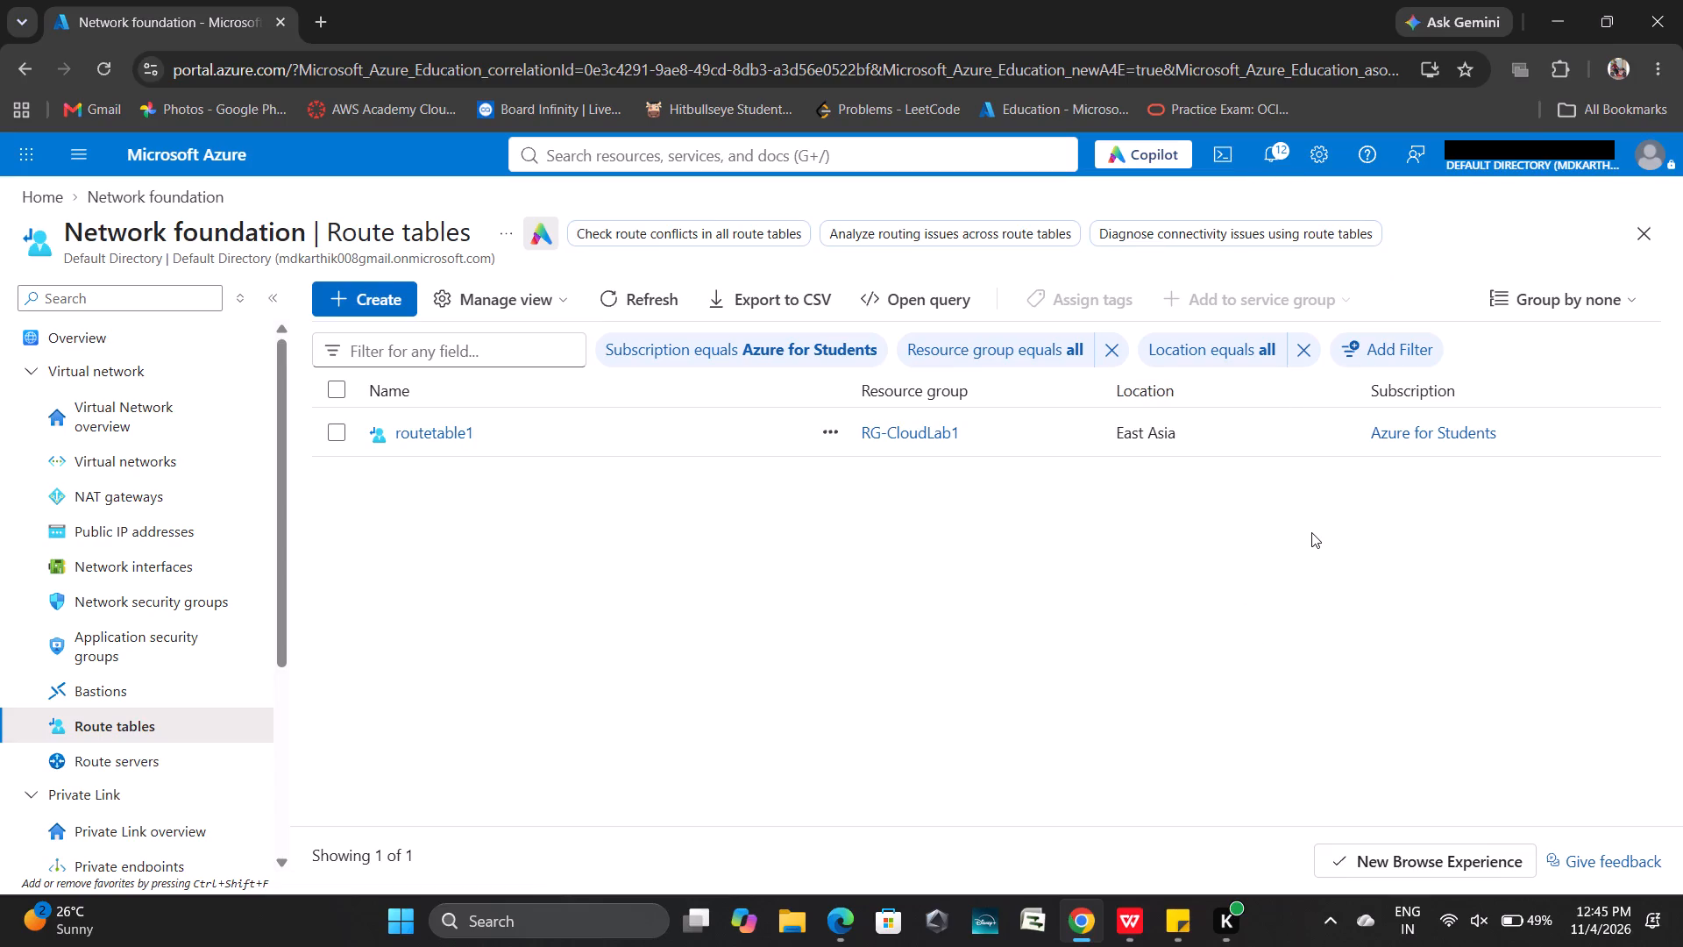
{"action": "scroll", "coordinate": [158, 702], "scroll_direction": "down", "scroll_amount": 4}
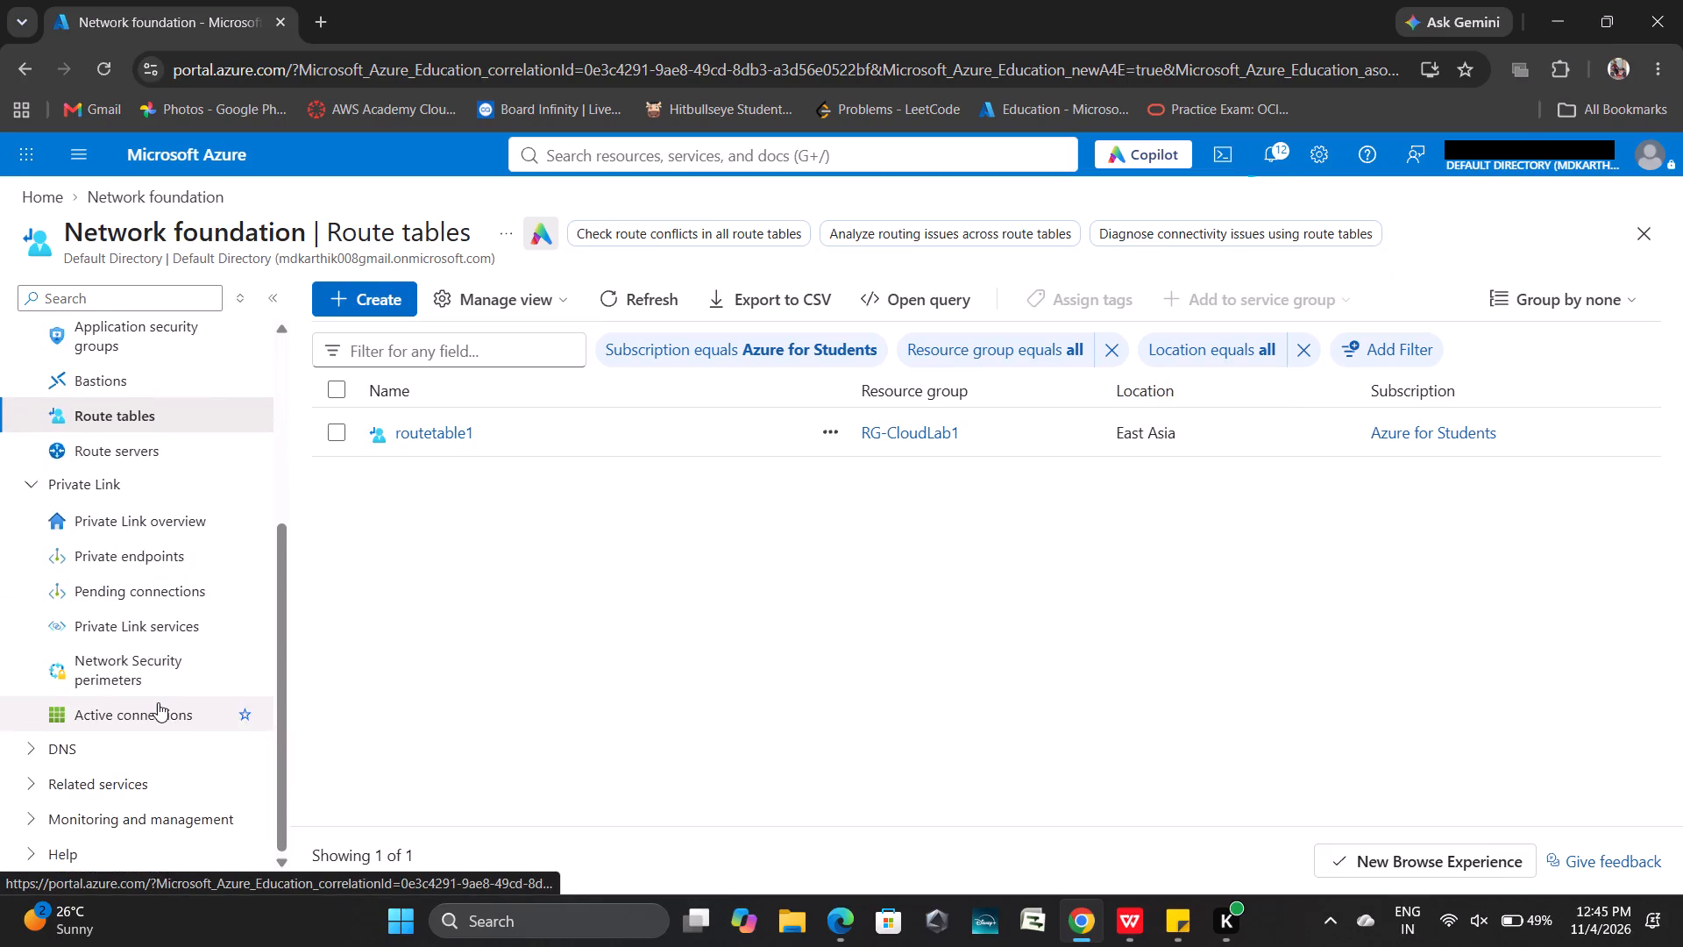
{"action": "scroll", "coordinate": [158, 702], "scroll_direction": "up", "scroll_amount": 7}
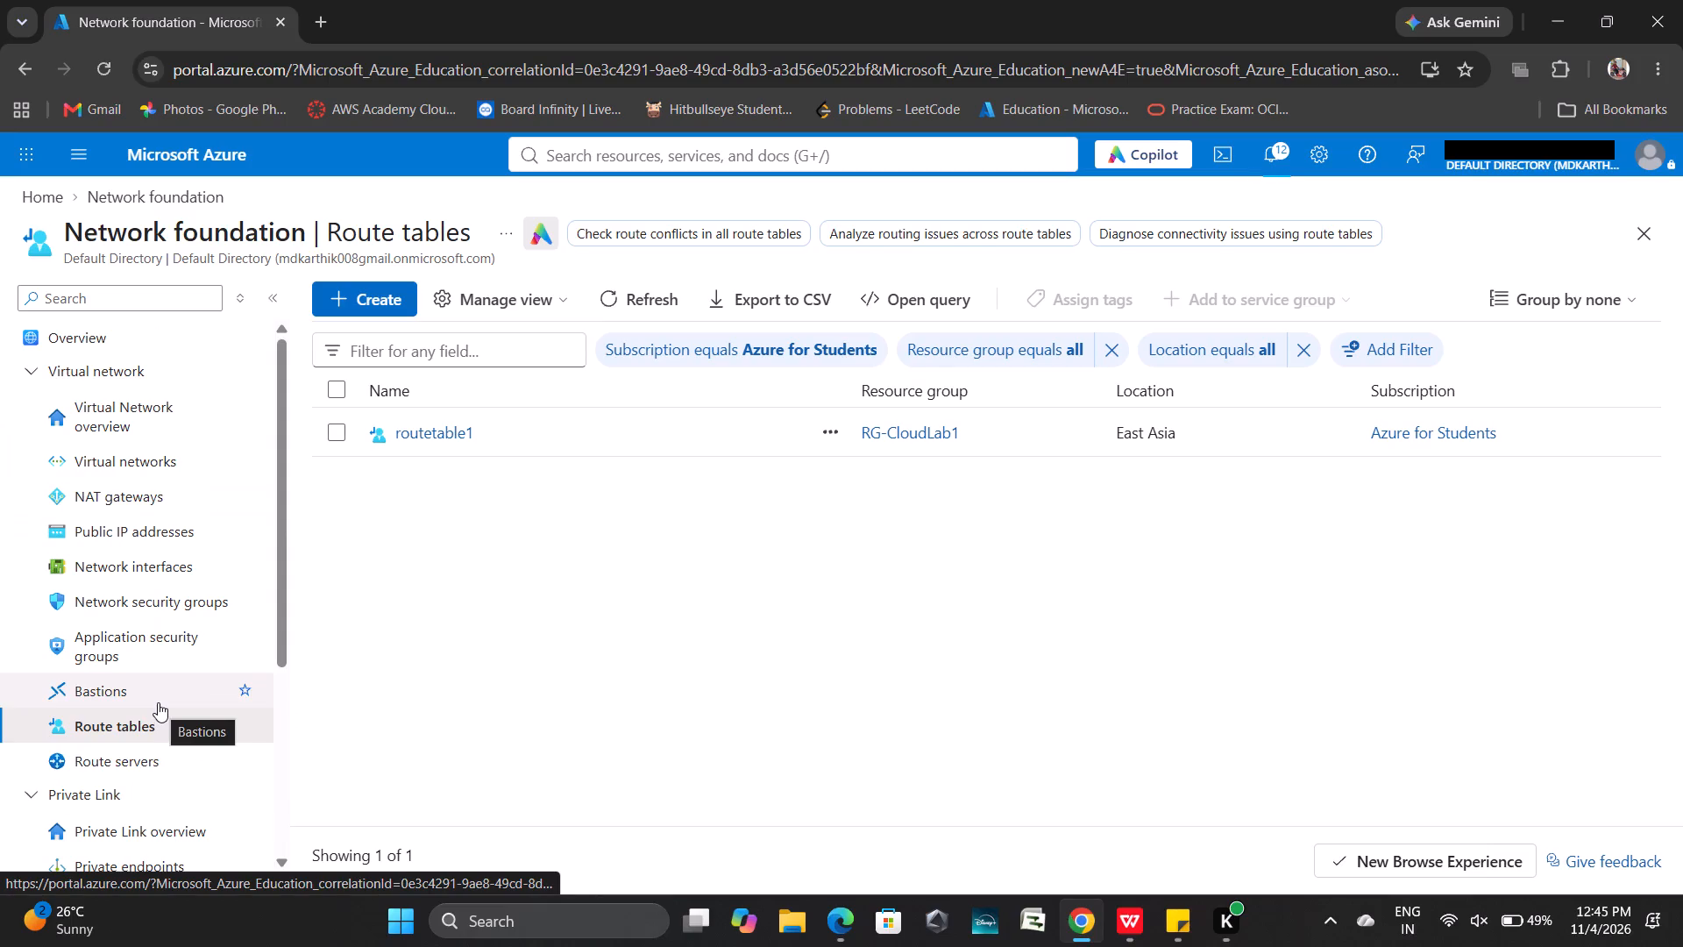
{"action": "left_click", "coordinate": [427, 429]}
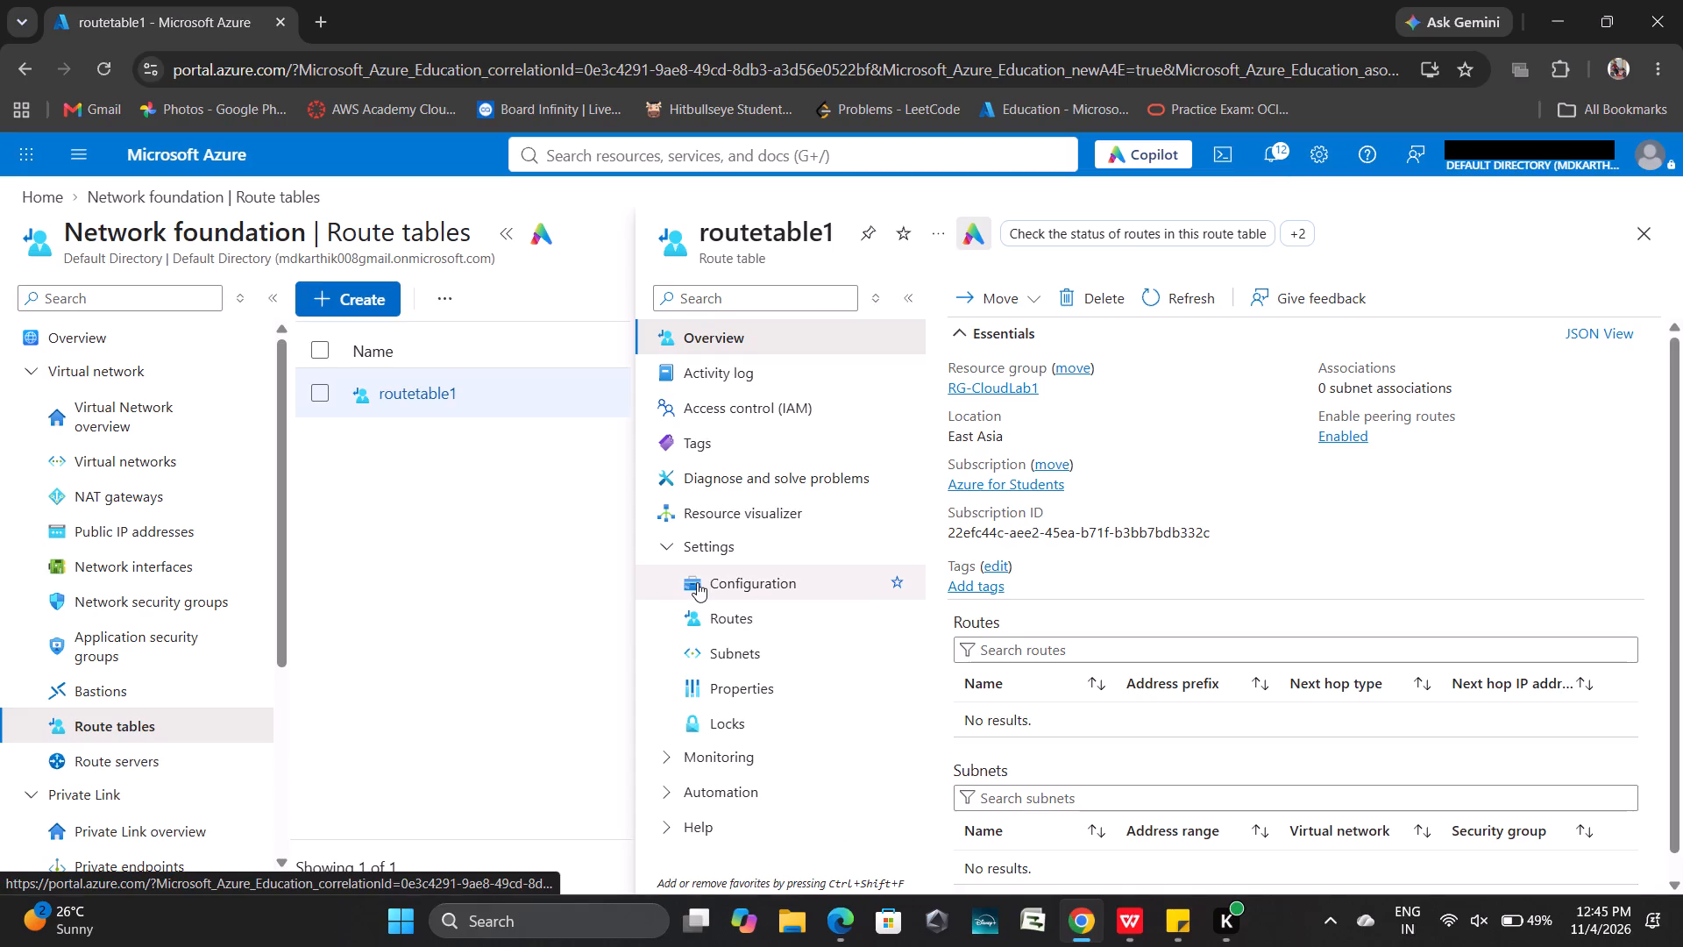
{"action": "left_click", "coordinate": [720, 374]}
{"action": "left_click", "coordinate": [712, 325]}
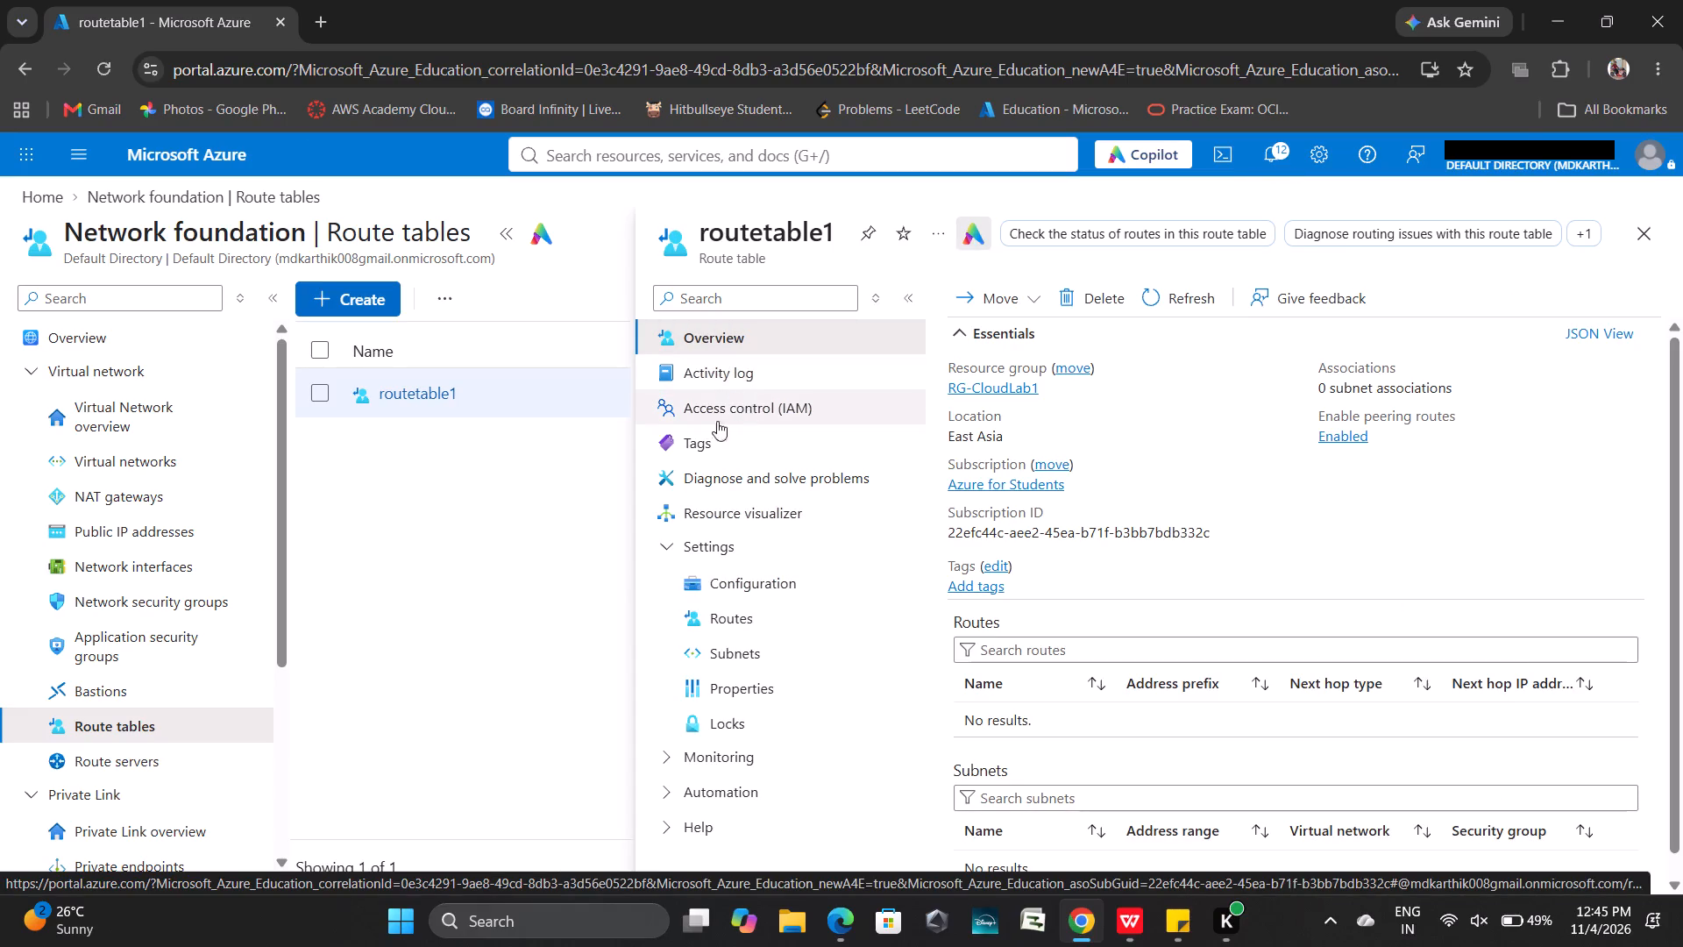
{"action": "left_click", "coordinate": [568, 418]}
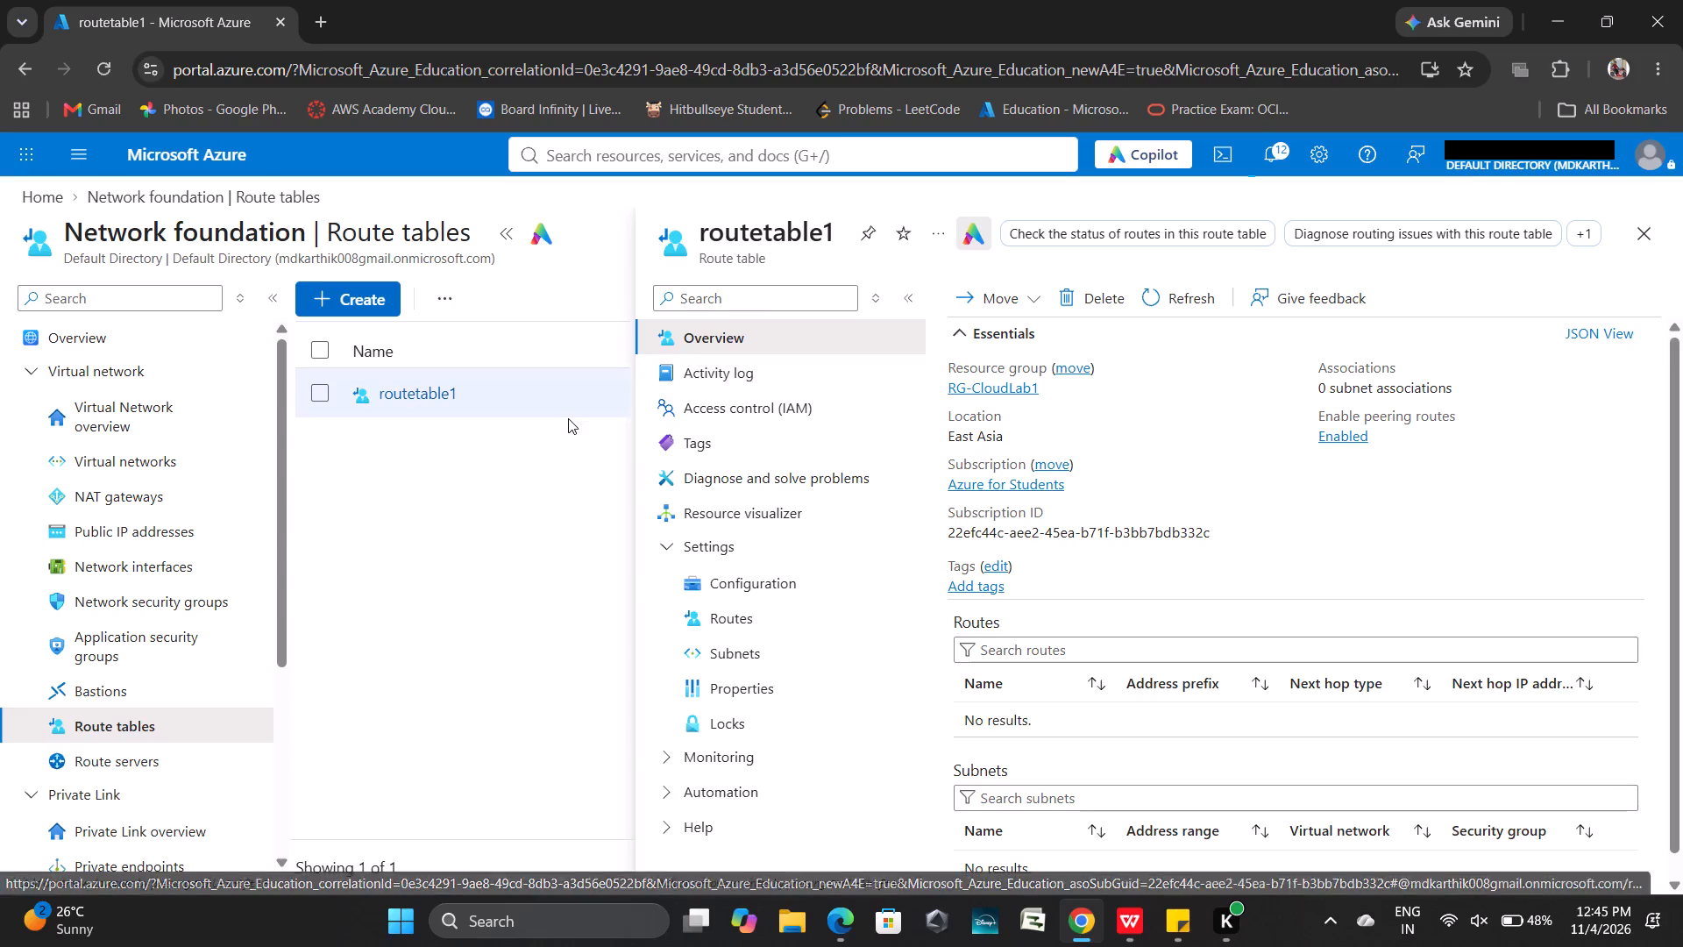
{"action": "left_click", "coordinate": [33, 197]}
{"action": "left_click", "coordinate": [314, 540]}
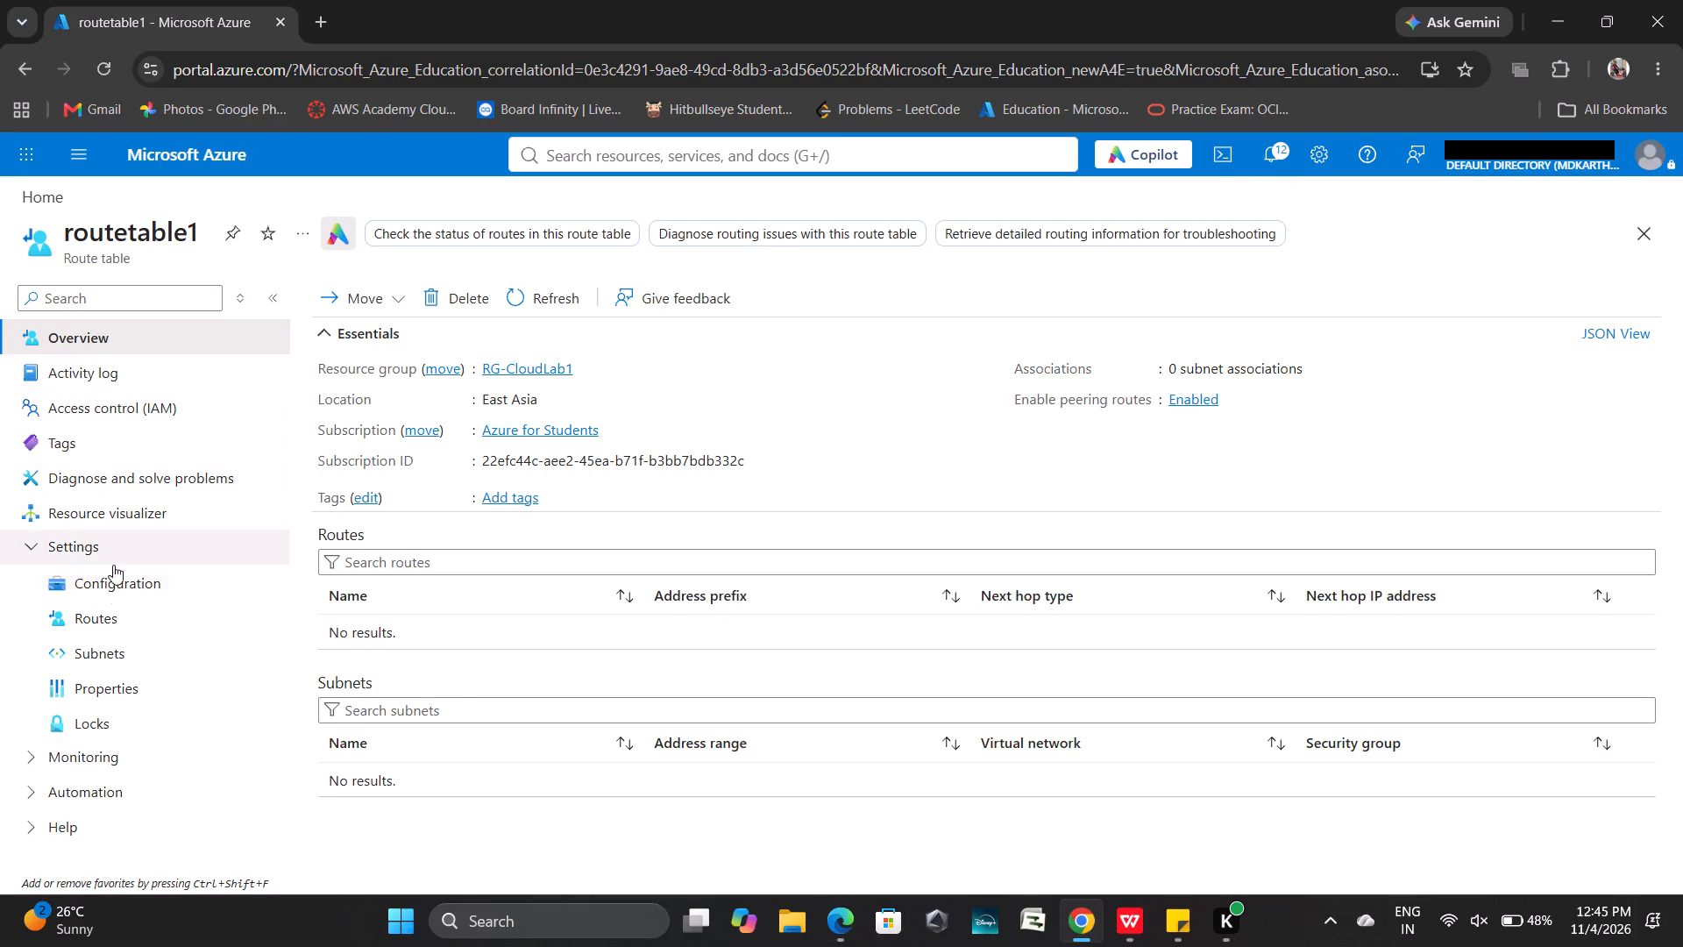
{"action": "left_click", "coordinate": [110, 608]}
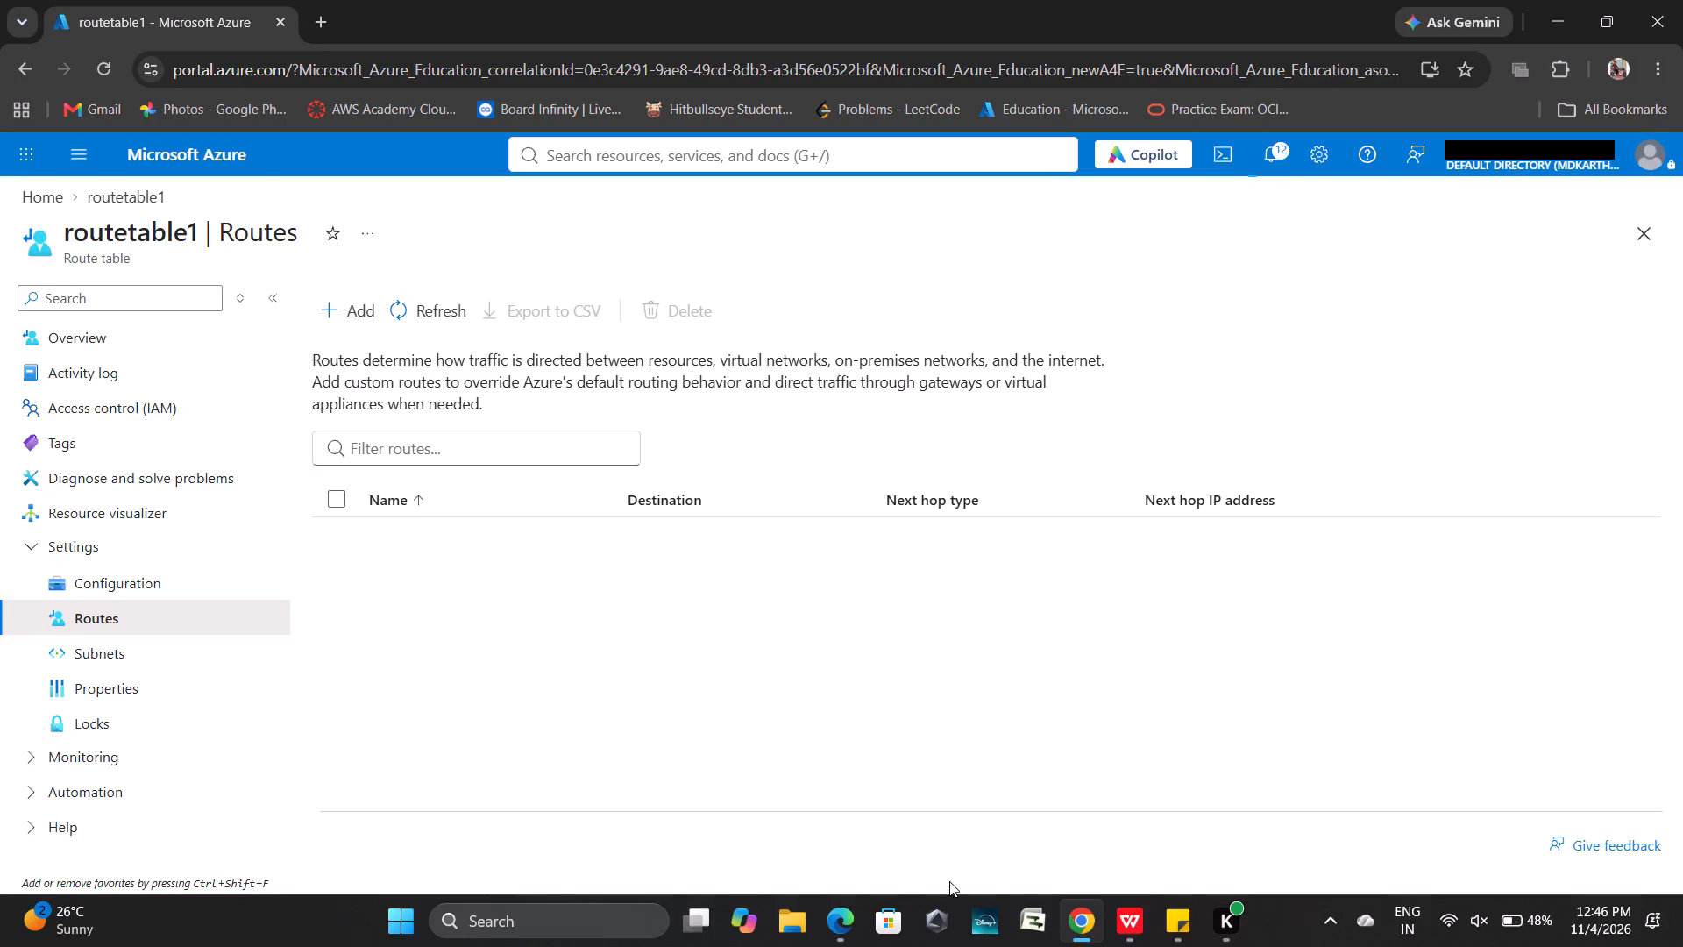
Reread the UDR and Firewall instructions in Sticky Notes for the route table's association and routes, and return to Chrome.
{"action": "left_click", "coordinate": [1176, 935]}
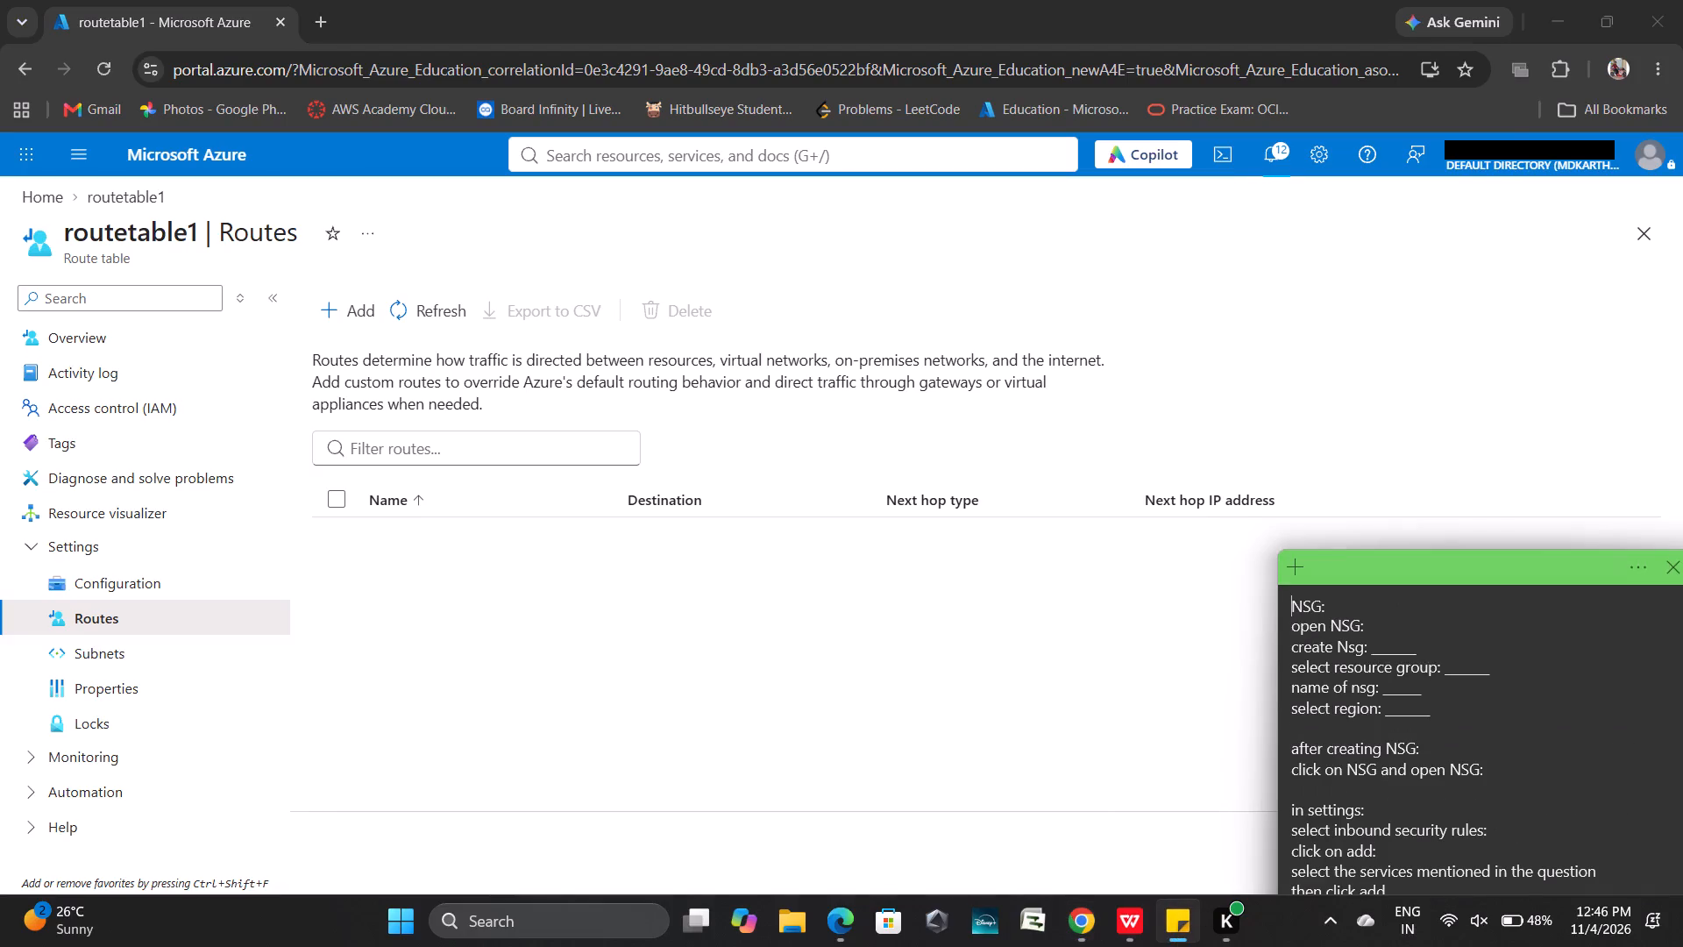
{"action": "scroll", "coordinate": [1339, 770], "scroll_direction": "down", "scroll_amount": 2}
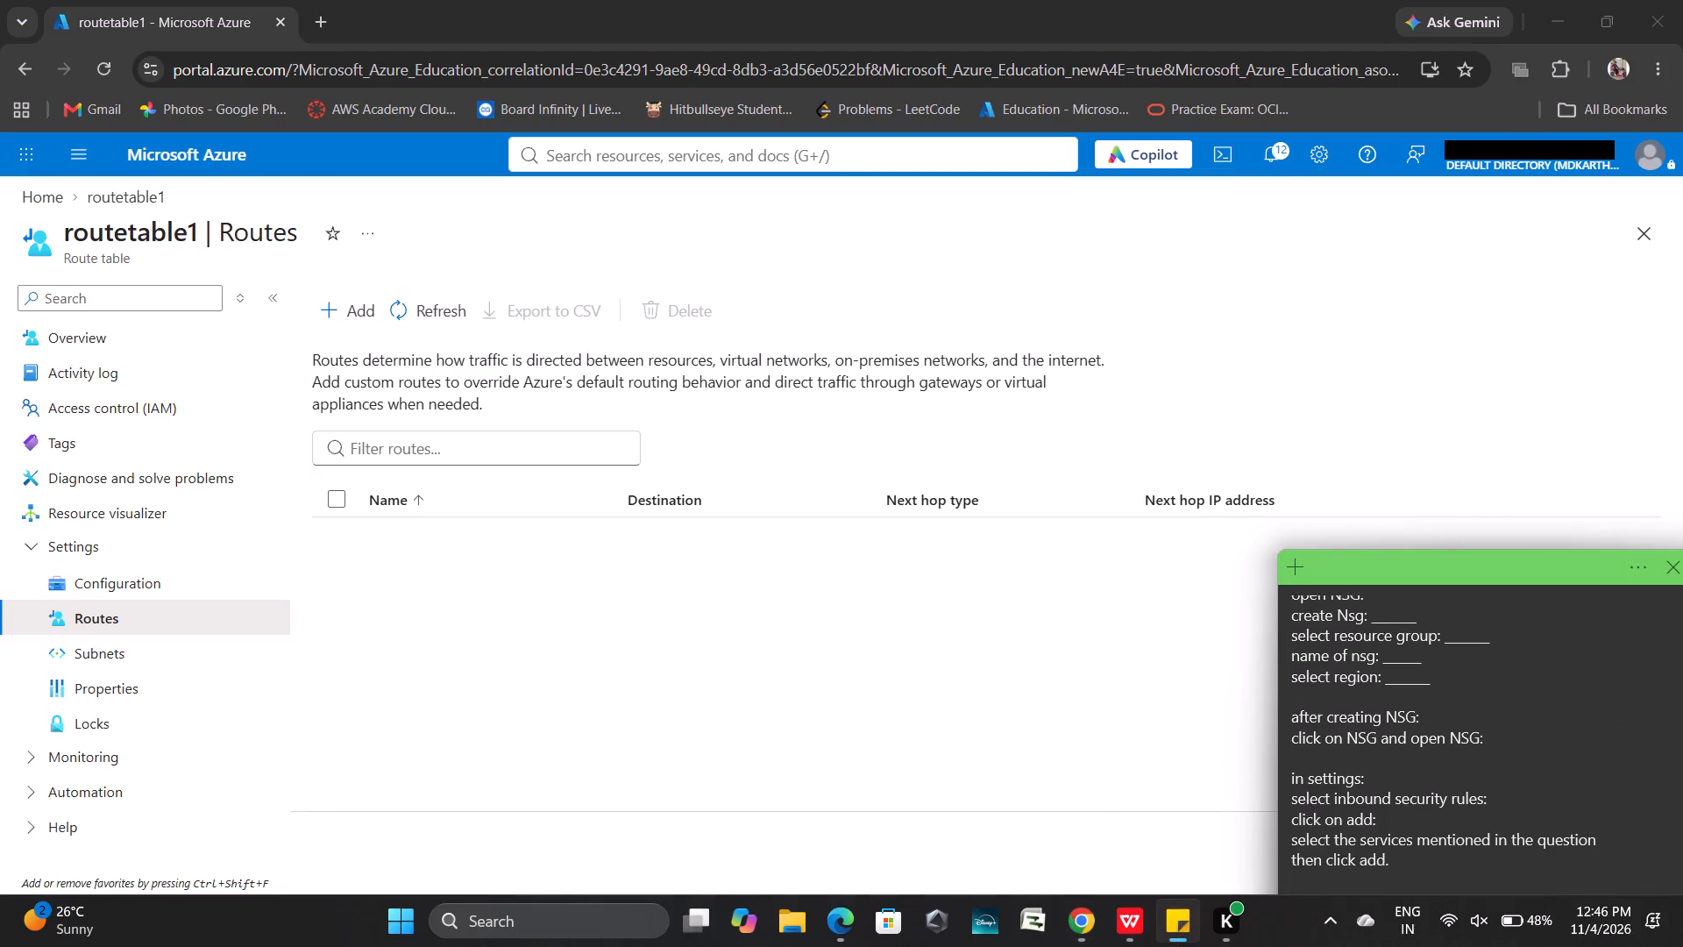
{"action": "scroll", "coordinate": [1339, 770], "scroll_direction": "down", "scroll_amount": 6}
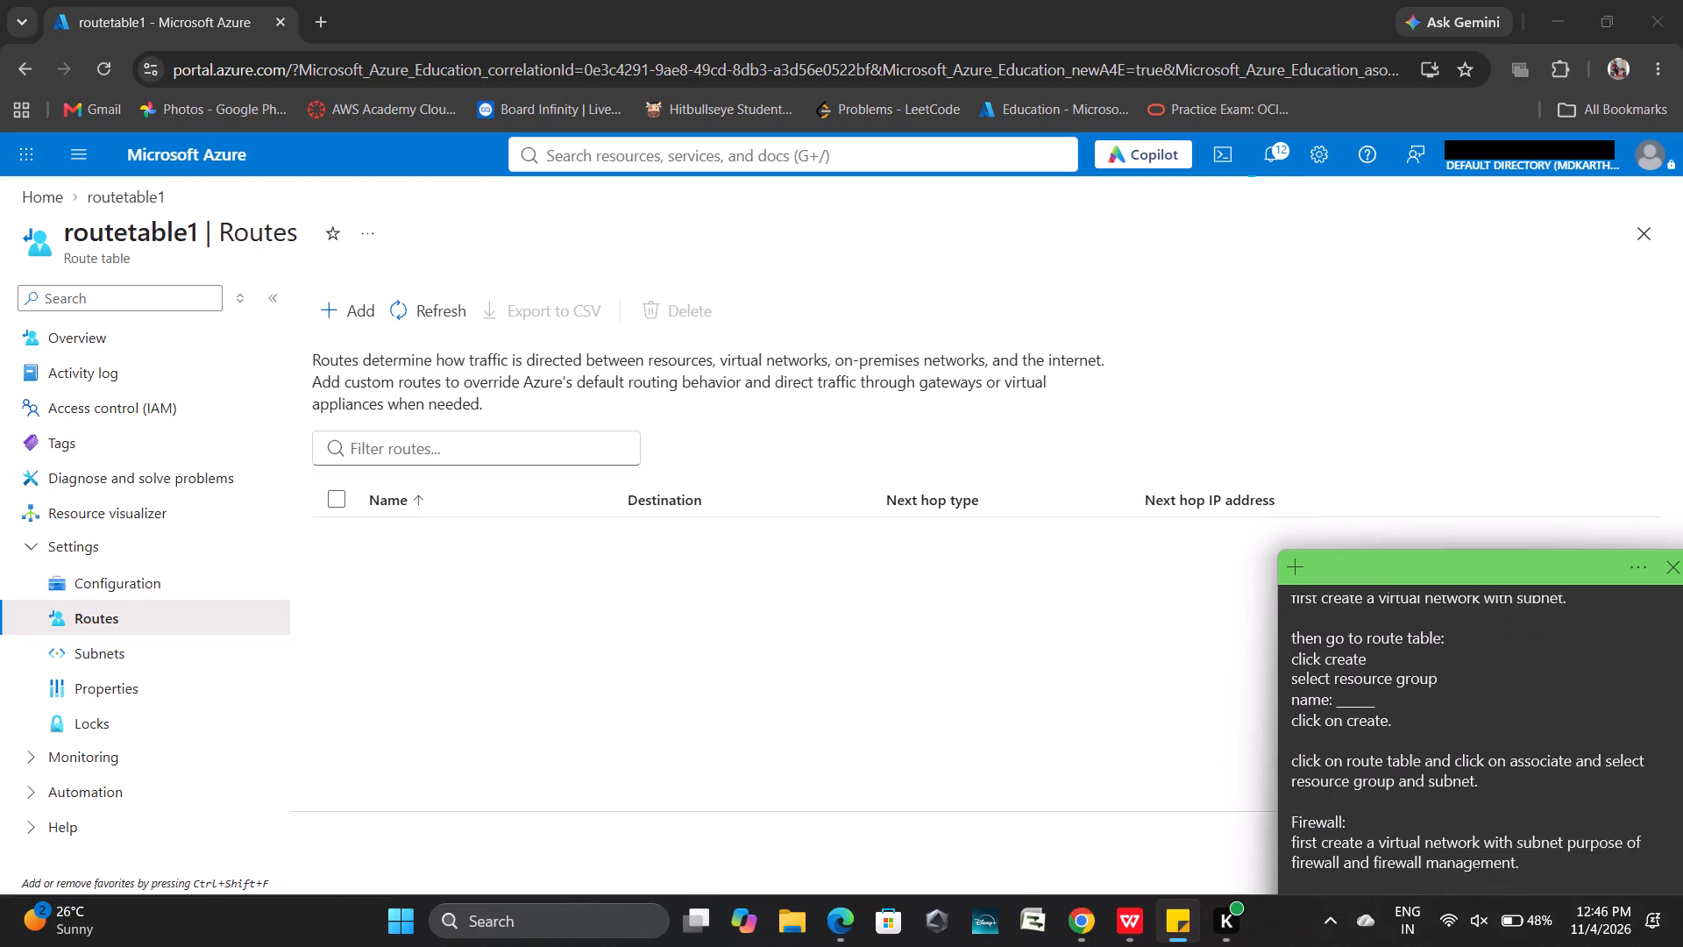
{"action": "scroll", "coordinate": [1339, 770], "scroll_direction": "down", "scroll_amount": 2}
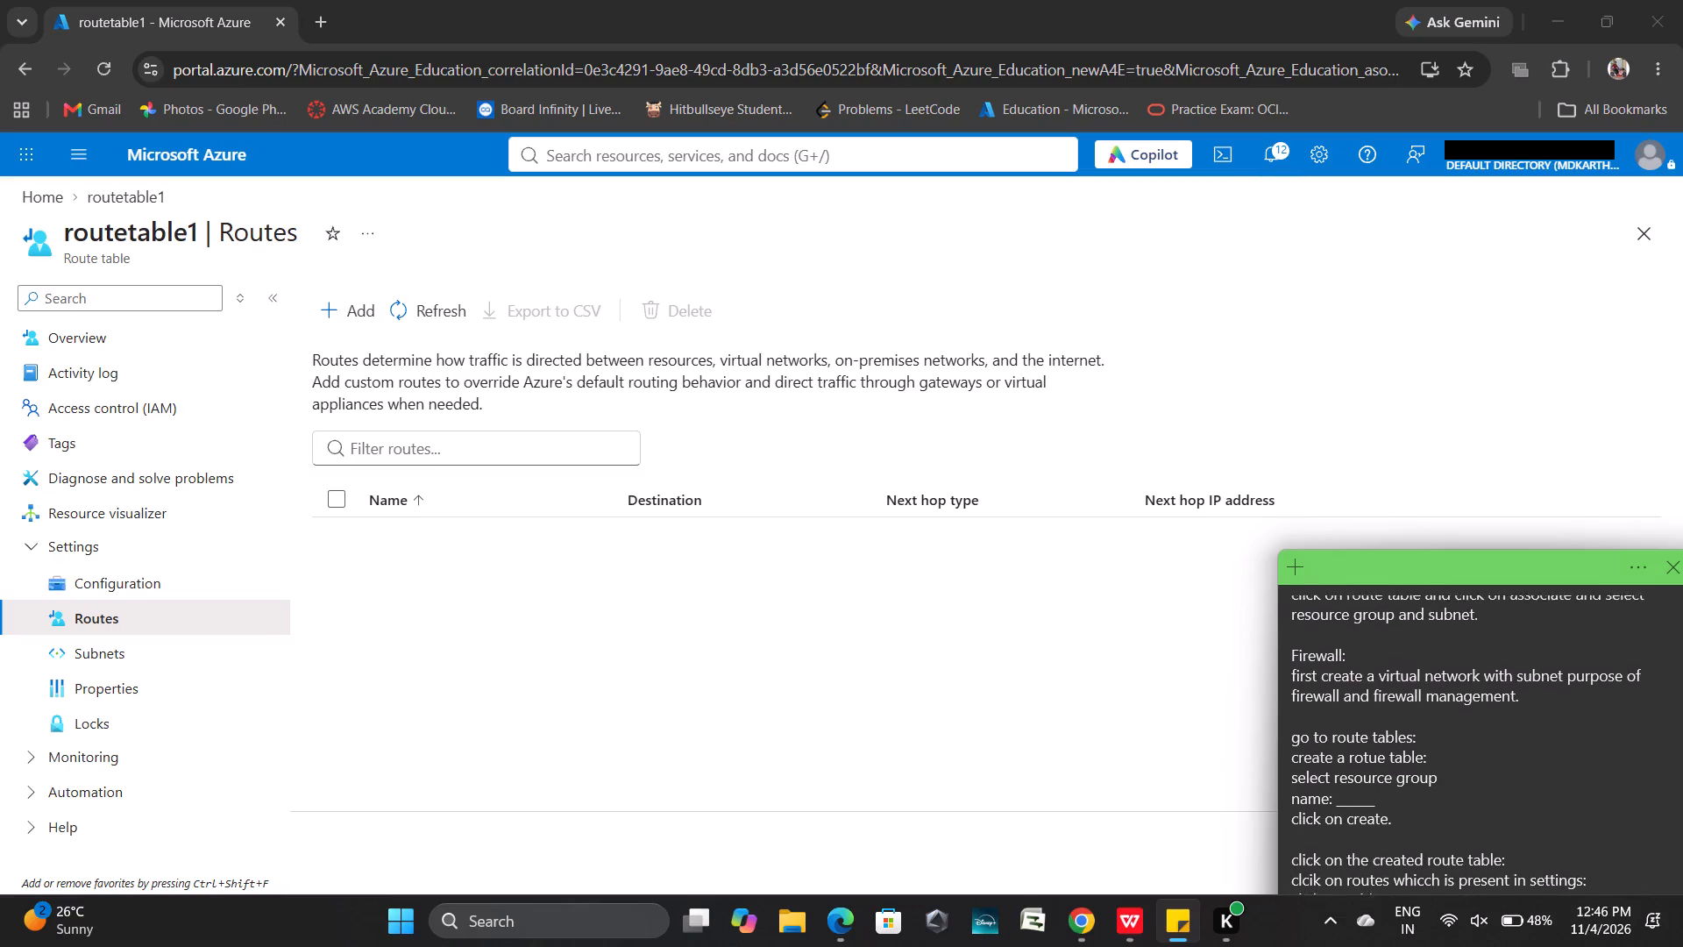
{"action": "scroll", "coordinate": [1339, 770], "scroll_direction": "down", "scroll_amount": 2}
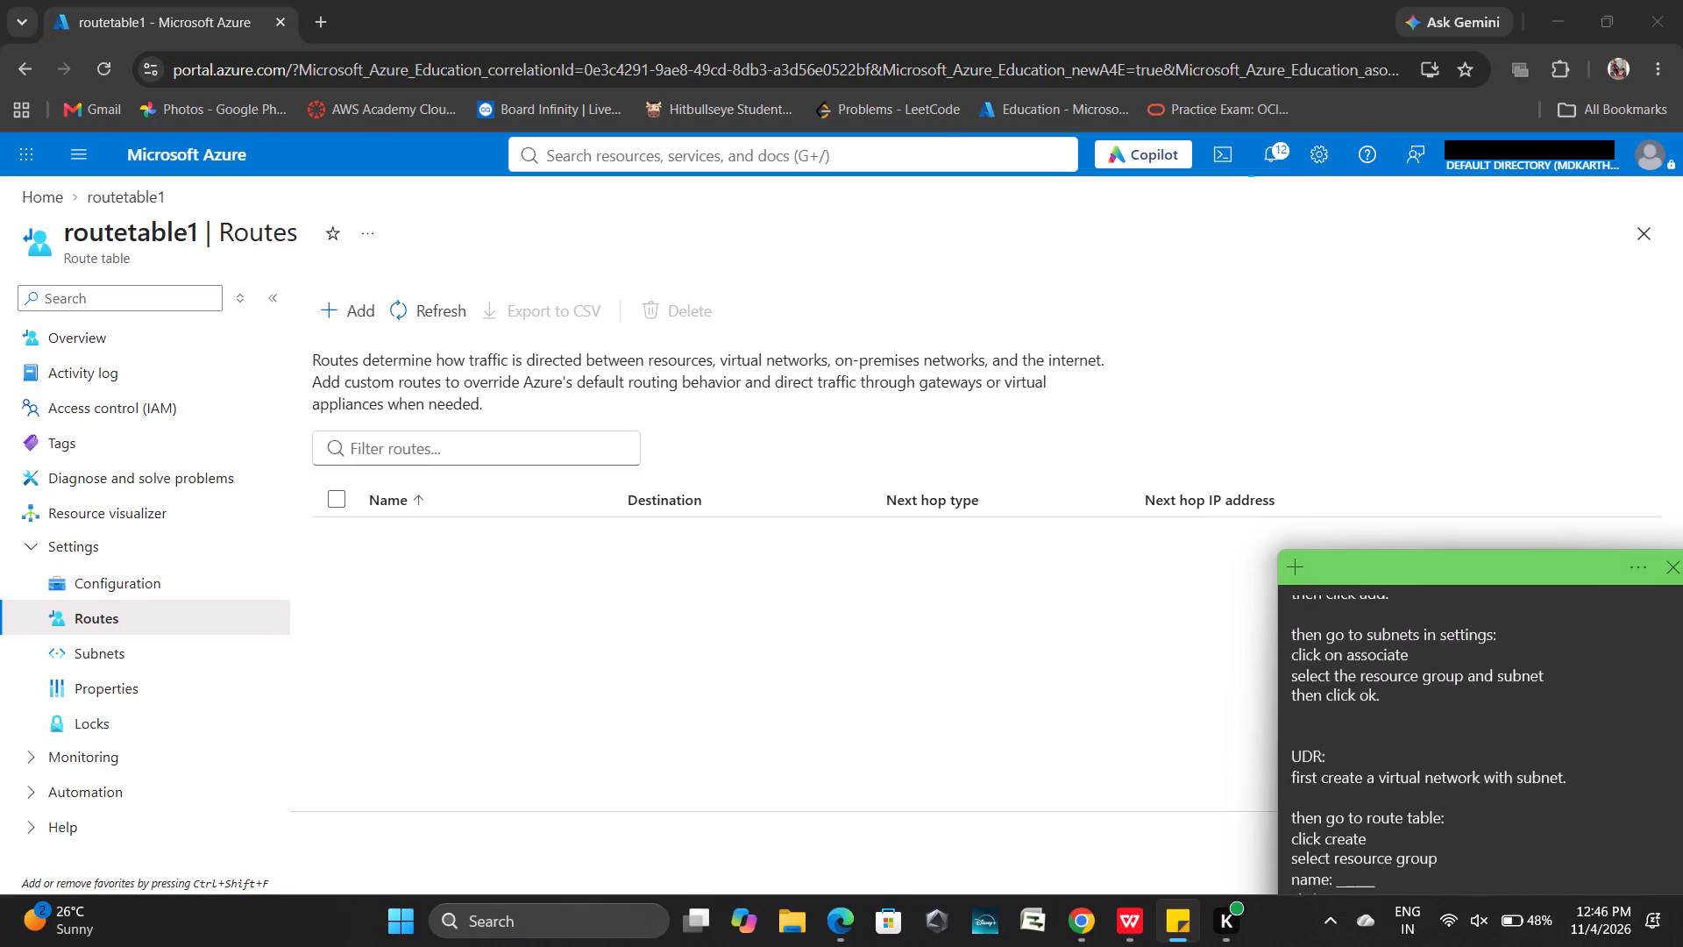
{"action": "scroll", "coordinate": [1339, 770], "scroll_direction": "down", "scroll_amount": 1}
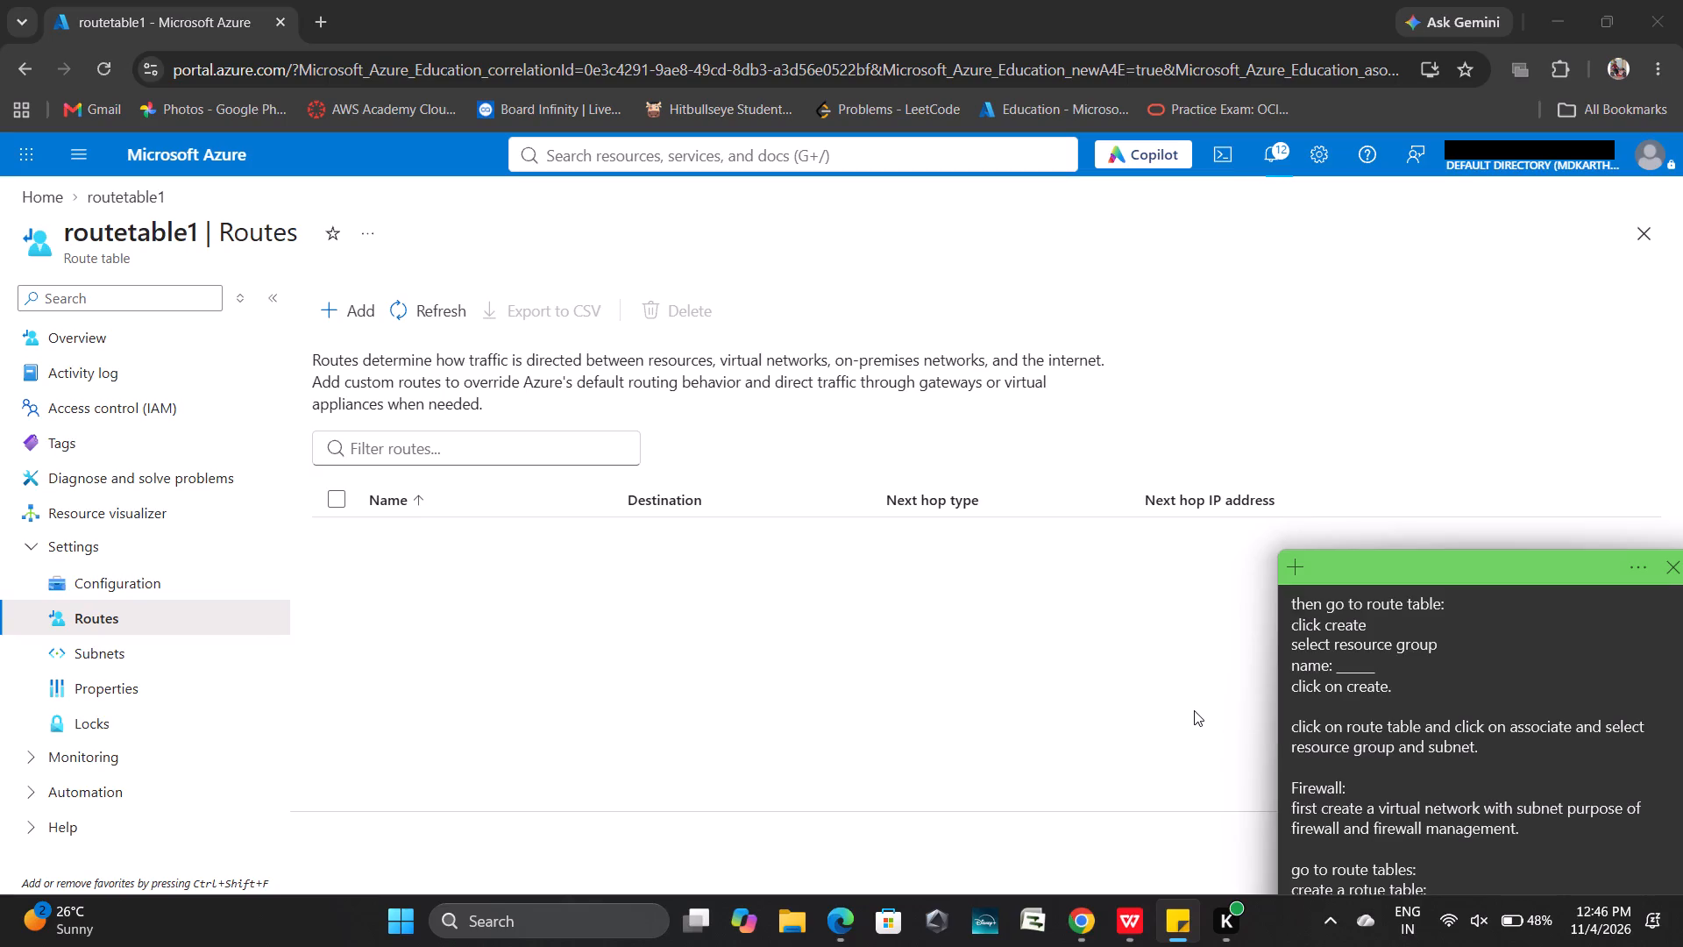
{"action": "left_click", "coordinate": [1194, 710]}
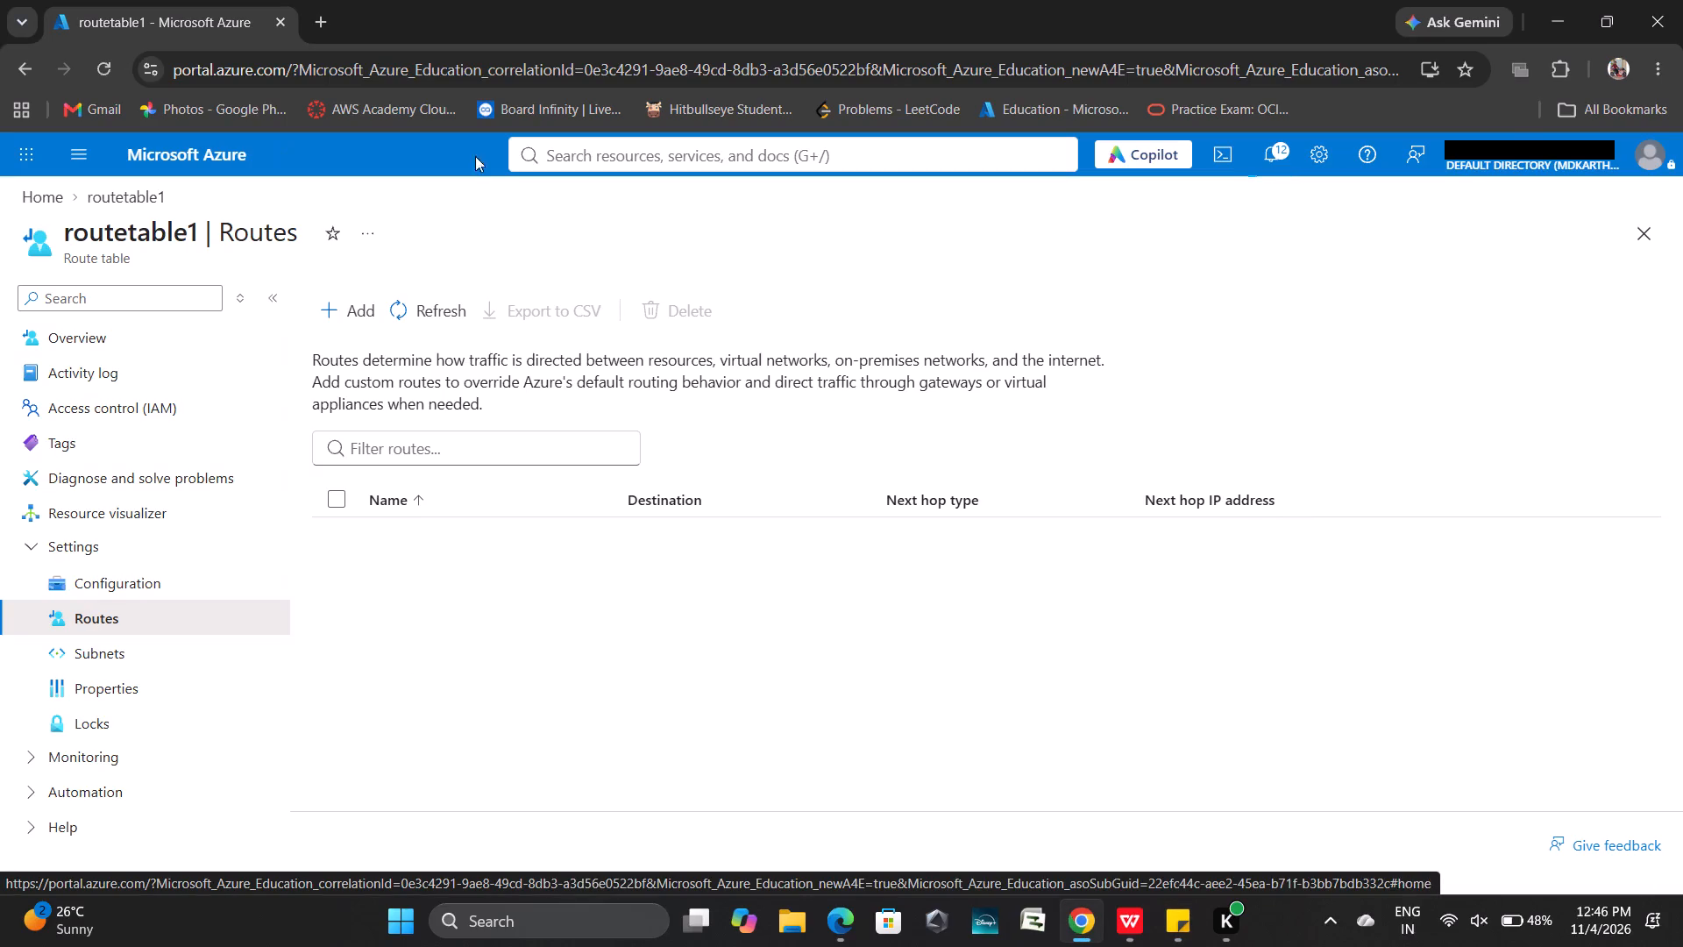
Check routetable1's Routes settings through the Route tables list, and reopen its overview from the portal home's recent resources.
{"action": "left_click", "coordinate": [657, 148]}
{"action": "left_click", "coordinate": [582, 355]}
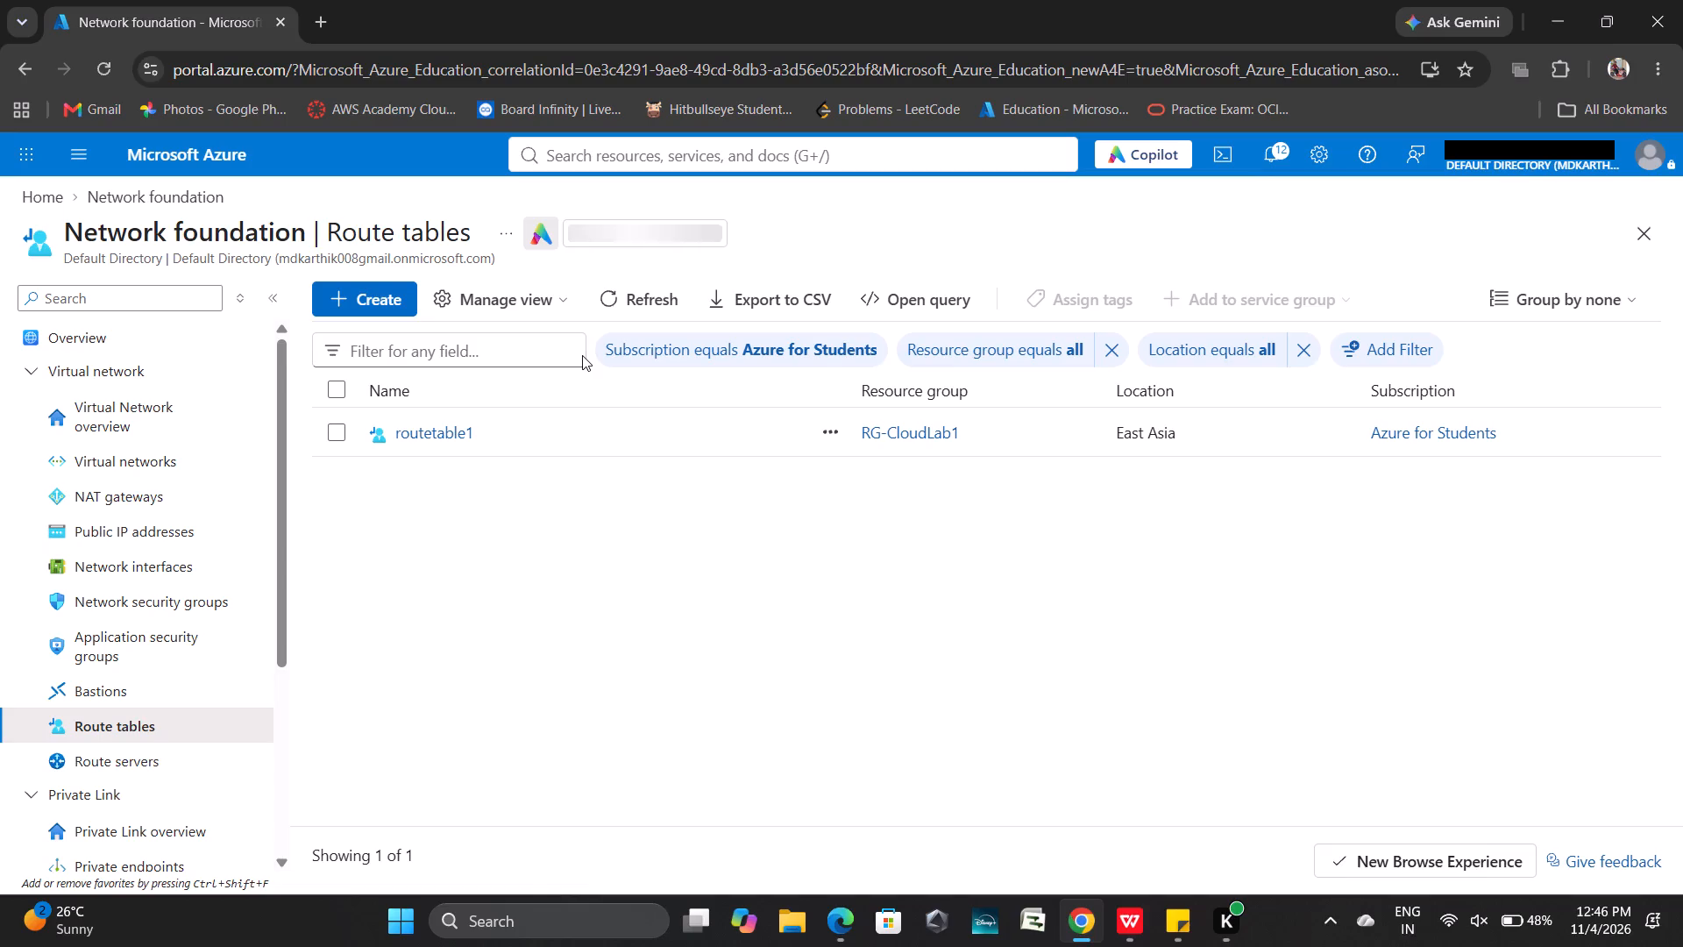
{"action": "left_click", "coordinate": [402, 431]}
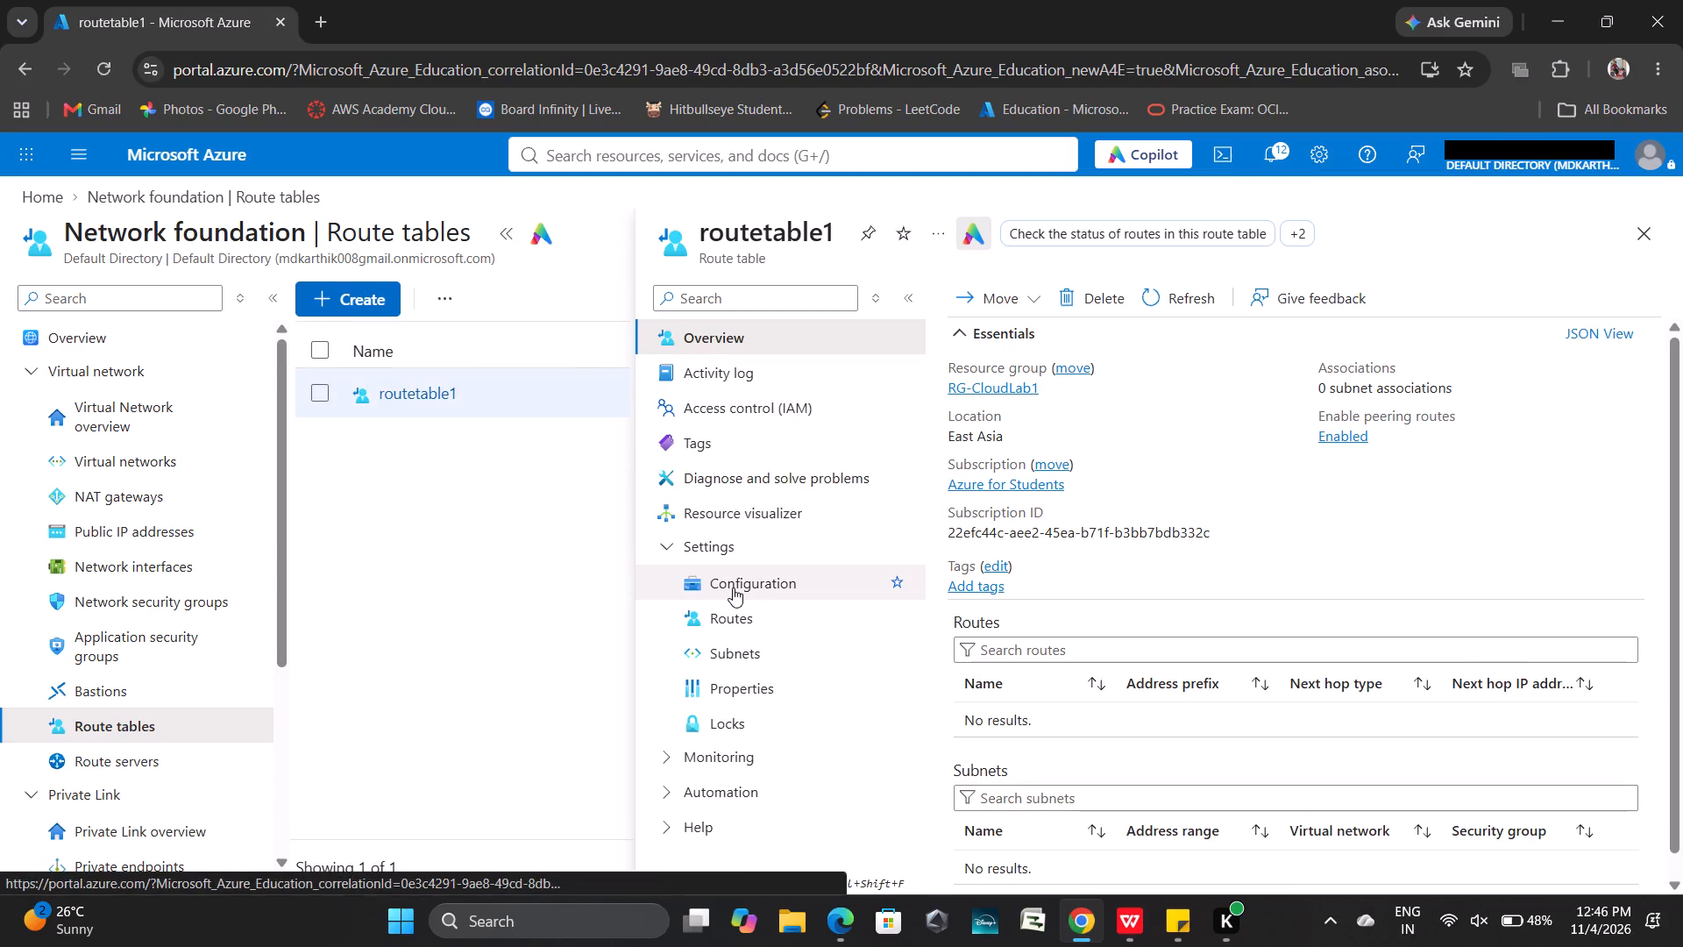
{"action": "left_click", "coordinate": [741, 625]}
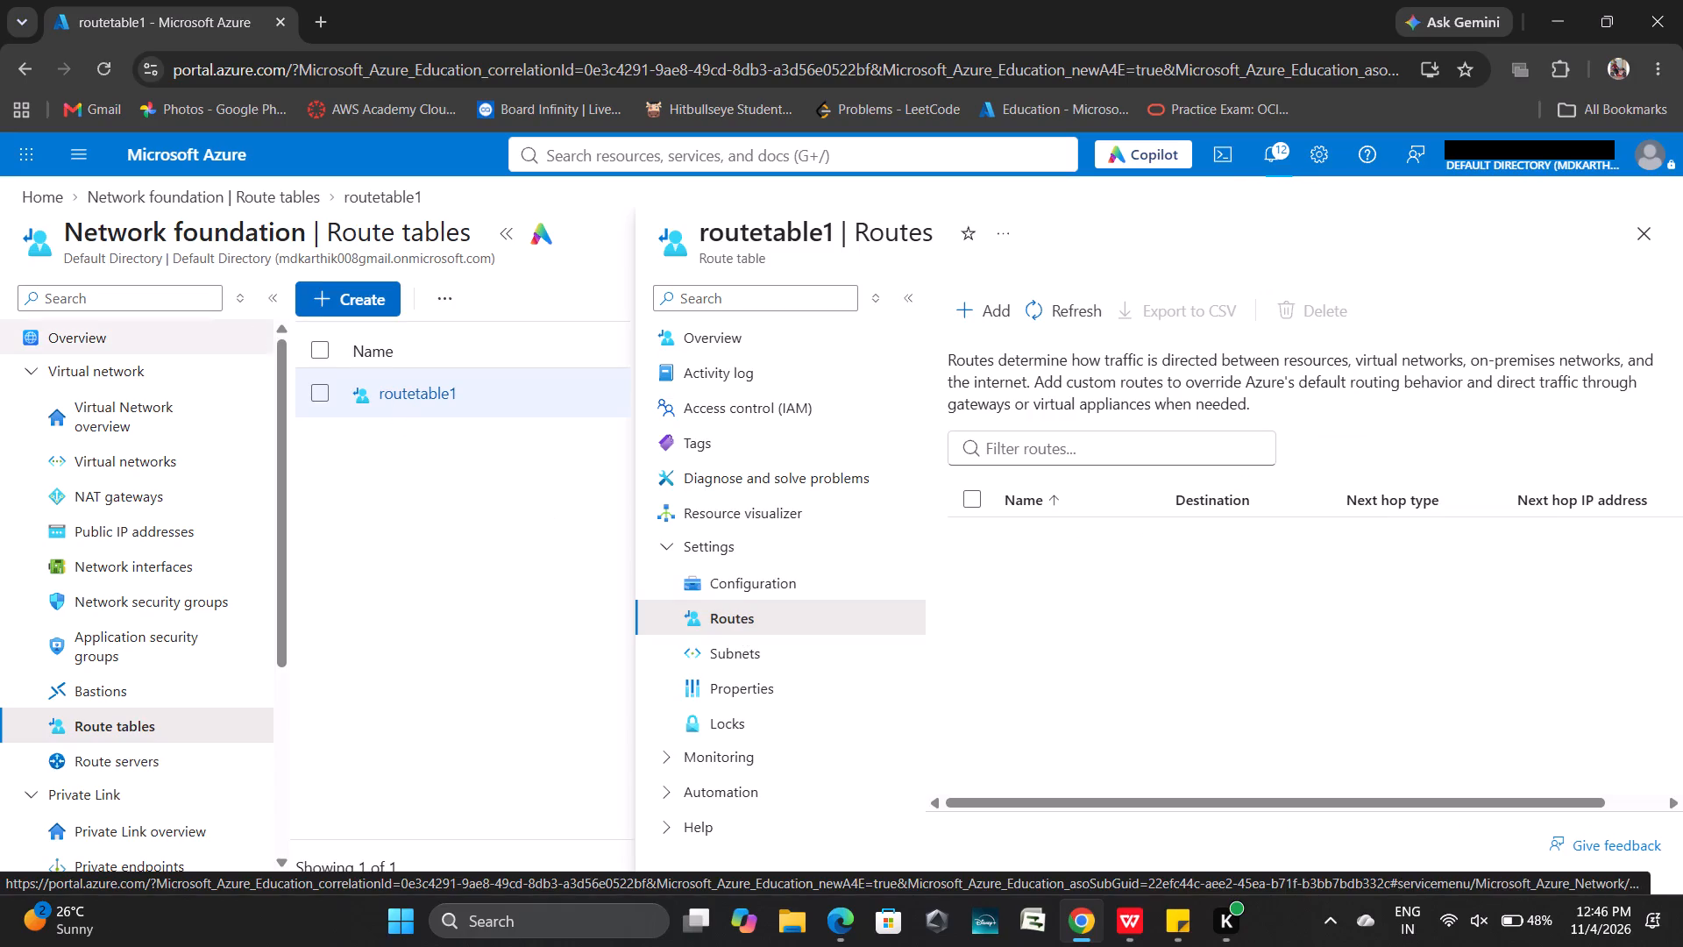
{"action": "left_click", "coordinate": [45, 191]}
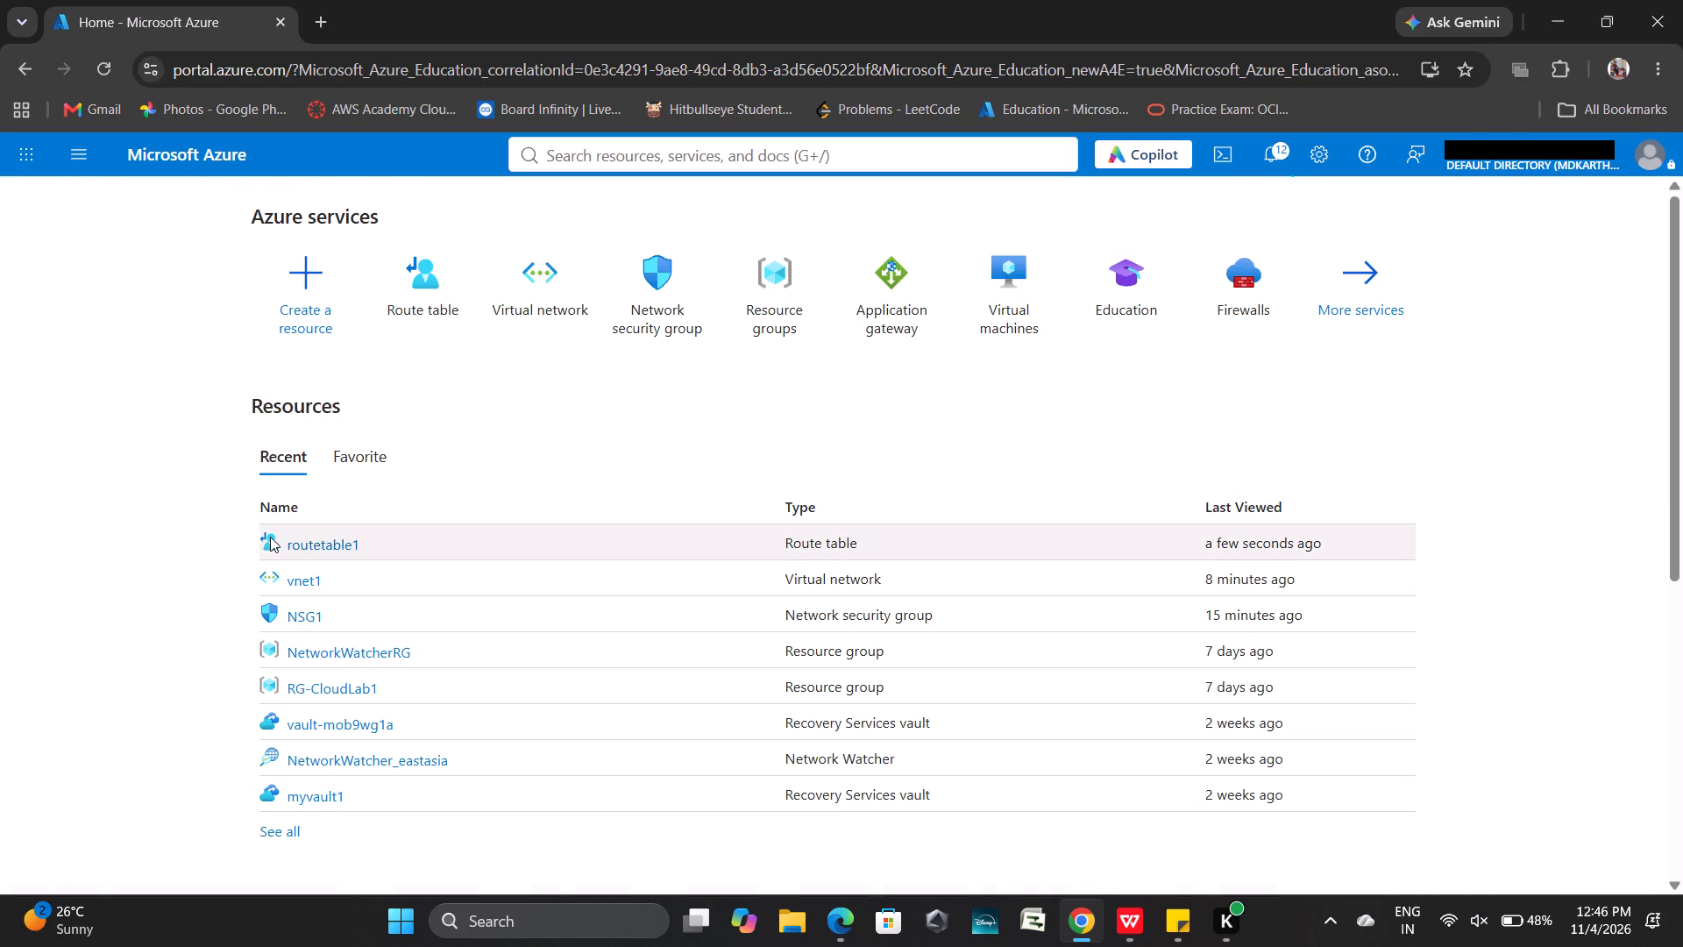
{"action": "left_click", "coordinate": [323, 545]}
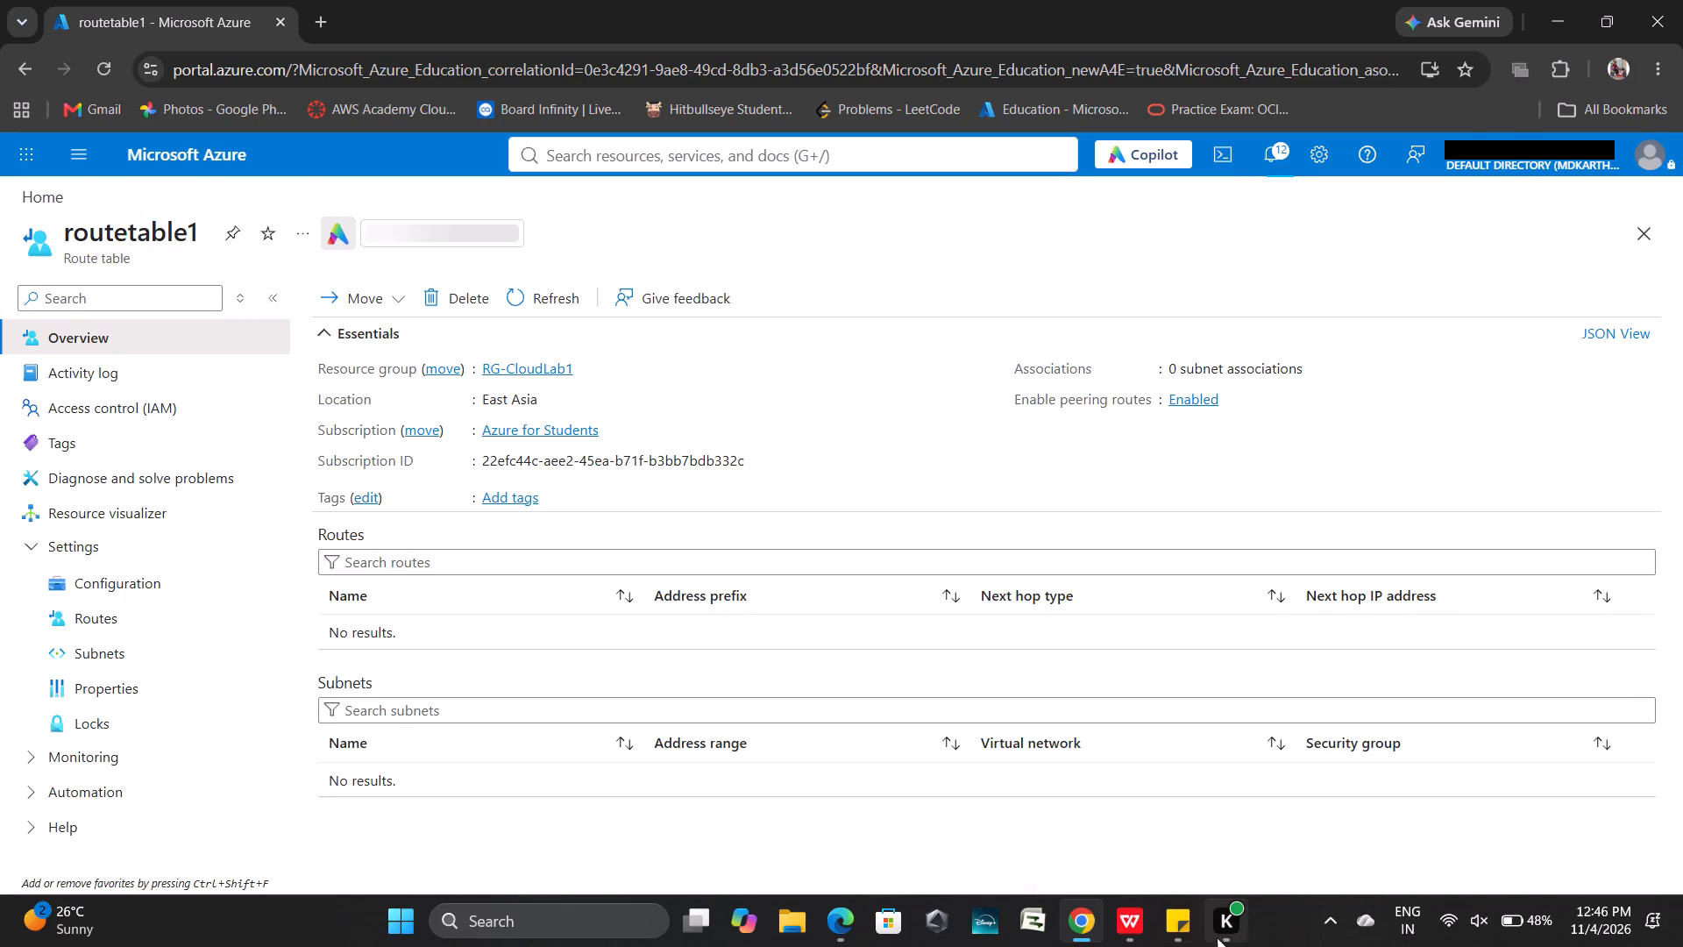
Check the Sticky Notes instructions once more and return to routetable1's overview in Chrome.
{"action": "left_click", "coordinate": [1183, 929]}
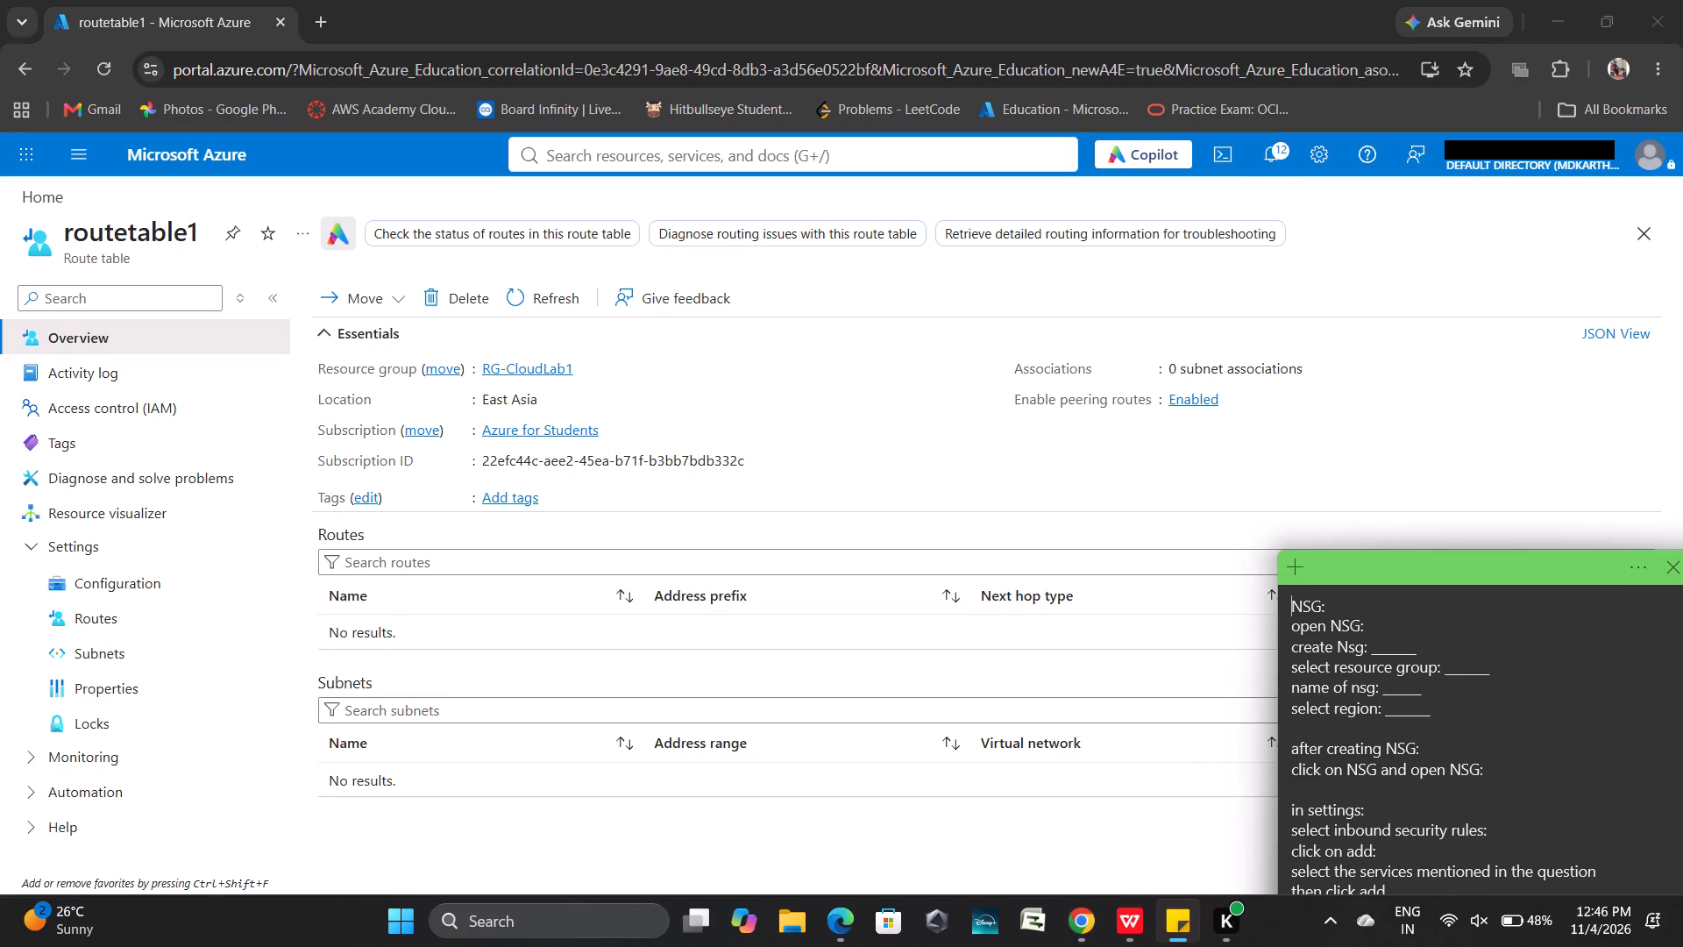
{"action": "scroll", "coordinate": [1482, 788], "scroll_direction": "down", "scroll_amount": 5}
{"action": "scroll", "coordinate": [1482, 788], "scroll_direction": "up", "scroll_amount": 4}
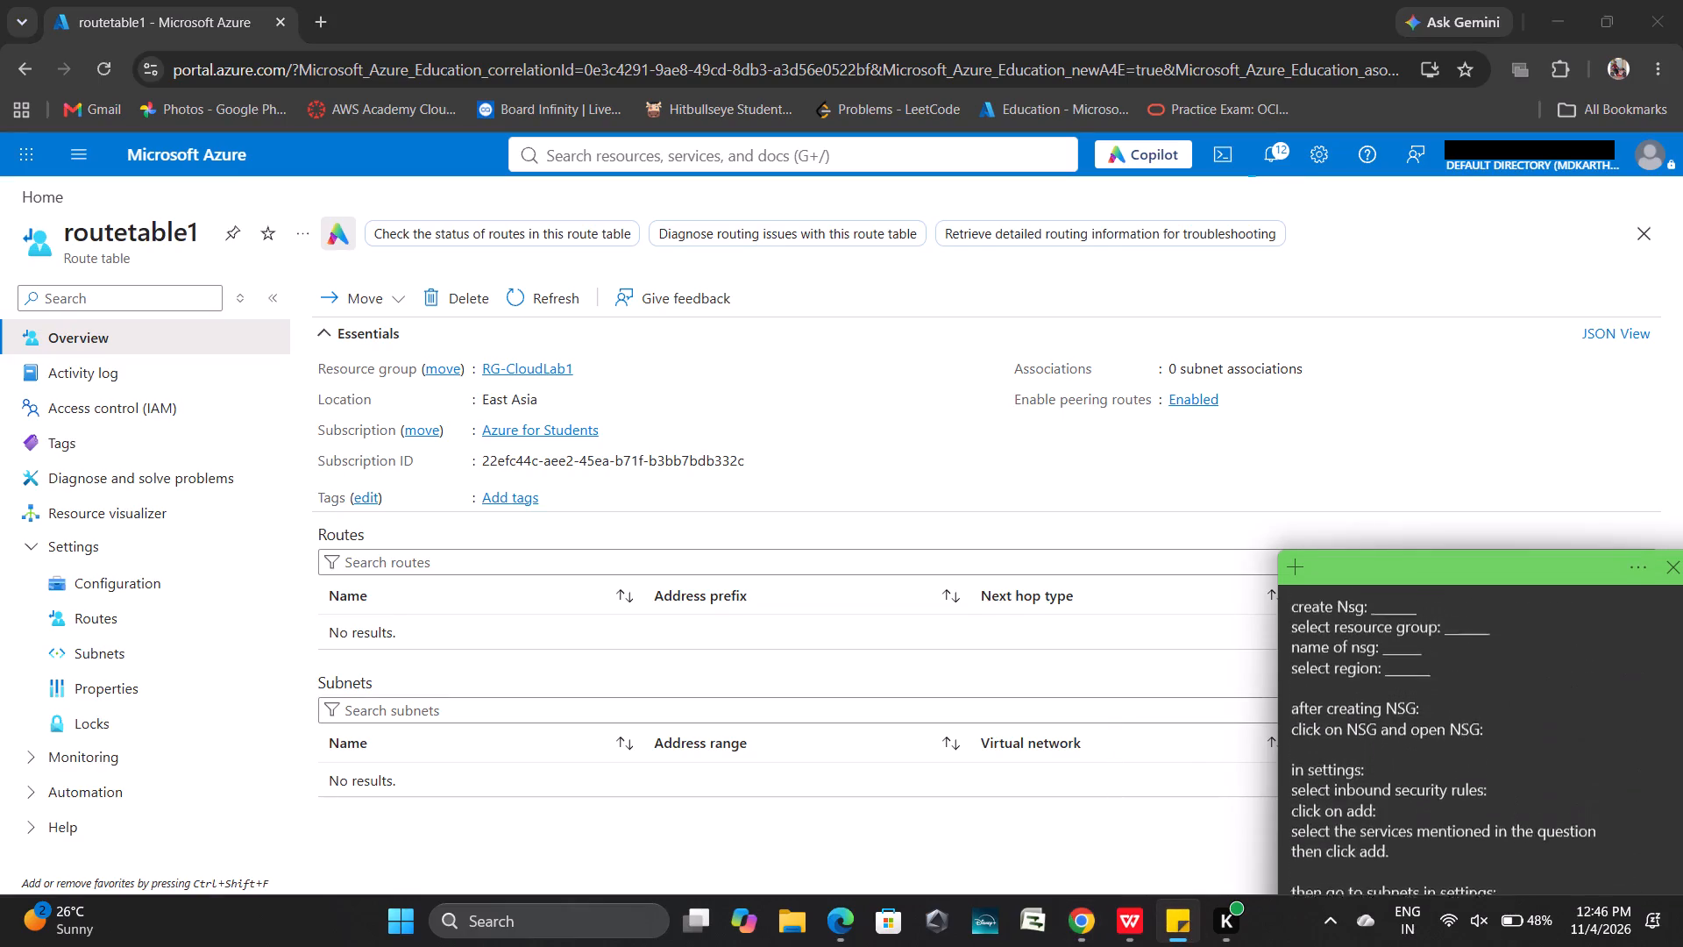
{"action": "scroll", "coordinate": [1482, 788], "scroll_direction": "right", "scroll_amount": 1}
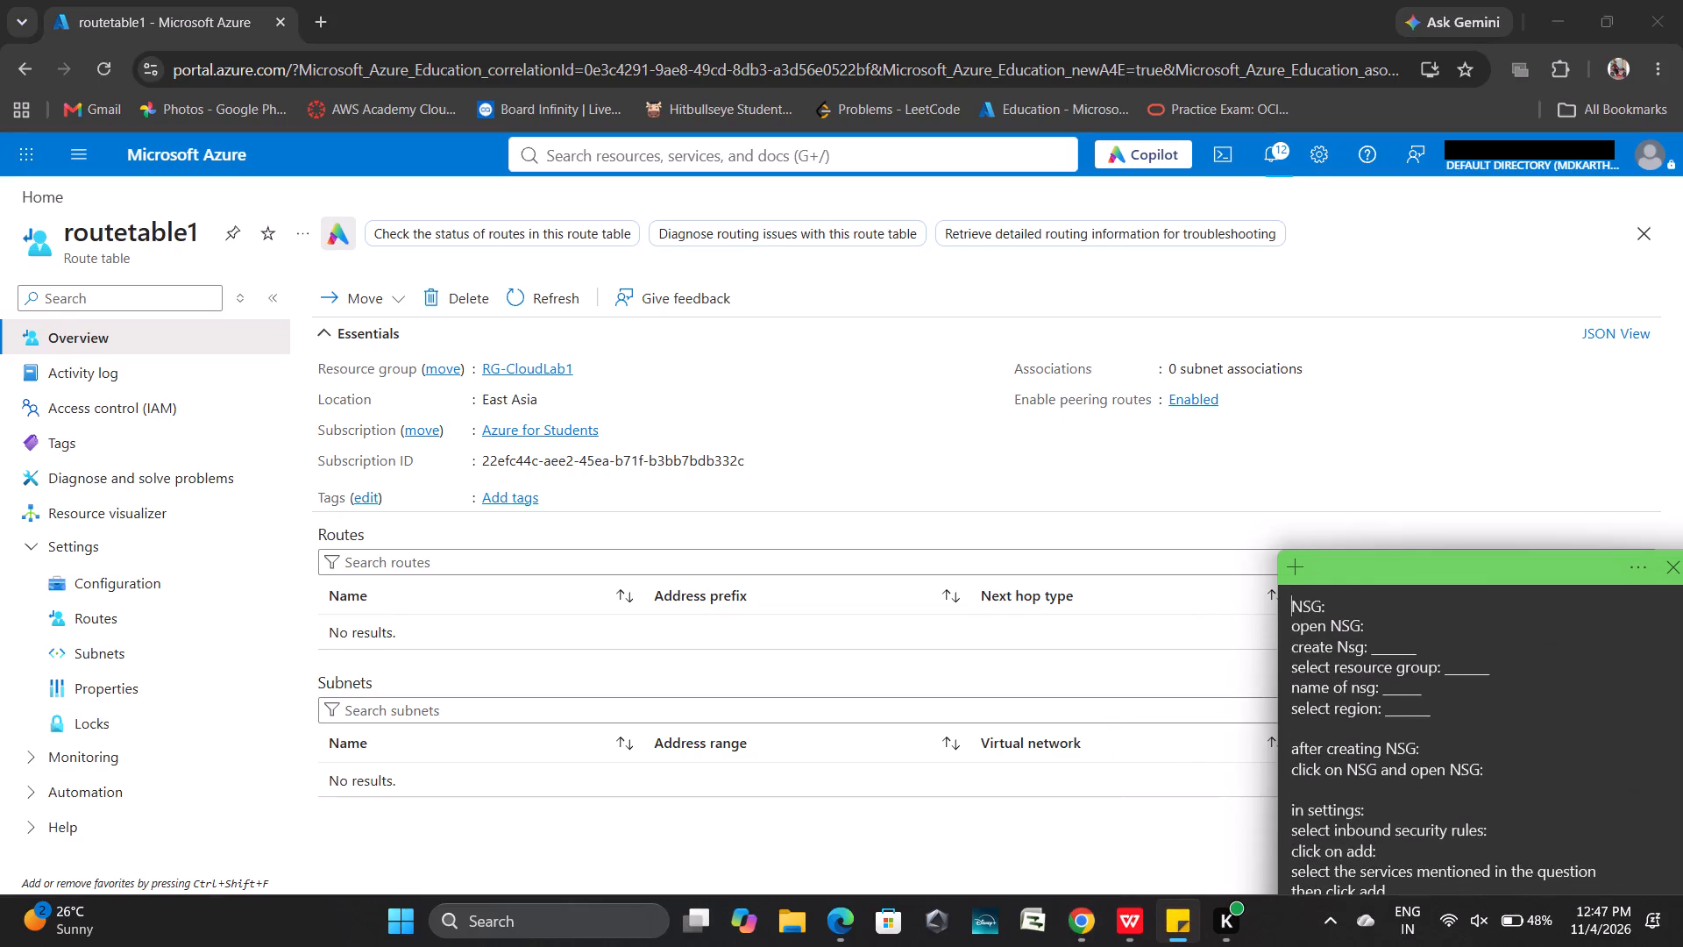
{"action": "left_click", "coordinate": [1104, 708]}
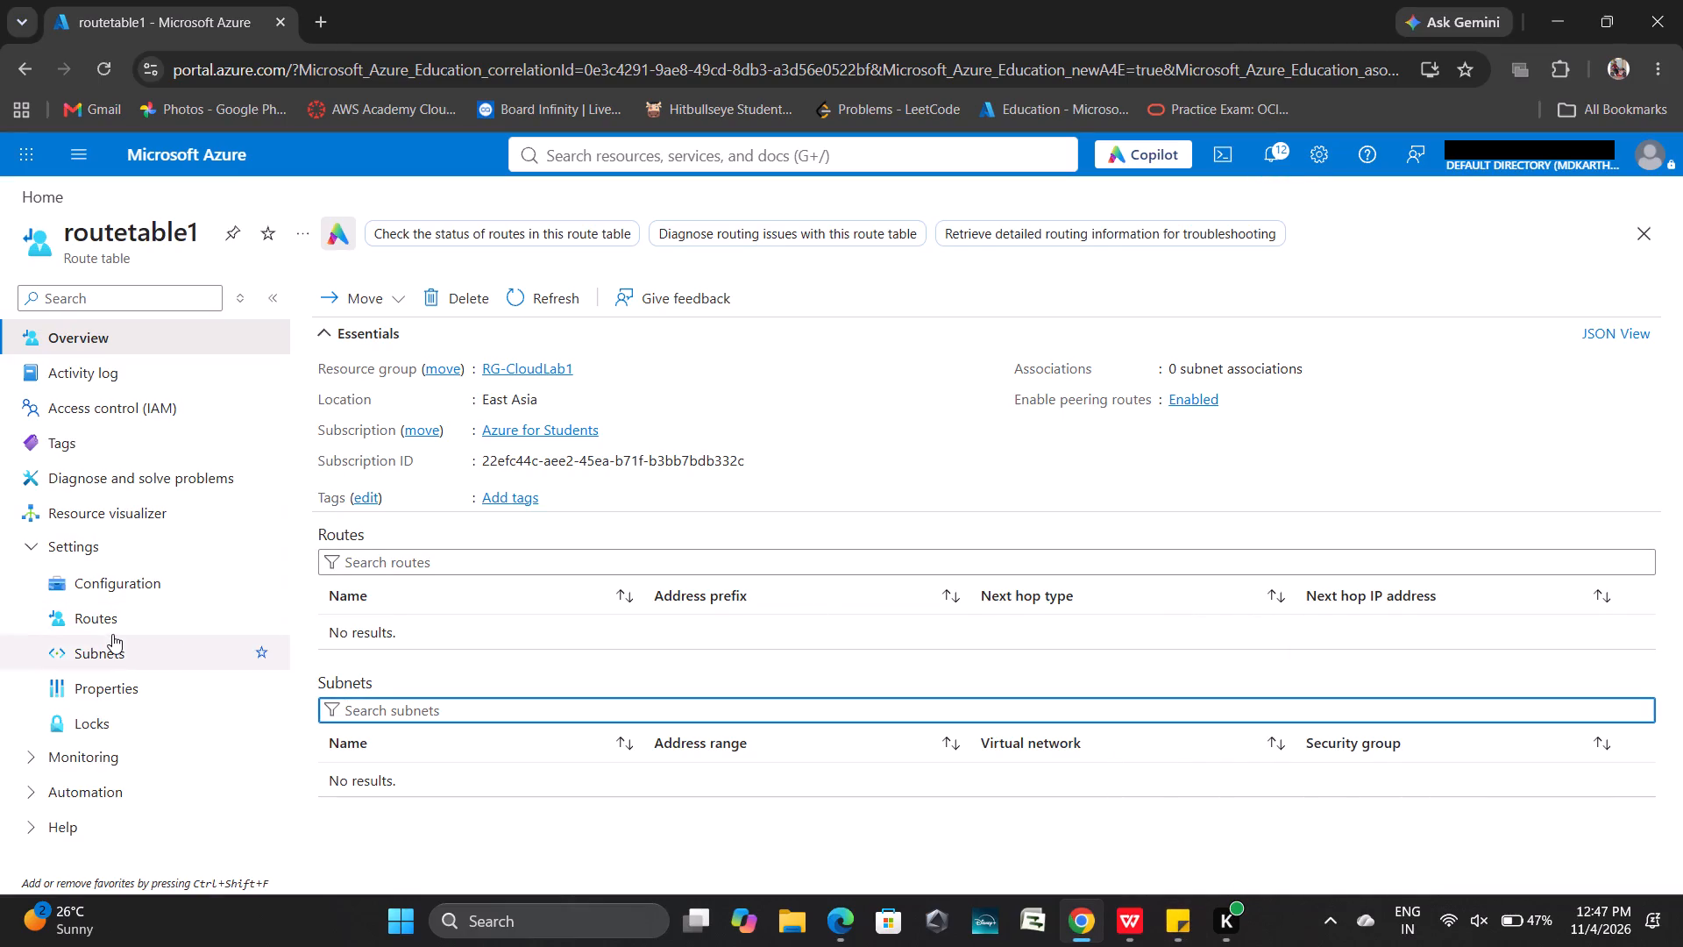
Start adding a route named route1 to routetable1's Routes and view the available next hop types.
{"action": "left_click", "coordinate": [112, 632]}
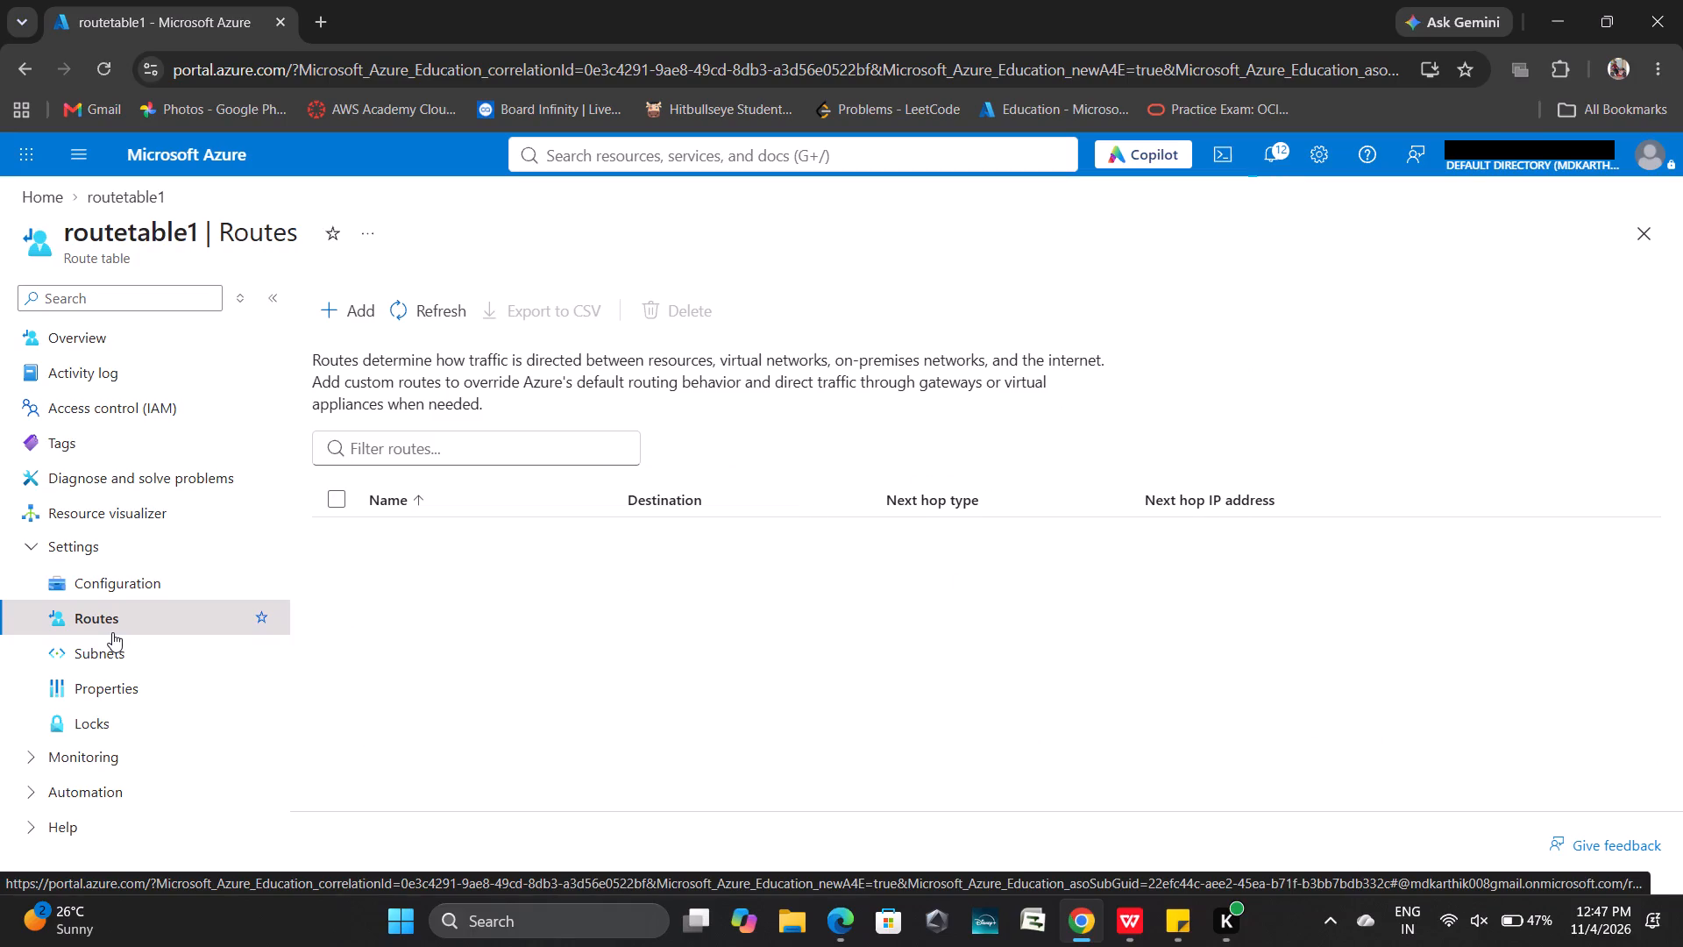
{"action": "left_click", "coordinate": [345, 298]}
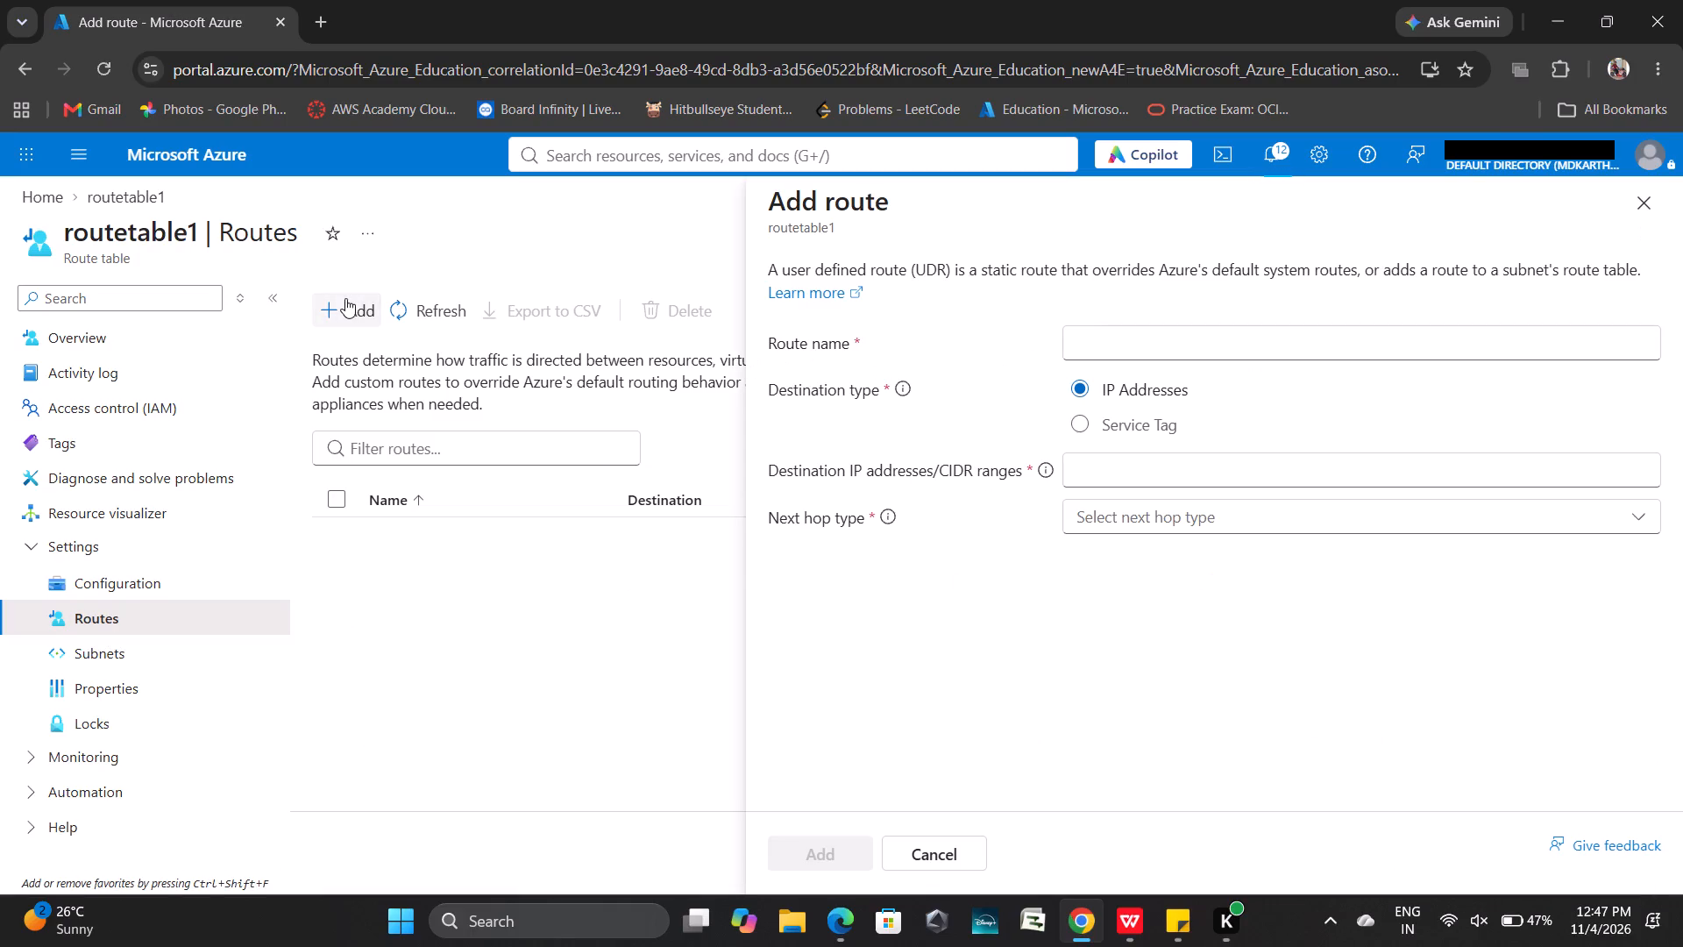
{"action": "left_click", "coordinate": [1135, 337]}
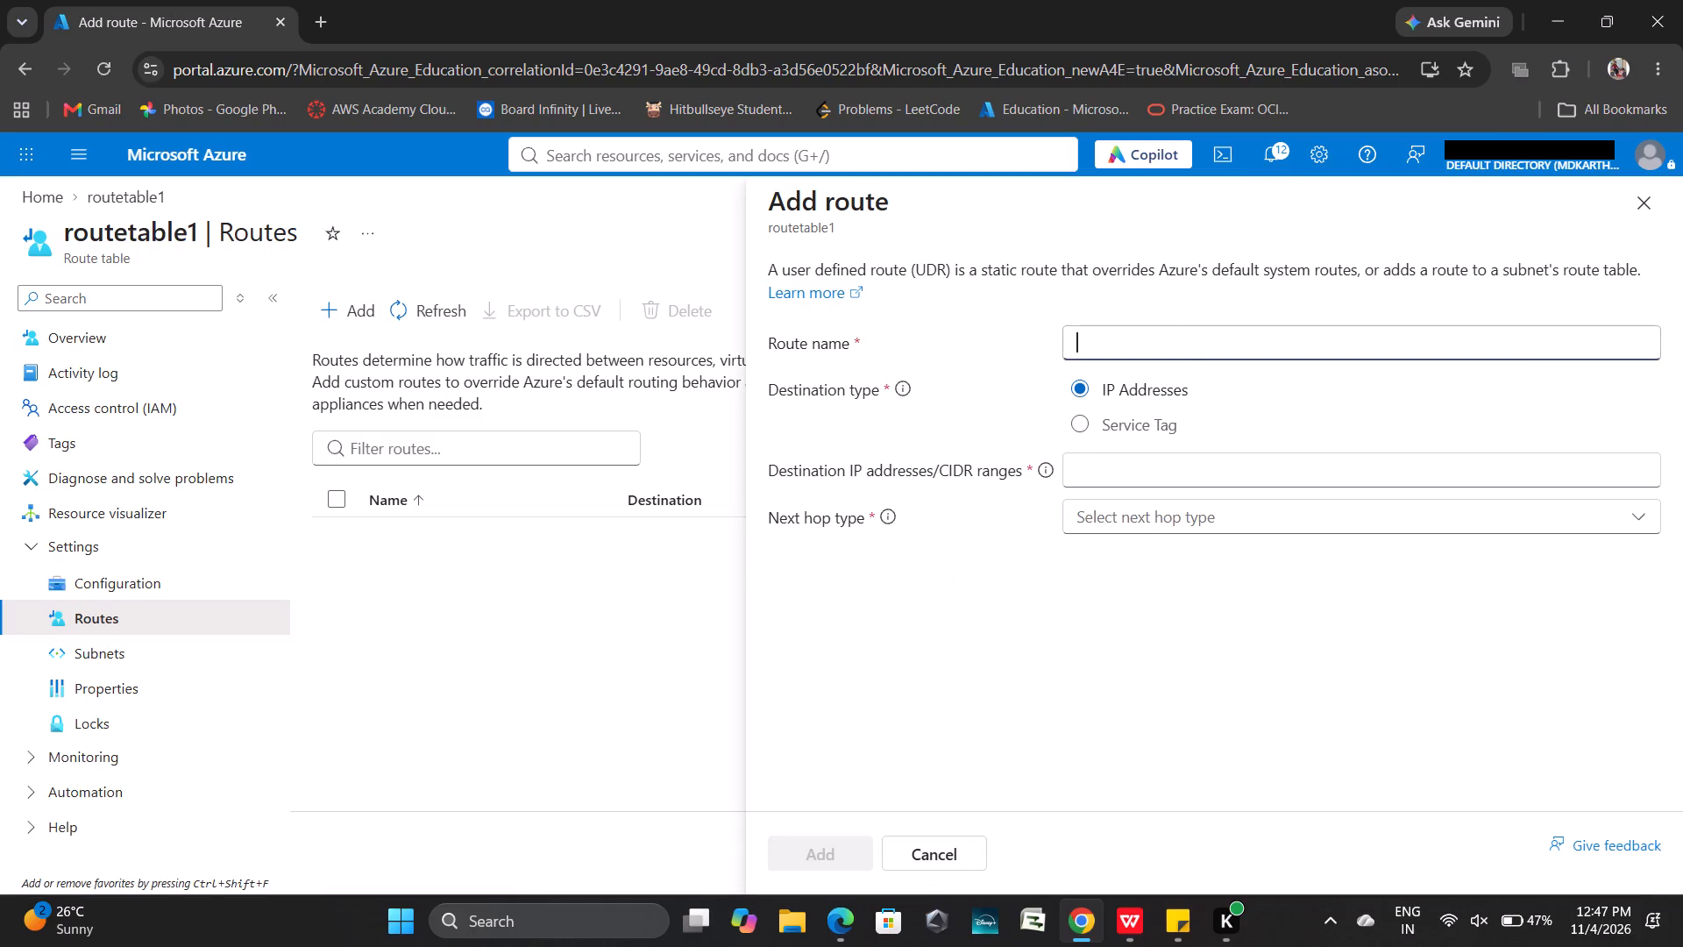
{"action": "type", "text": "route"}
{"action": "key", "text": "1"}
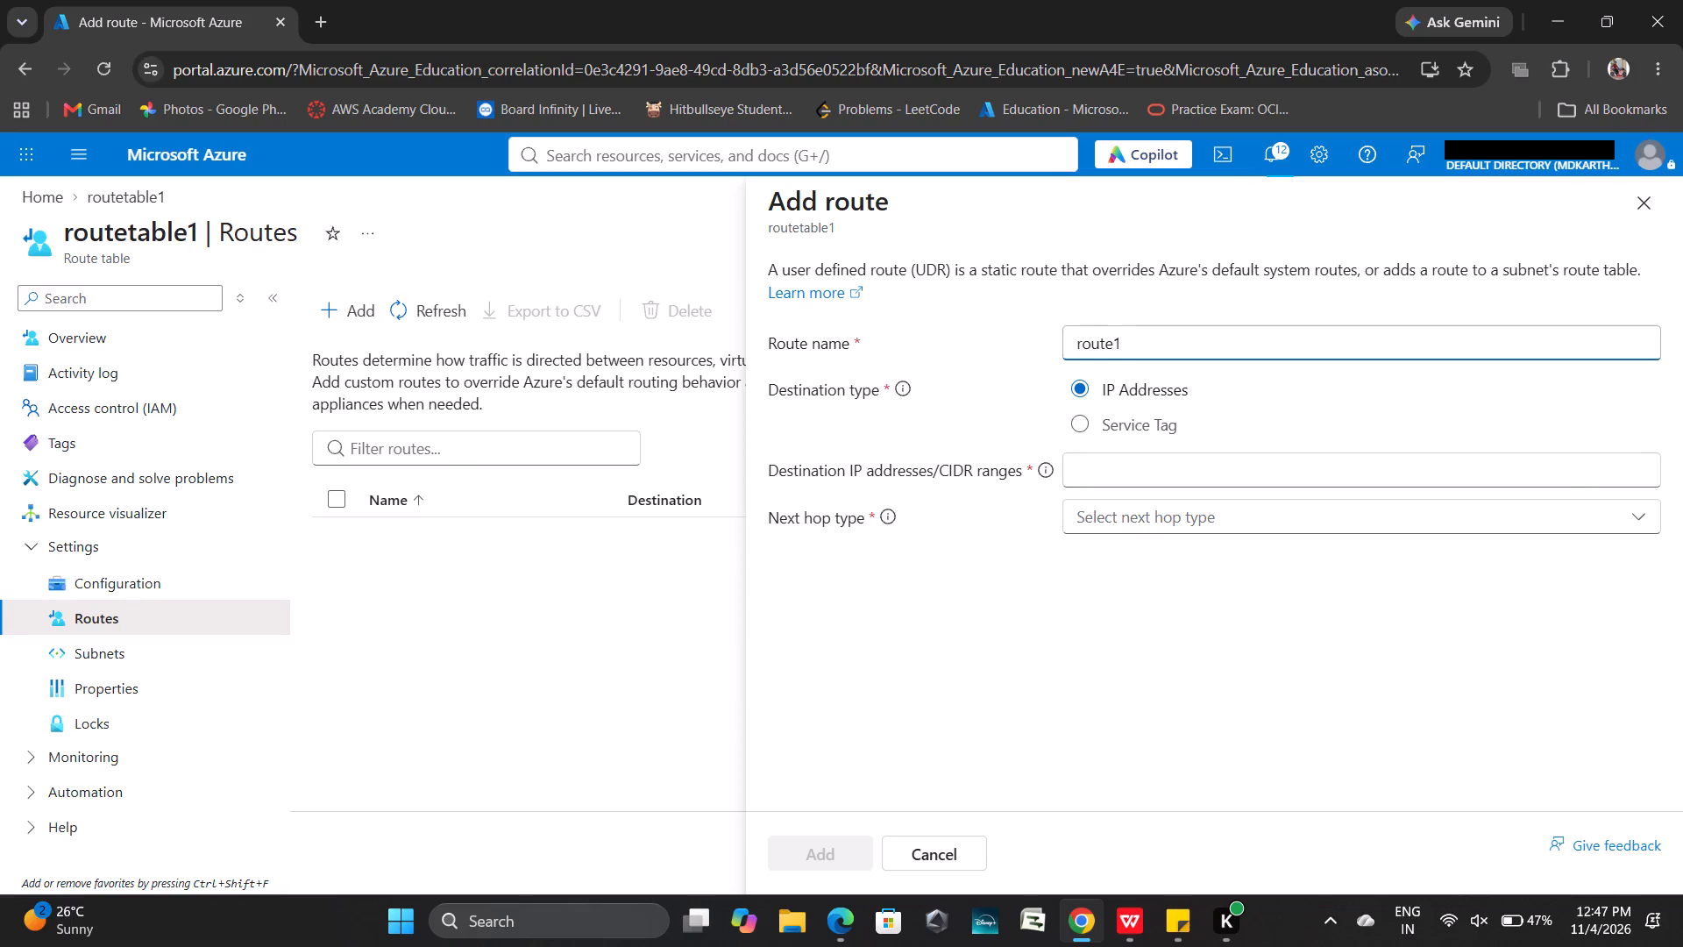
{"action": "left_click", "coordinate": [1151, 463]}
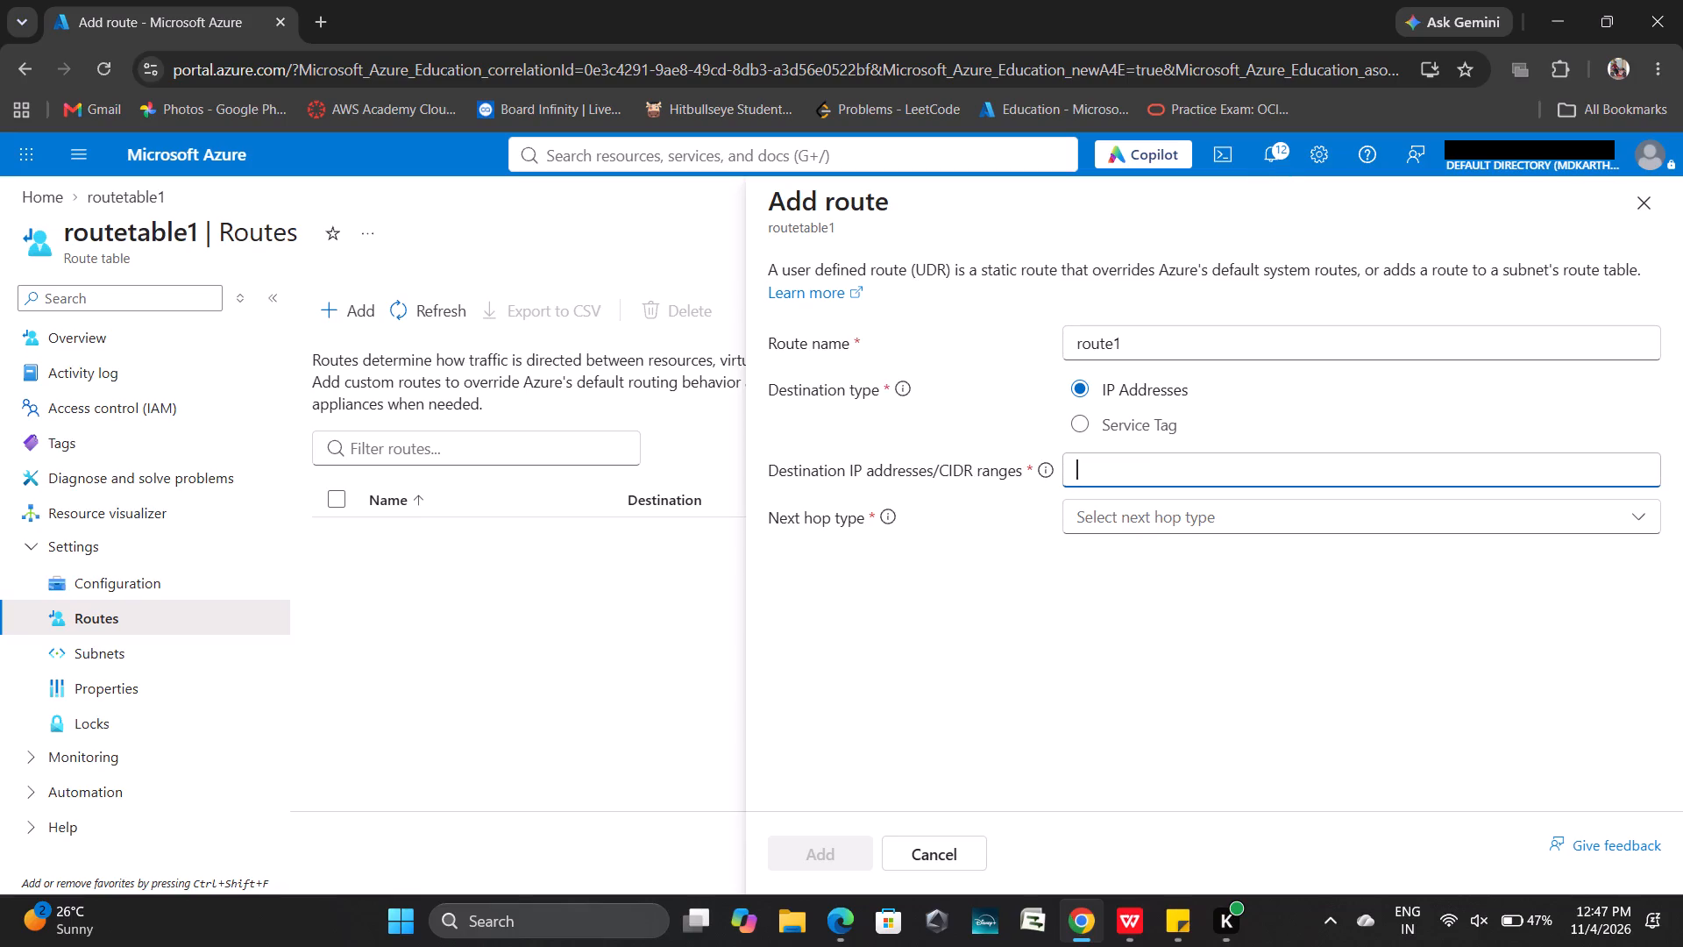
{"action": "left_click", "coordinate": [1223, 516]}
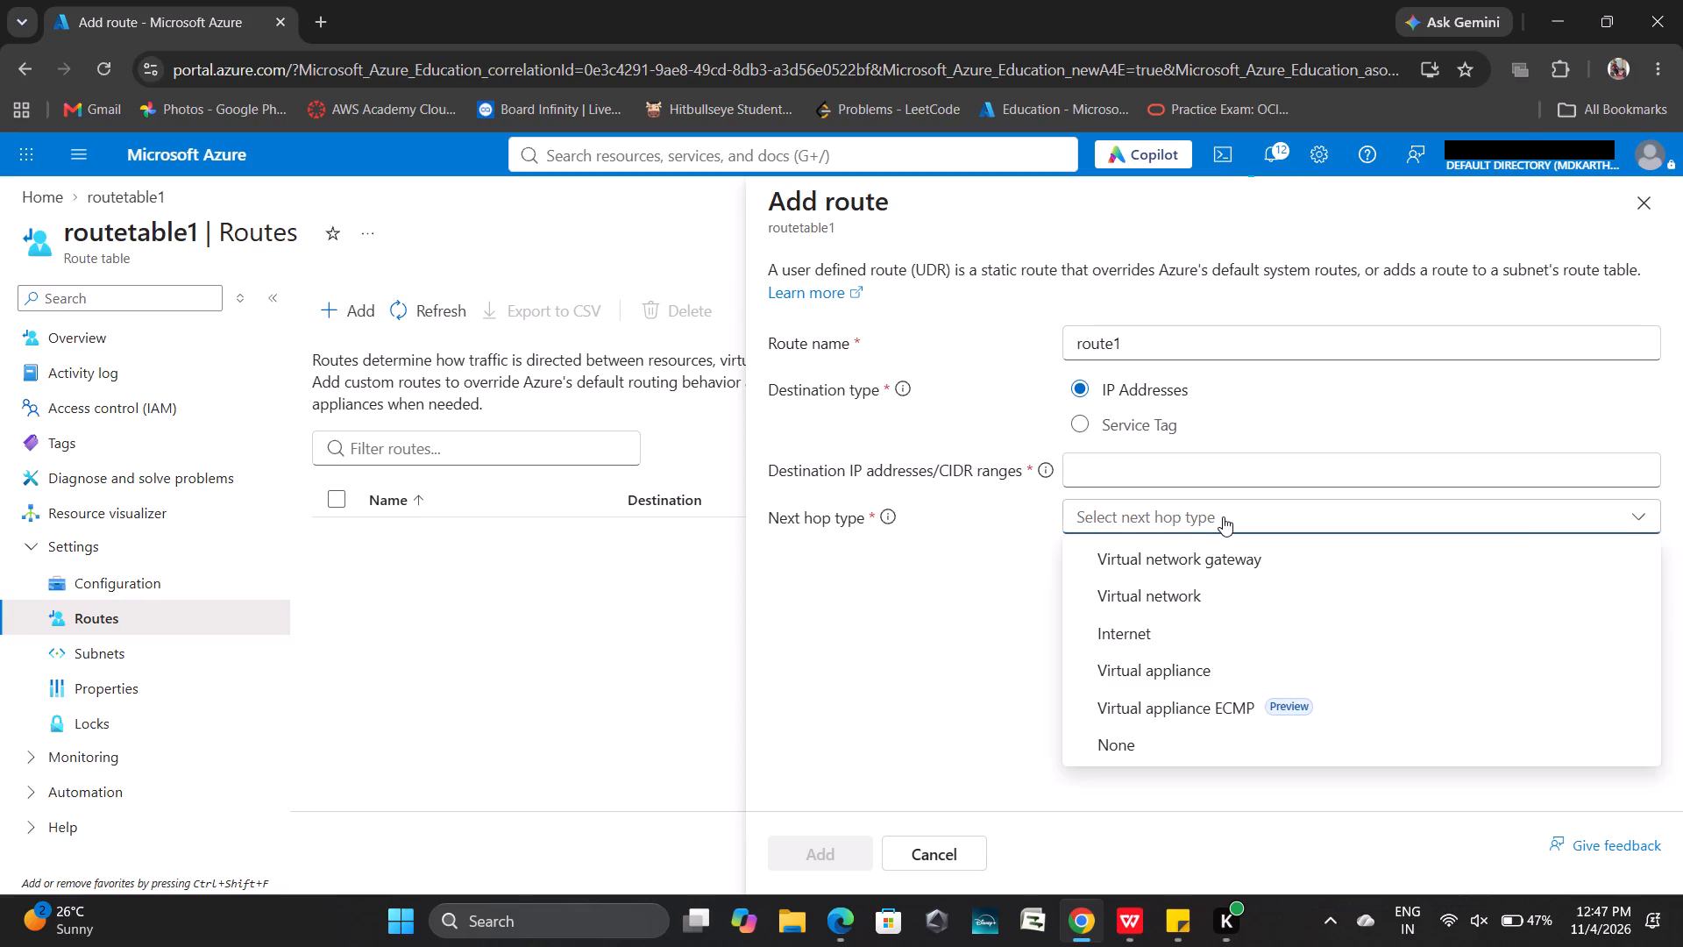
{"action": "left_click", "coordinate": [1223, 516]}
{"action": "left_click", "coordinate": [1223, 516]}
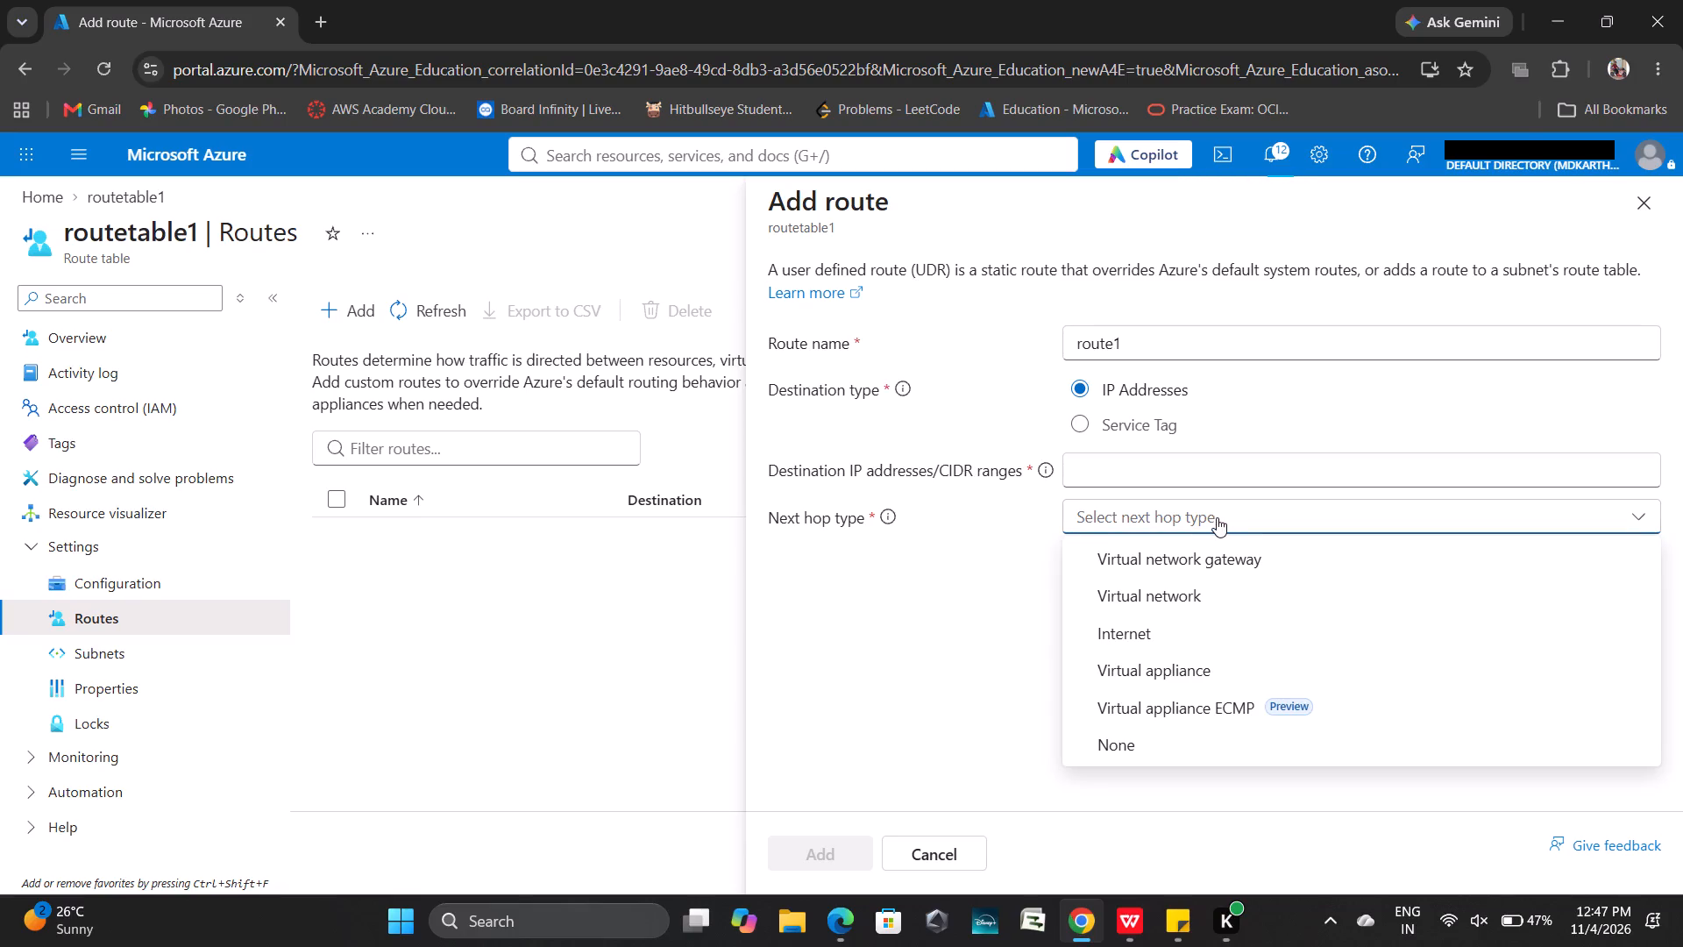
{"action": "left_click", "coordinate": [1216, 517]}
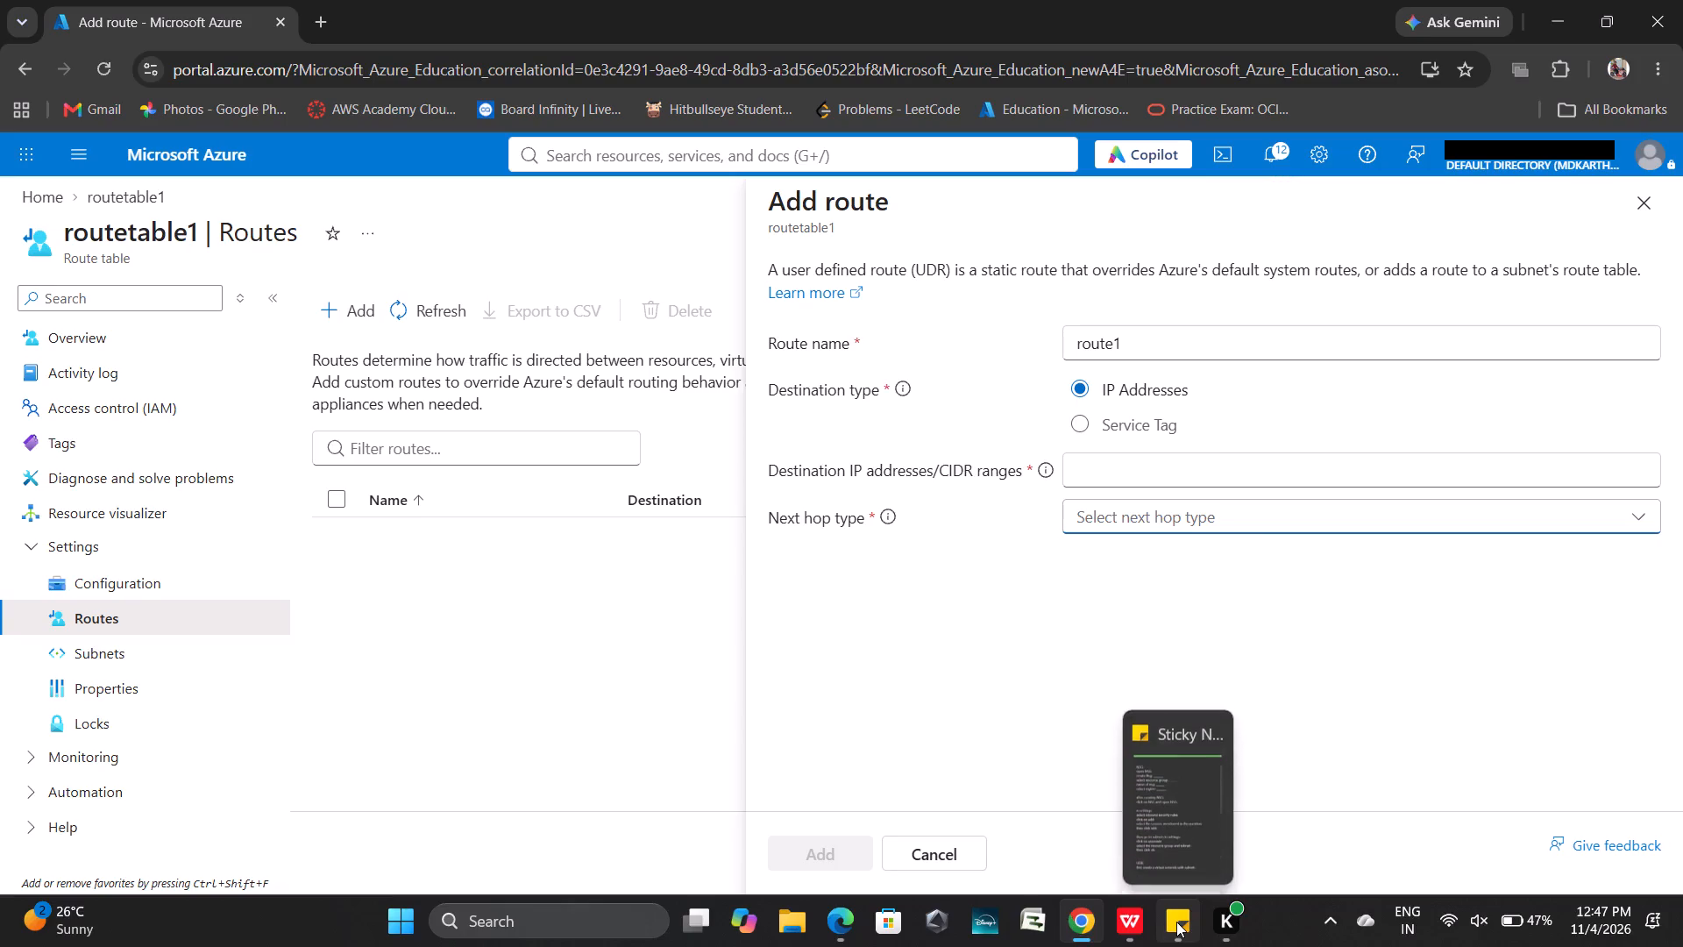
Reread the route table association and Firewall instructions in Sticky Notes.
{"action": "left_click", "coordinate": [1176, 922]}
{"action": "scroll", "coordinate": [1335, 723], "scroll_direction": "down", "scroll_amount": 2}
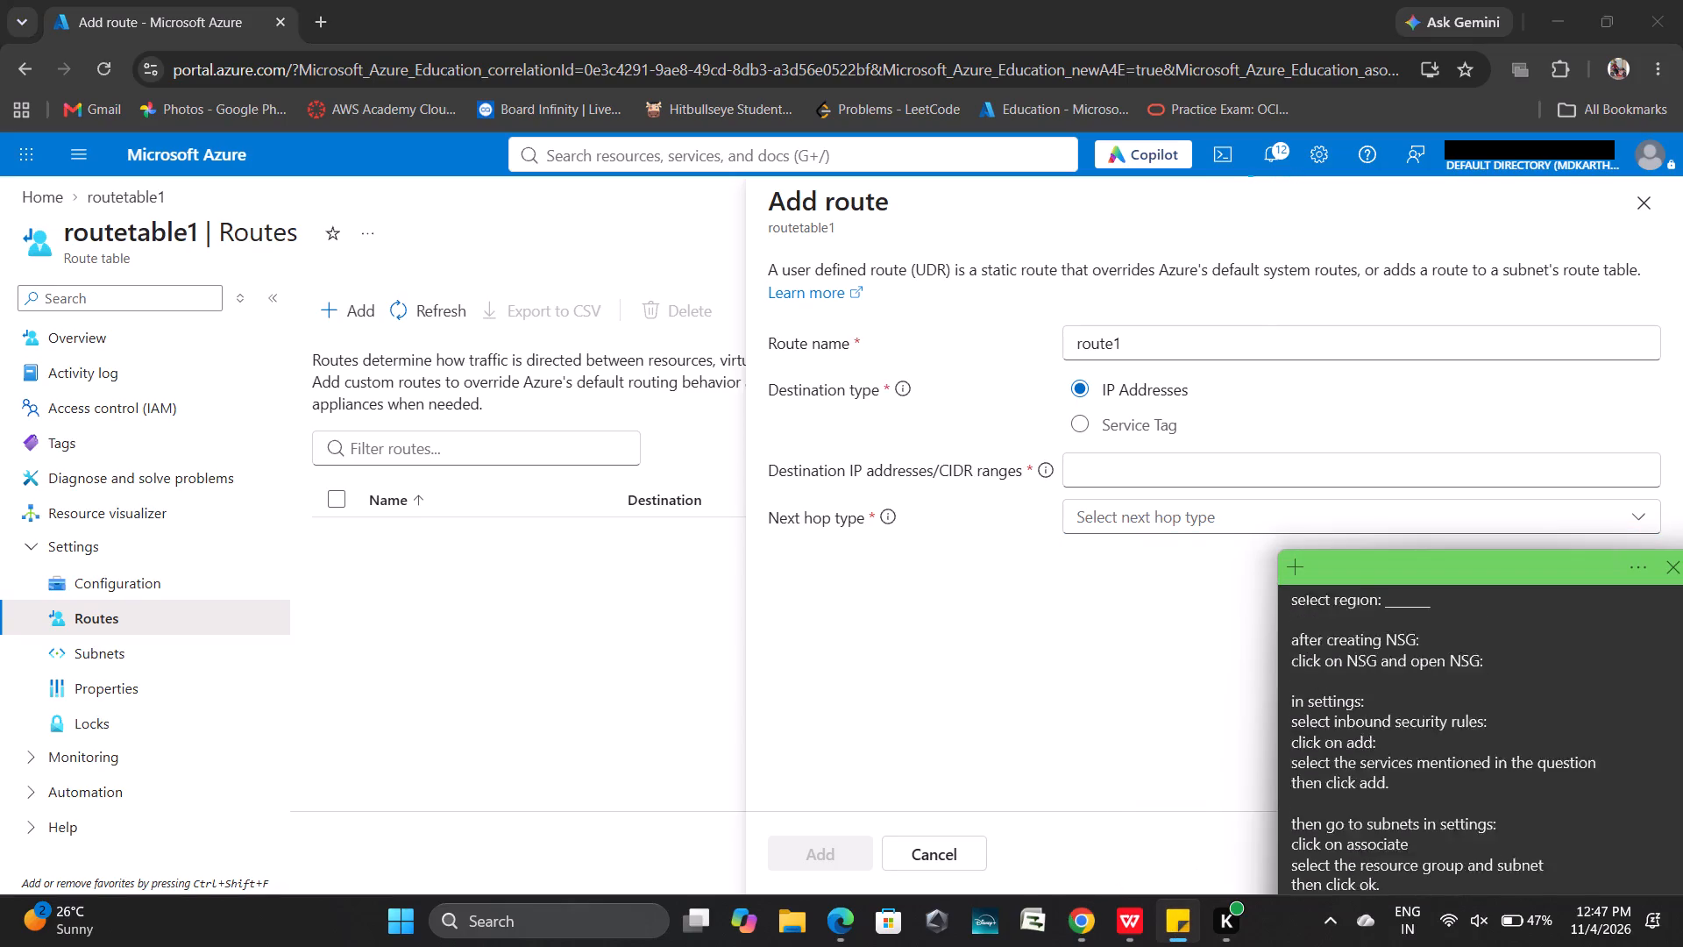
{"action": "scroll", "coordinate": [1335, 723], "scroll_direction": "down", "scroll_amount": 6}
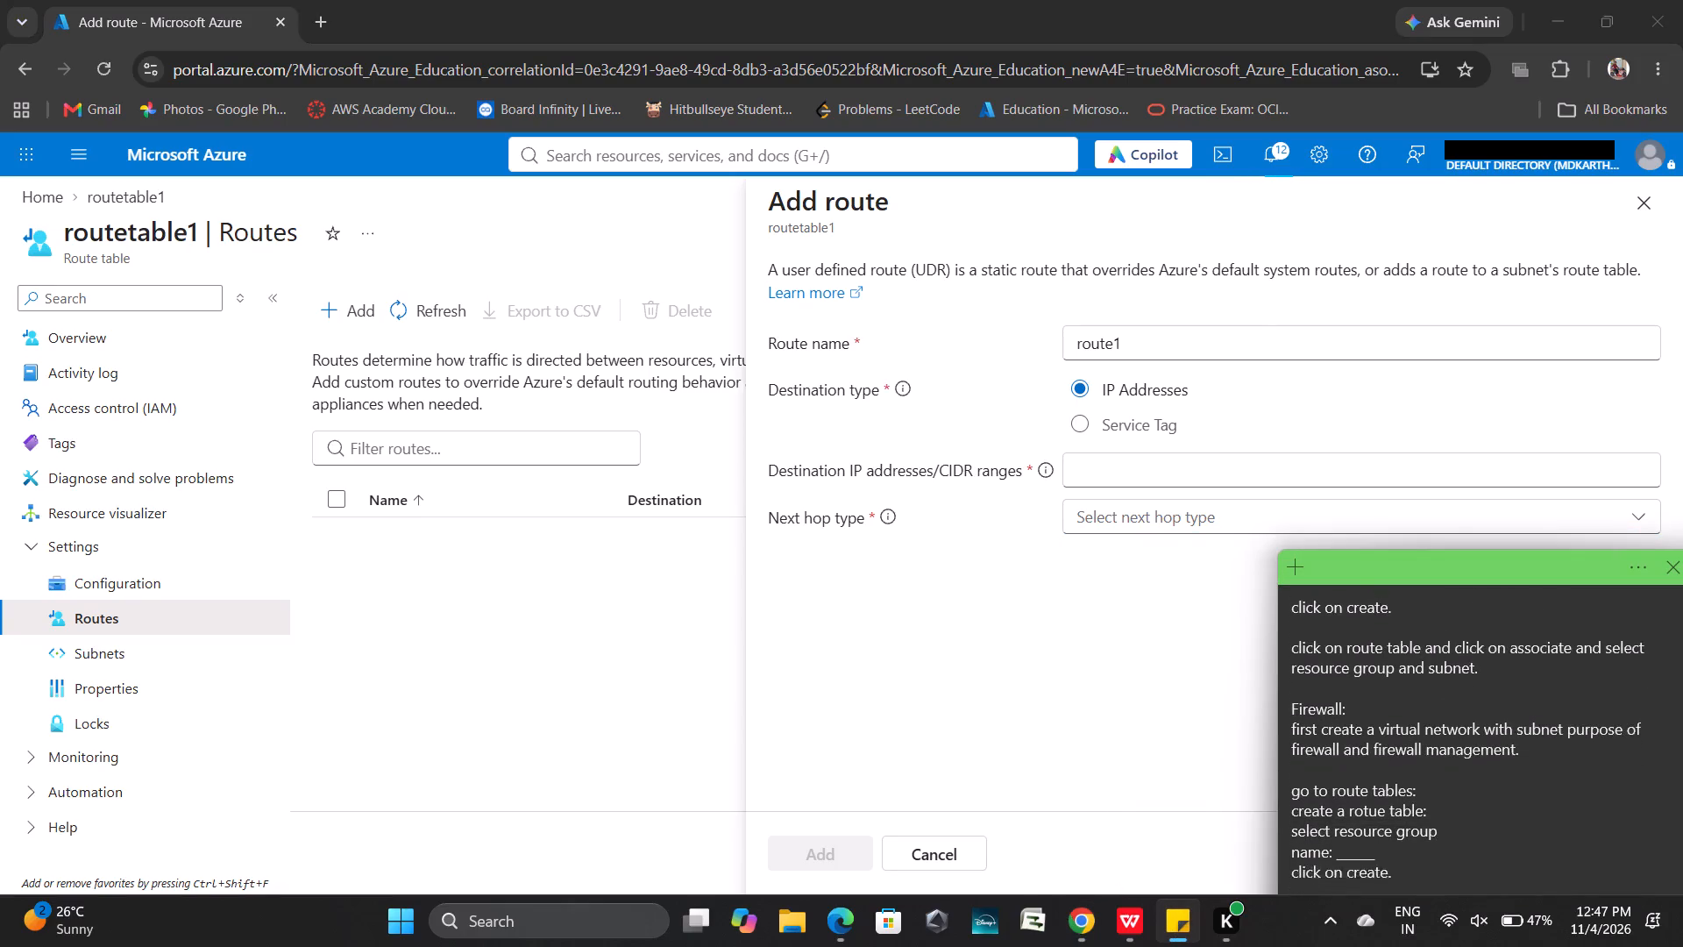
{"action": "scroll", "coordinate": [1335, 723], "scroll_direction": "down", "scroll_amount": 1}
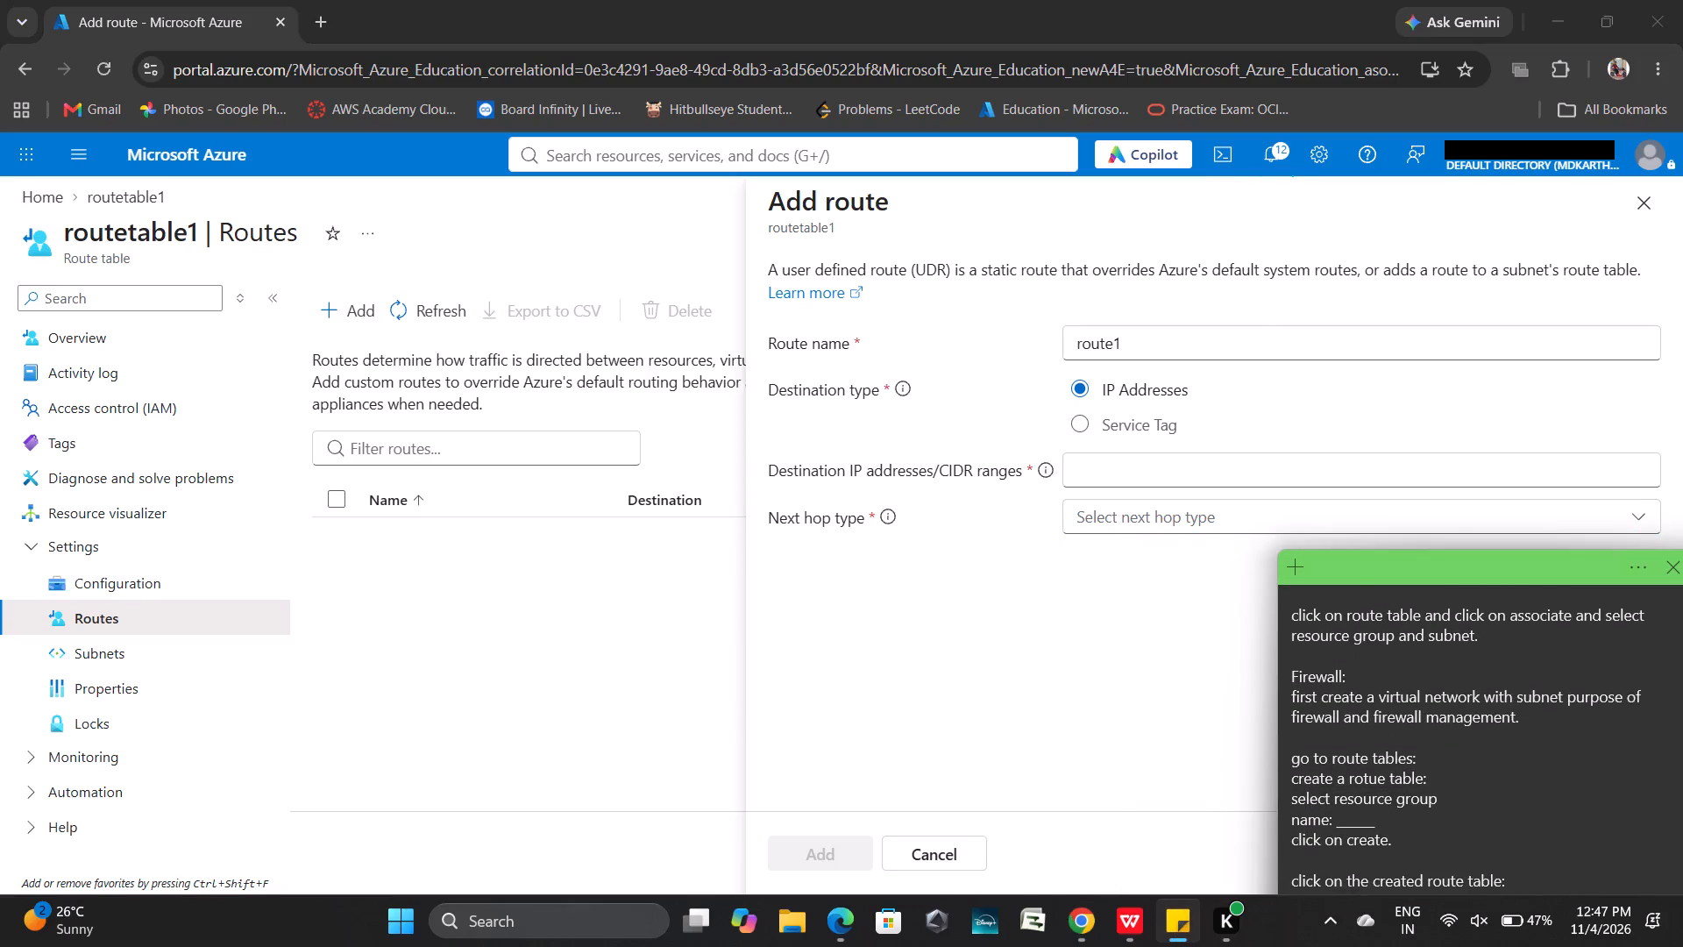
{"action": "left_click", "coordinate": [1195, 708]}
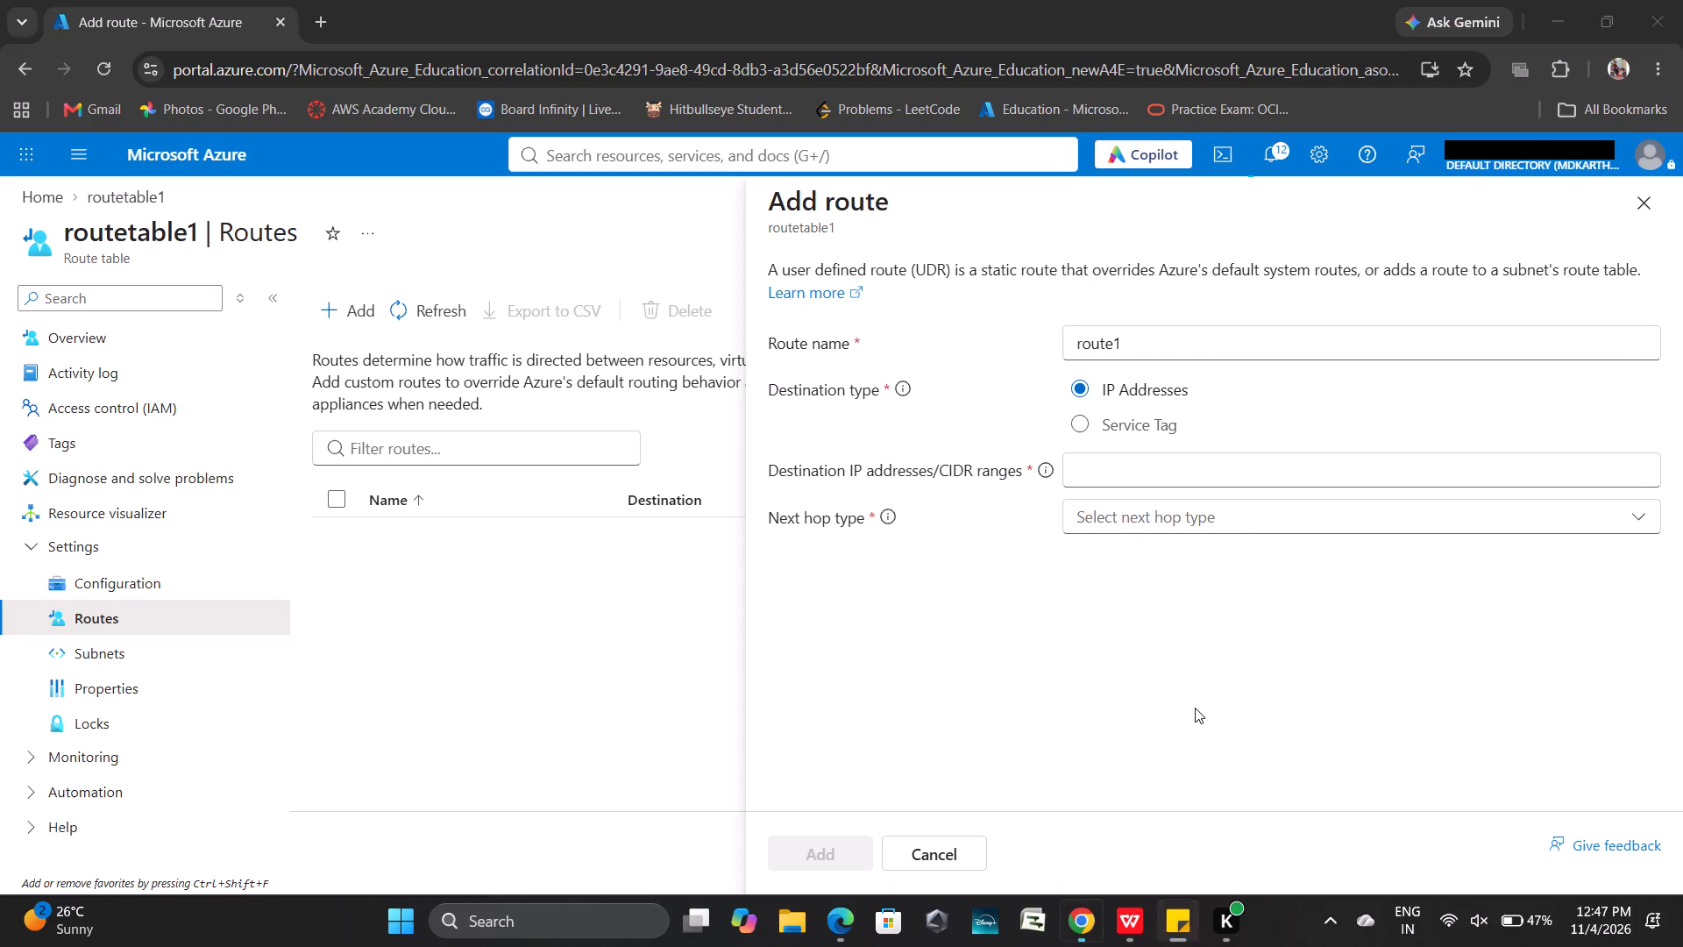
Start a new virtual network named vnet-1 in resource group RG-CloudLab1, keeping the Azure for Students subscription.
{"action": "left_click", "coordinate": [725, 149]}
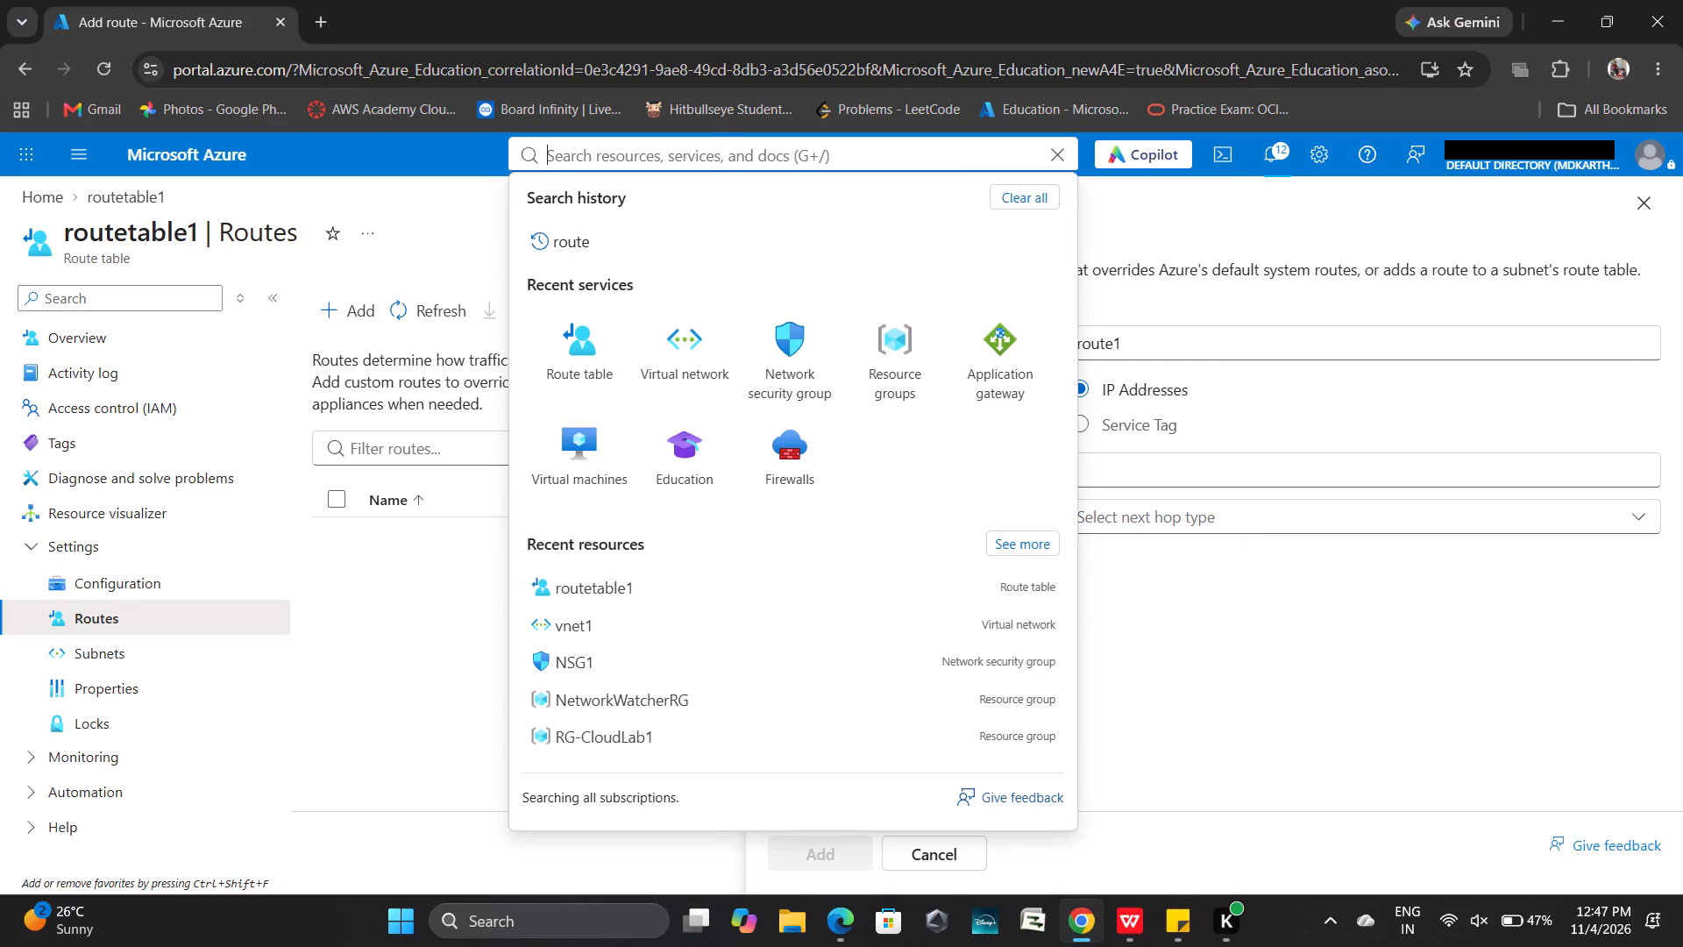
{"action": "left_click", "coordinate": [686, 352]}
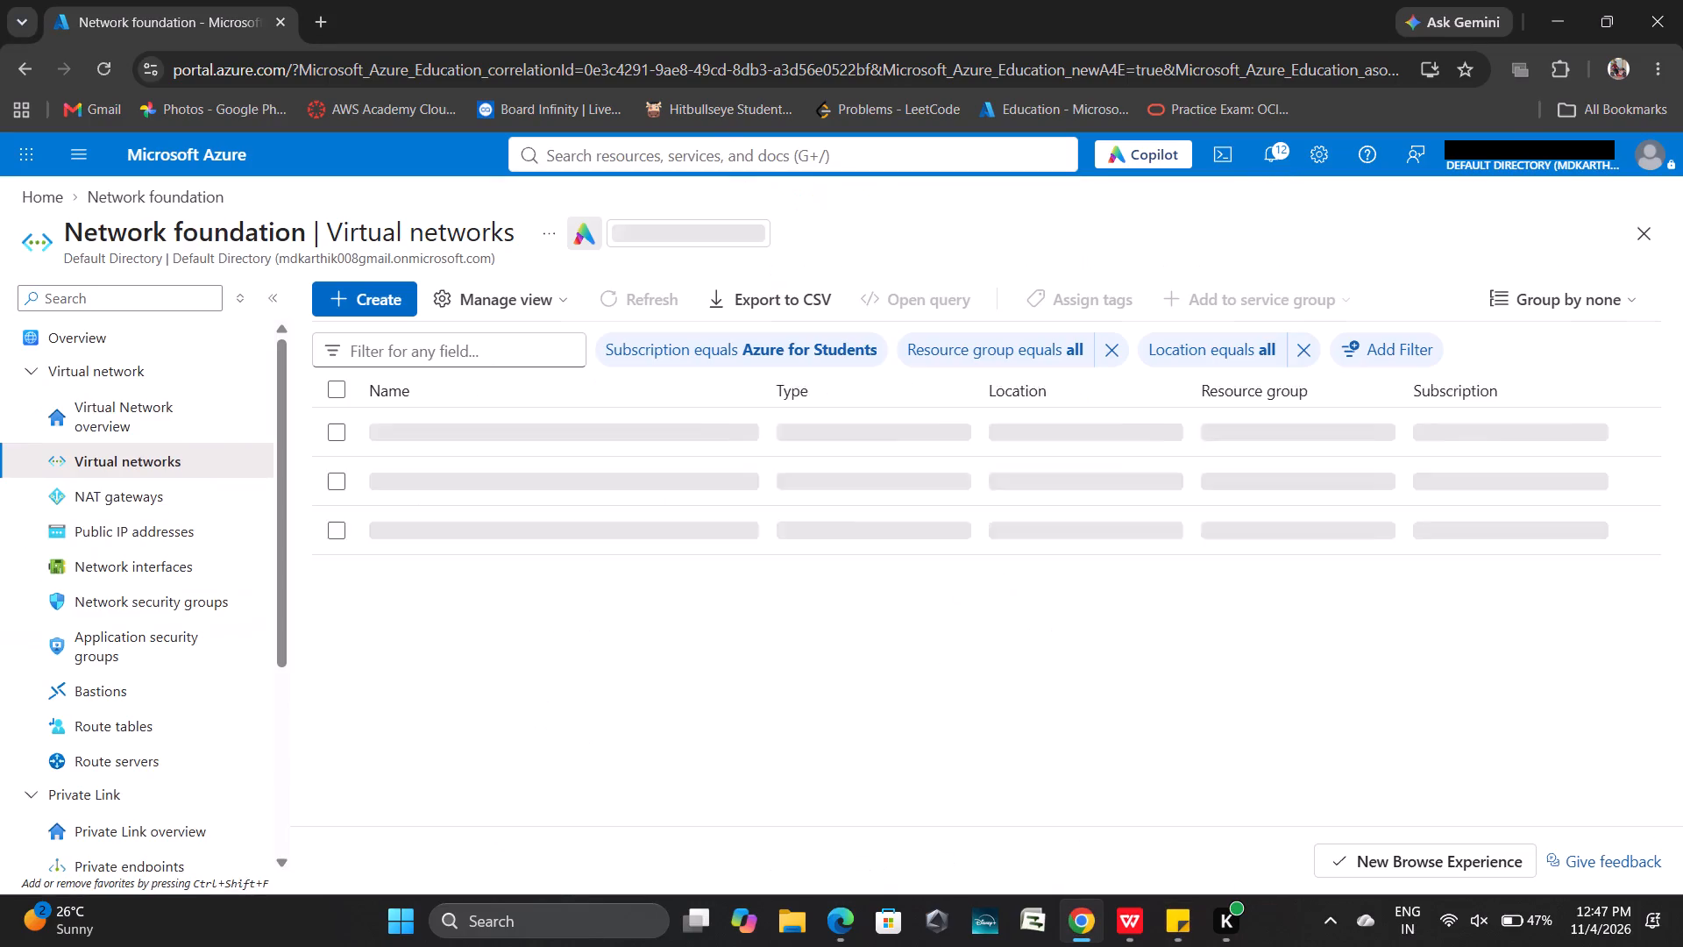
{"action": "left_click", "coordinate": [369, 288]}
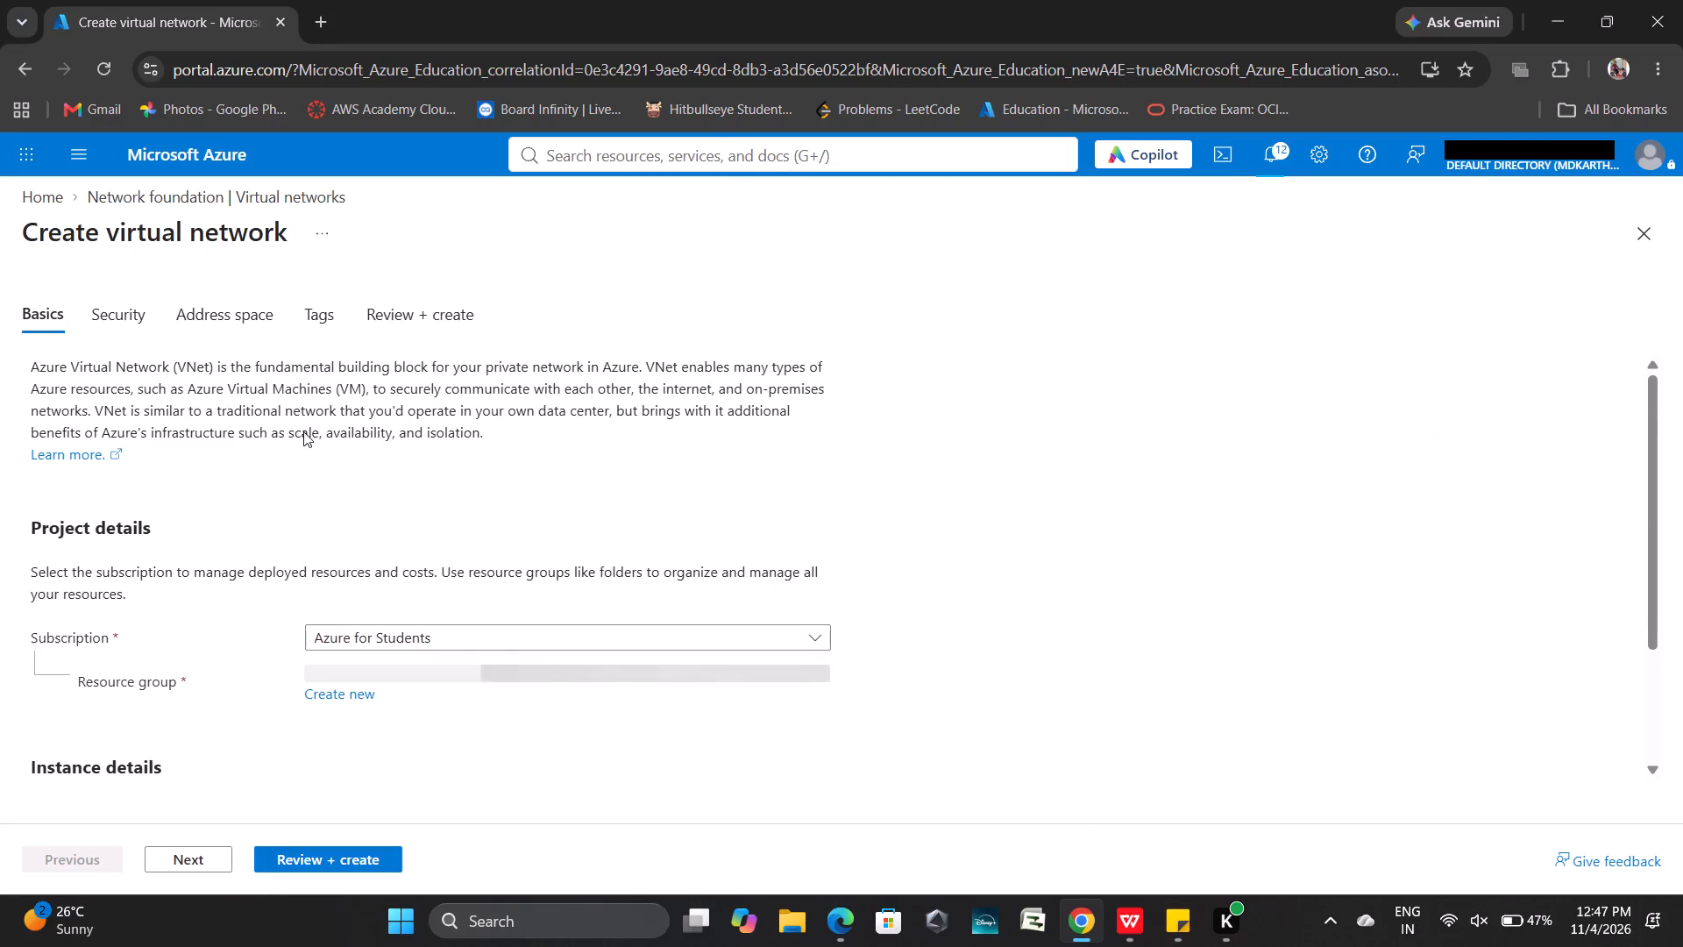
{"action": "scroll", "coordinate": [303, 431], "scroll_direction": "down", "scroll_amount": 4}
{"action": "left_click", "coordinate": [380, 508]}
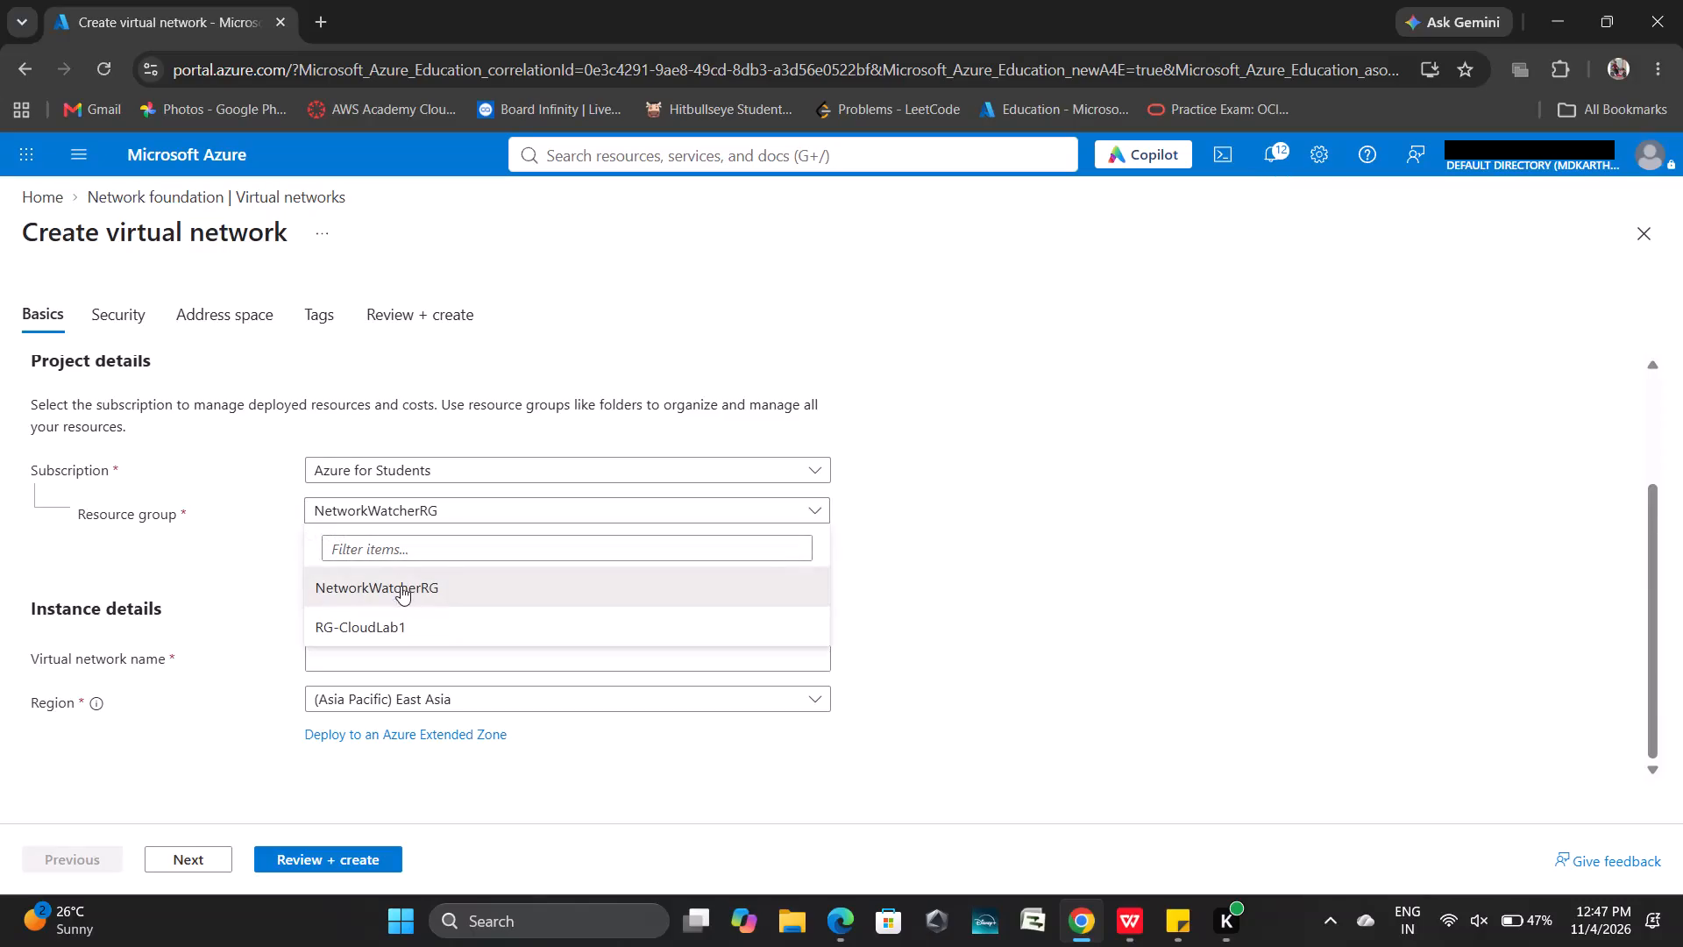
{"action": "left_click", "coordinate": [405, 623]}
{"action": "left_click", "coordinate": [406, 654]}
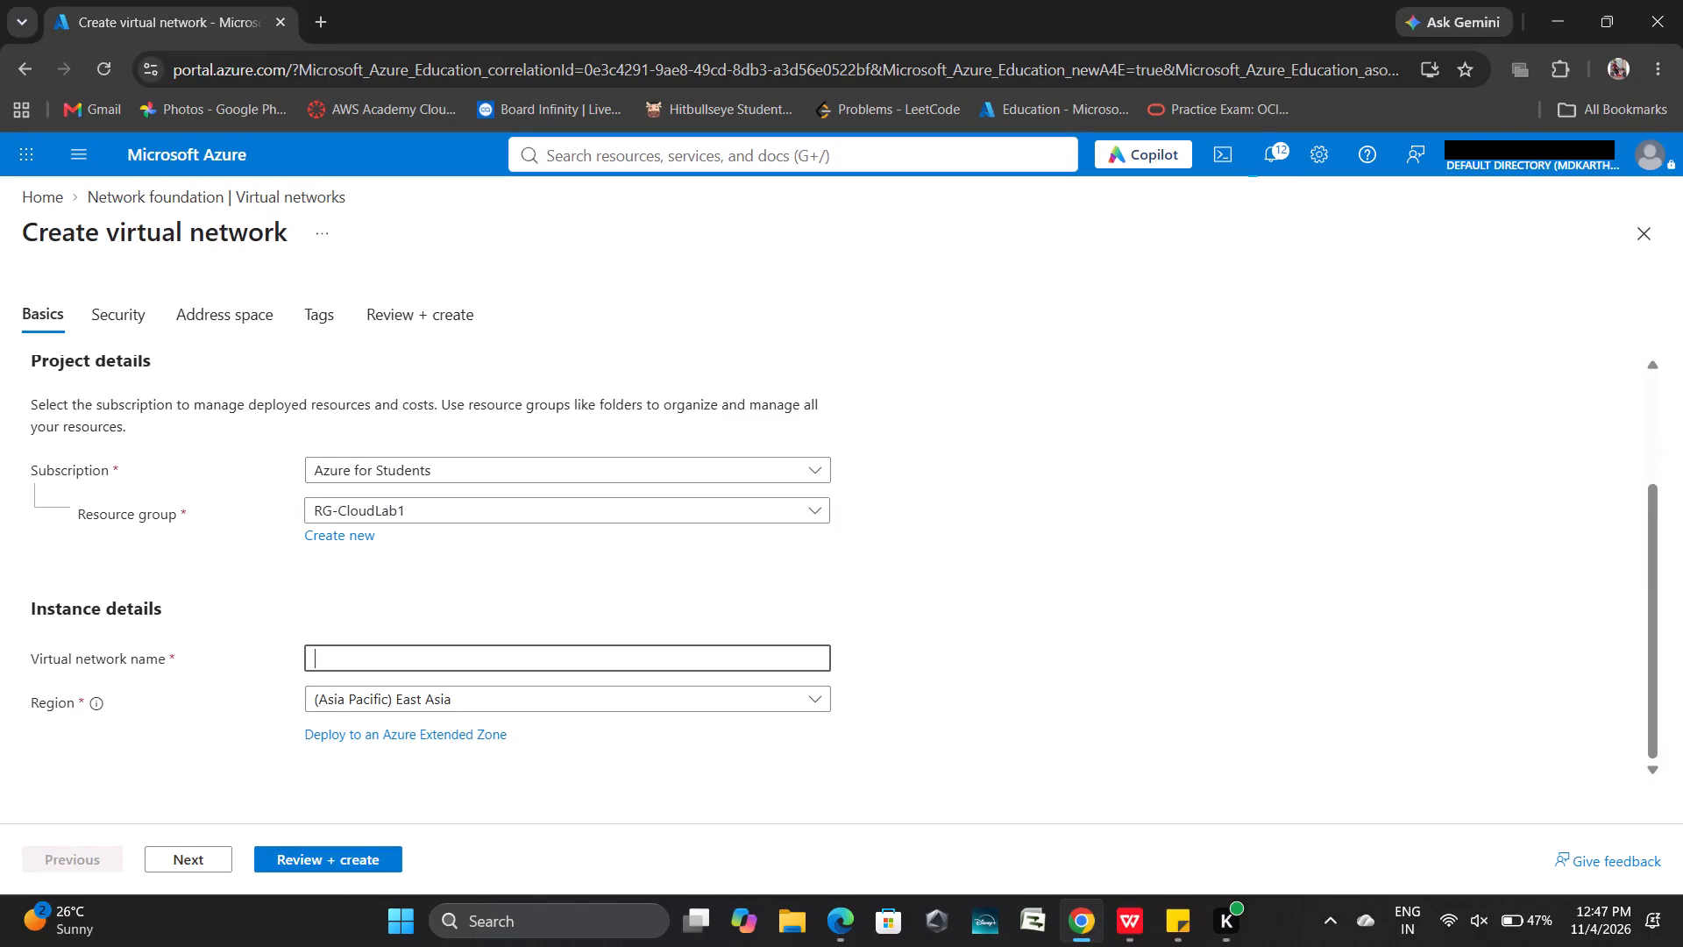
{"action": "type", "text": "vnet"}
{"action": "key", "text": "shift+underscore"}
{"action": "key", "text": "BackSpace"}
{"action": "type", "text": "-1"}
{"action": "scroll", "coordinate": [316, 602], "scroll_direction": "down", "scroll_amount": 2}
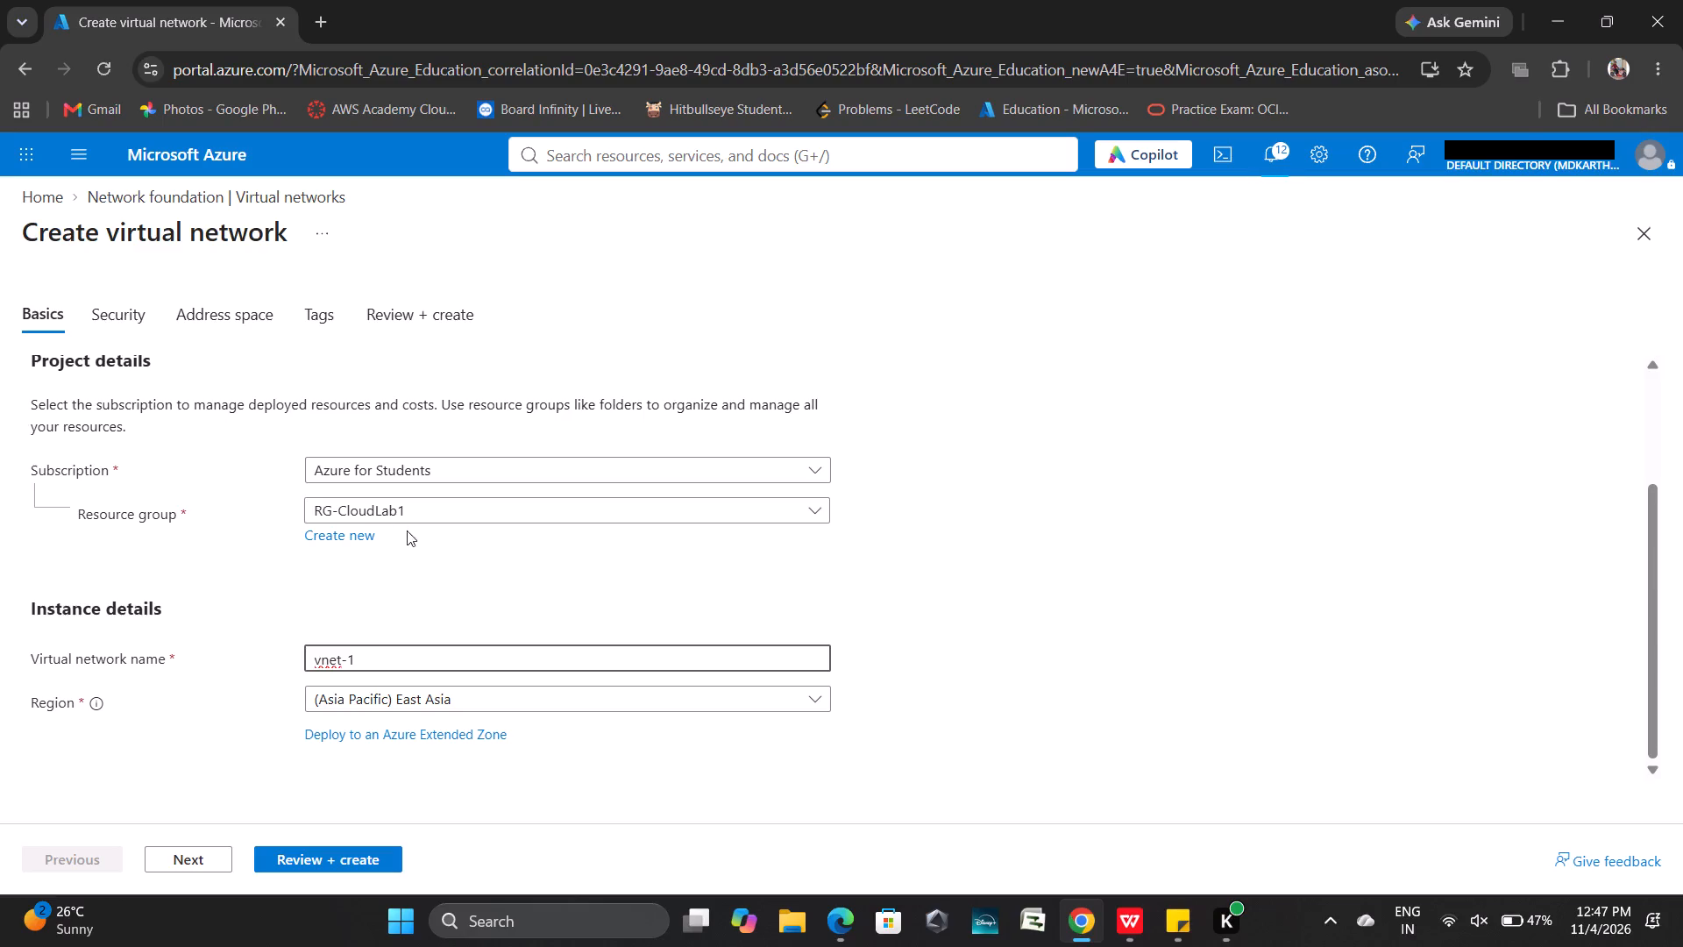
Capture a screenshot of the filled-in Basics details for vnet-1.
{"action": "key", "text": "Print"}
{"action": "left_click", "coordinate": [976, 413]}
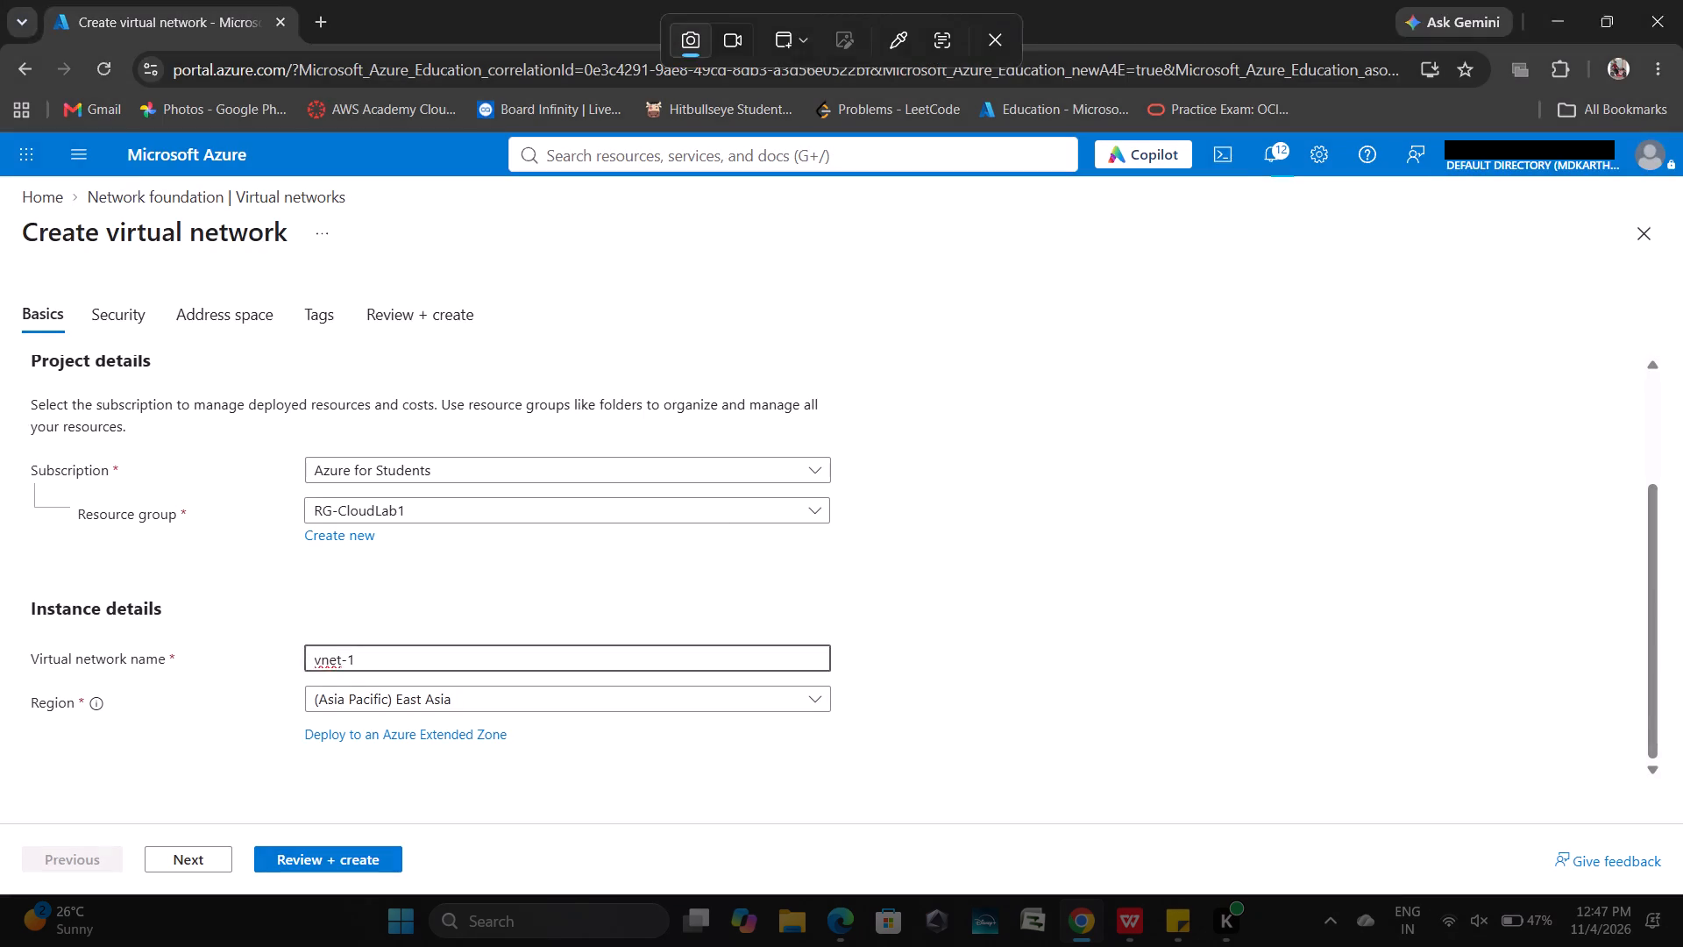
Switch to cloud practical1.docx in WPS Office and delete the screenshot of the vnet1 deployment overview.
{"action": "left_click", "coordinate": [1134, 922]}
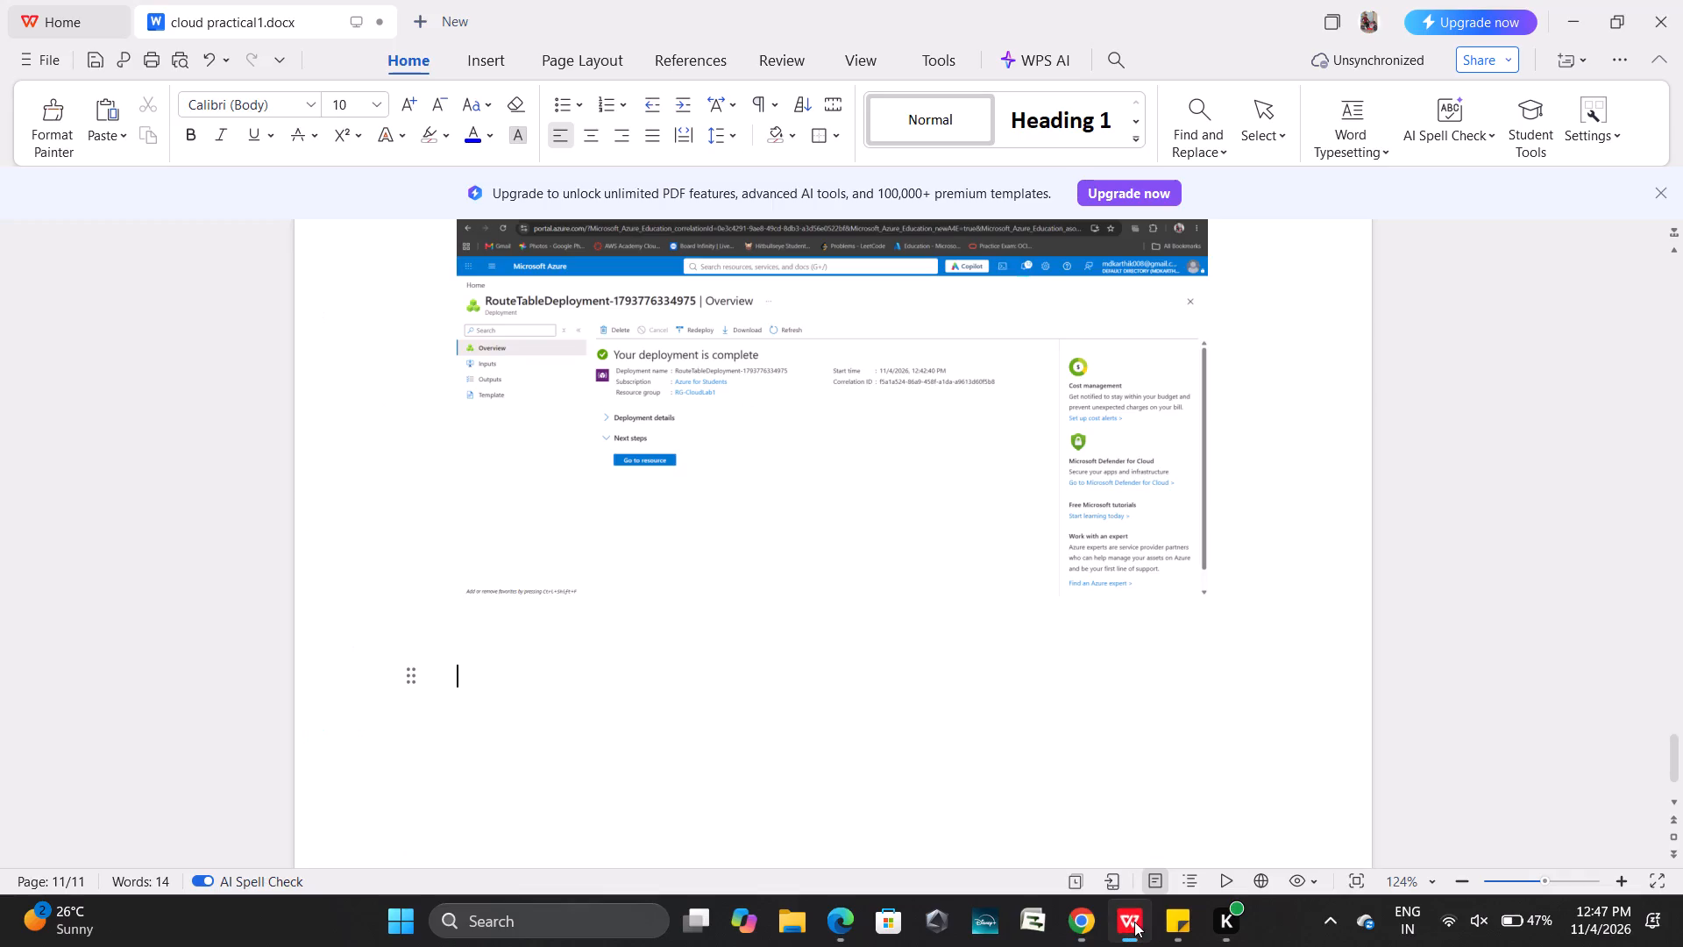
{"action": "scroll", "coordinate": [833, 563], "scroll_direction": "up", "scroll_amount": 8}
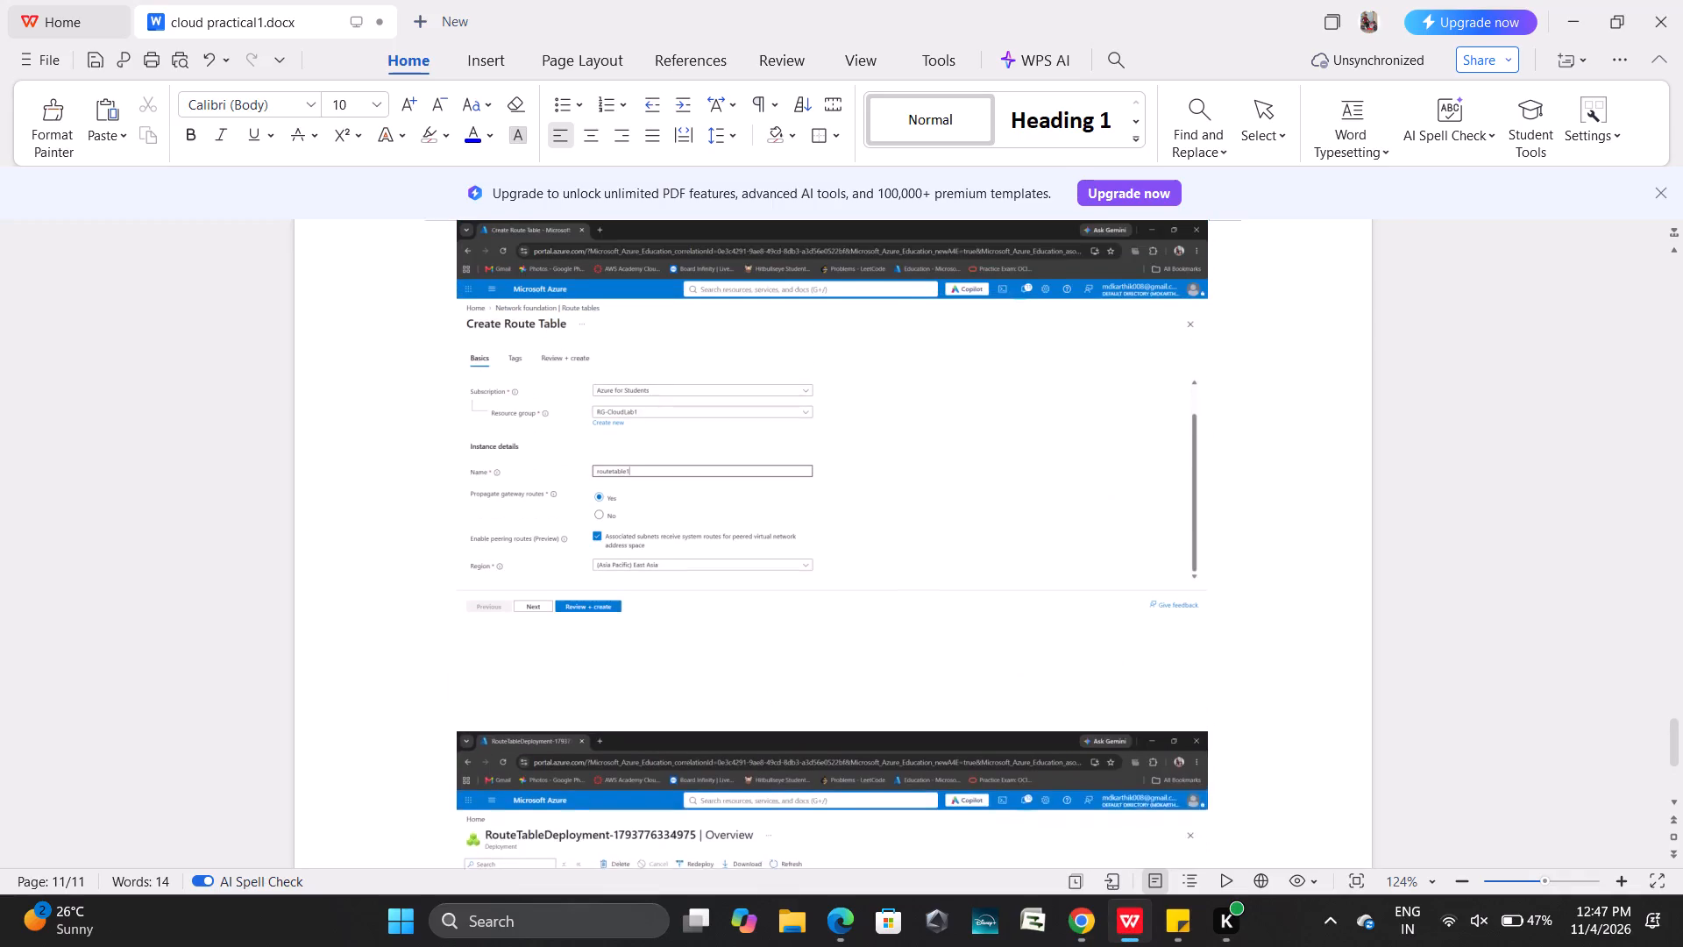
{"action": "scroll", "coordinate": [833, 563], "scroll_direction": "down", "scroll_amount": 3}
{"action": "scroll", "coordinate": [833, 563], "scroll_direction": "up", "scroll_amount": 1}
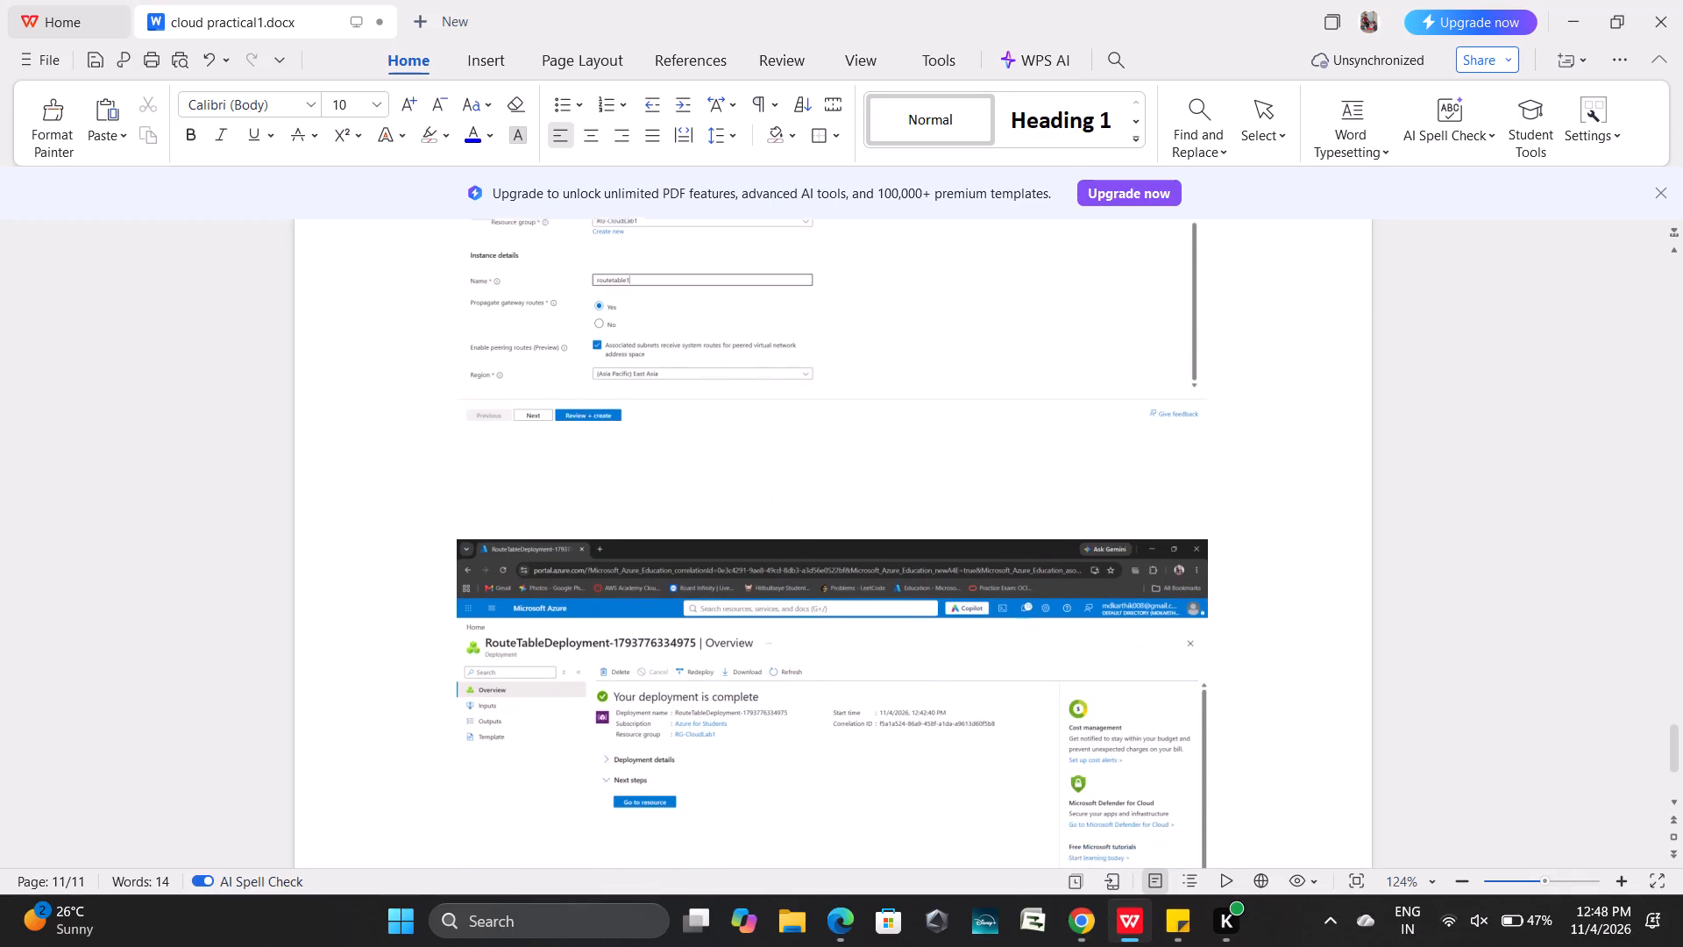
{"action": "scroll", "coordinate": [833, 563], "scroll_direction": "up", "scroll_amount": 5}
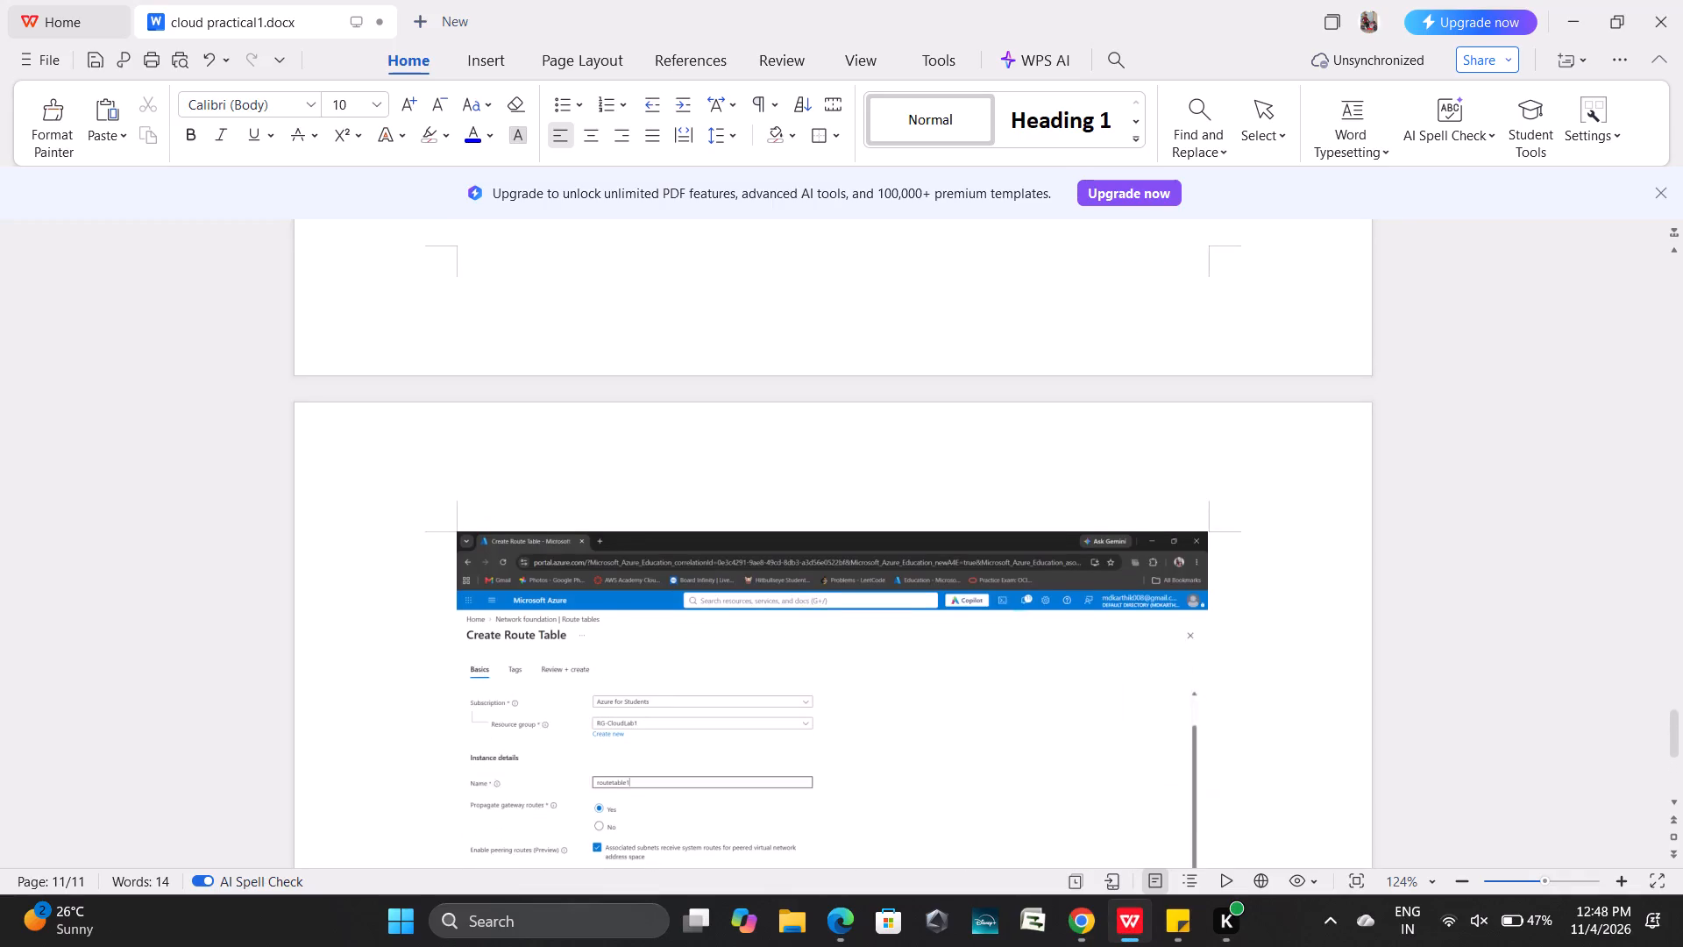
{"action": "scroll", "coordinate": [833, 563], "scroll_direction": "up", "scroll_amount": 8}
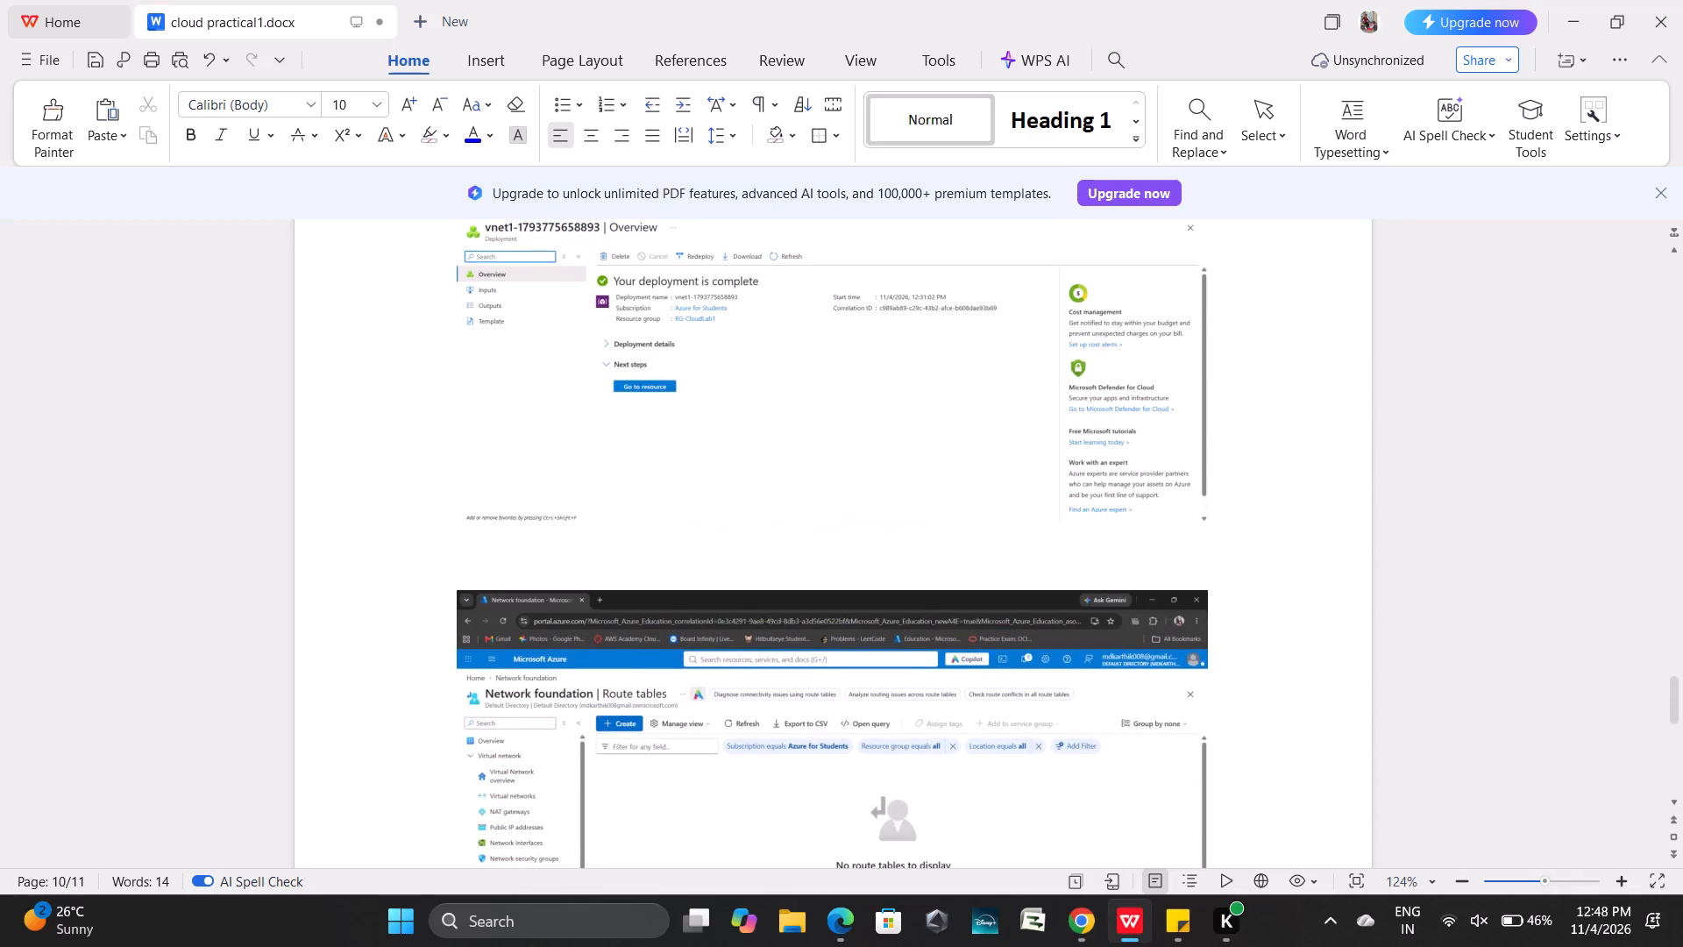
{"action": "scroll", "coordinate": [833, 563], "scroll_direction": "up", "scroll_amount": 2}
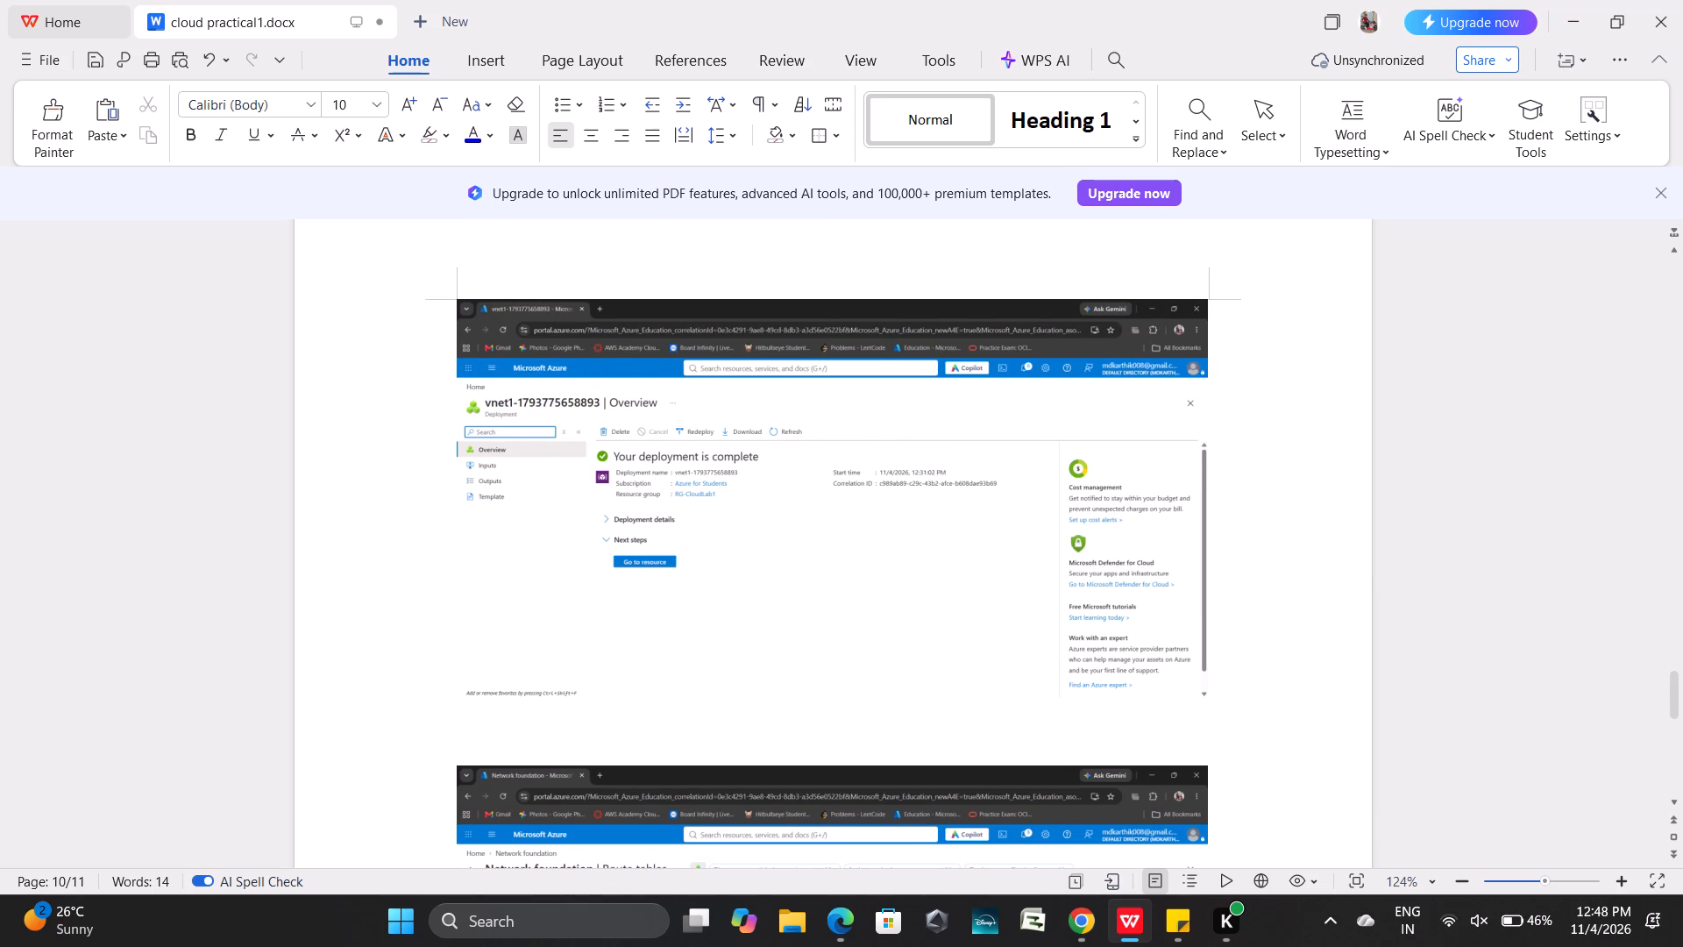
{"action": "scroll", "coordinate": [808, 559], "scroll_direction": "up", "scroll_amount": 2}
{"action": "left_click", "coordinate": [784, 609]}
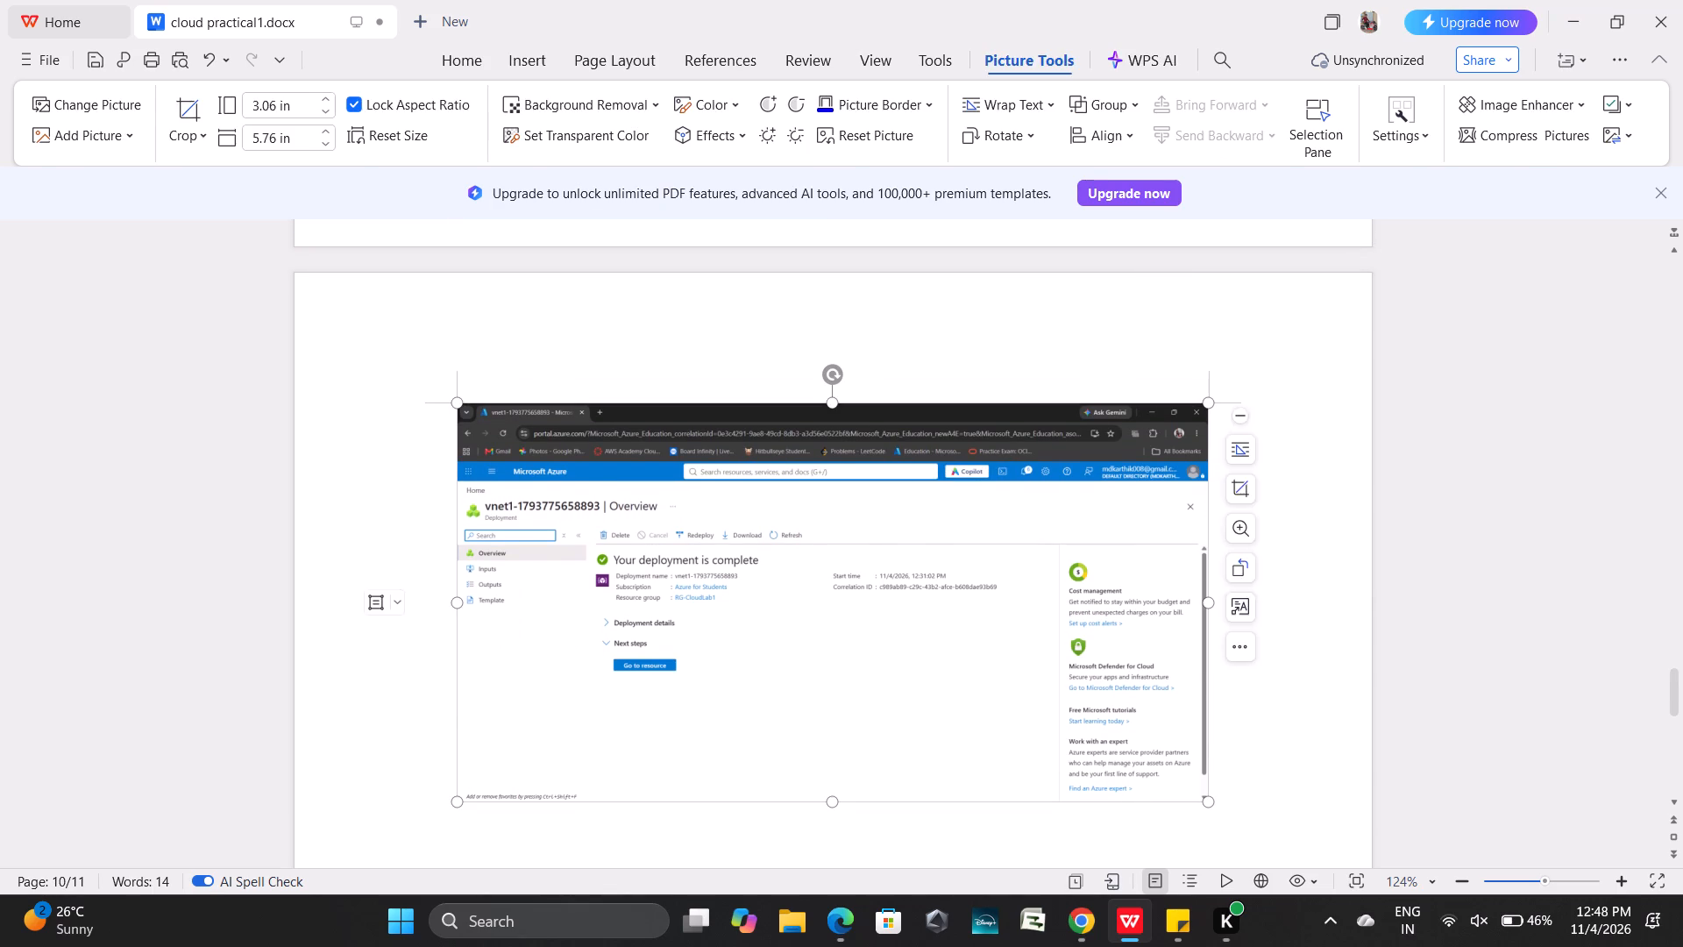
{"action": "key", "text": "BackSpace"}
Delete the Create virtual network Address space screenshot listing subnet1 and subnet2, along with the blank lines around it.
{"action": "scroll", "coordinate": [784, 609], "scroll_direction": "up", "scroll_amount": 7}
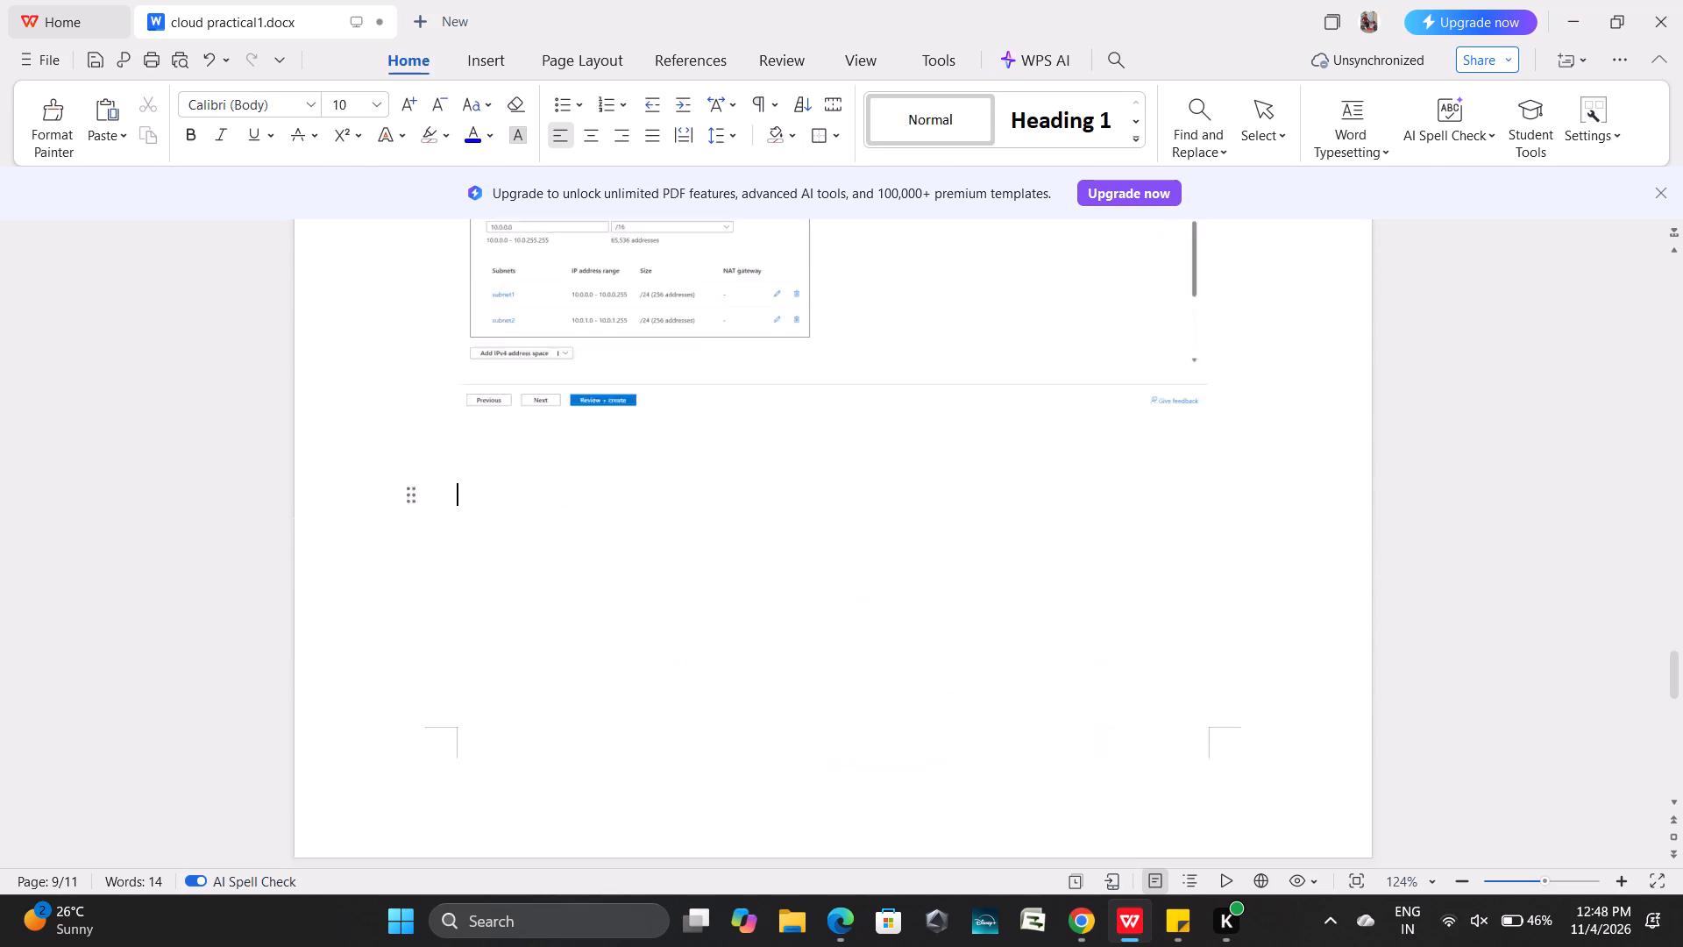
{"action": "scroll", "coordinate": [784, 609], "scroll_direction": "up", "scroll_amount": 2}
{"action": "key", "text": "BackSpace"}
{"action": "key", "text": "BackSpace"}
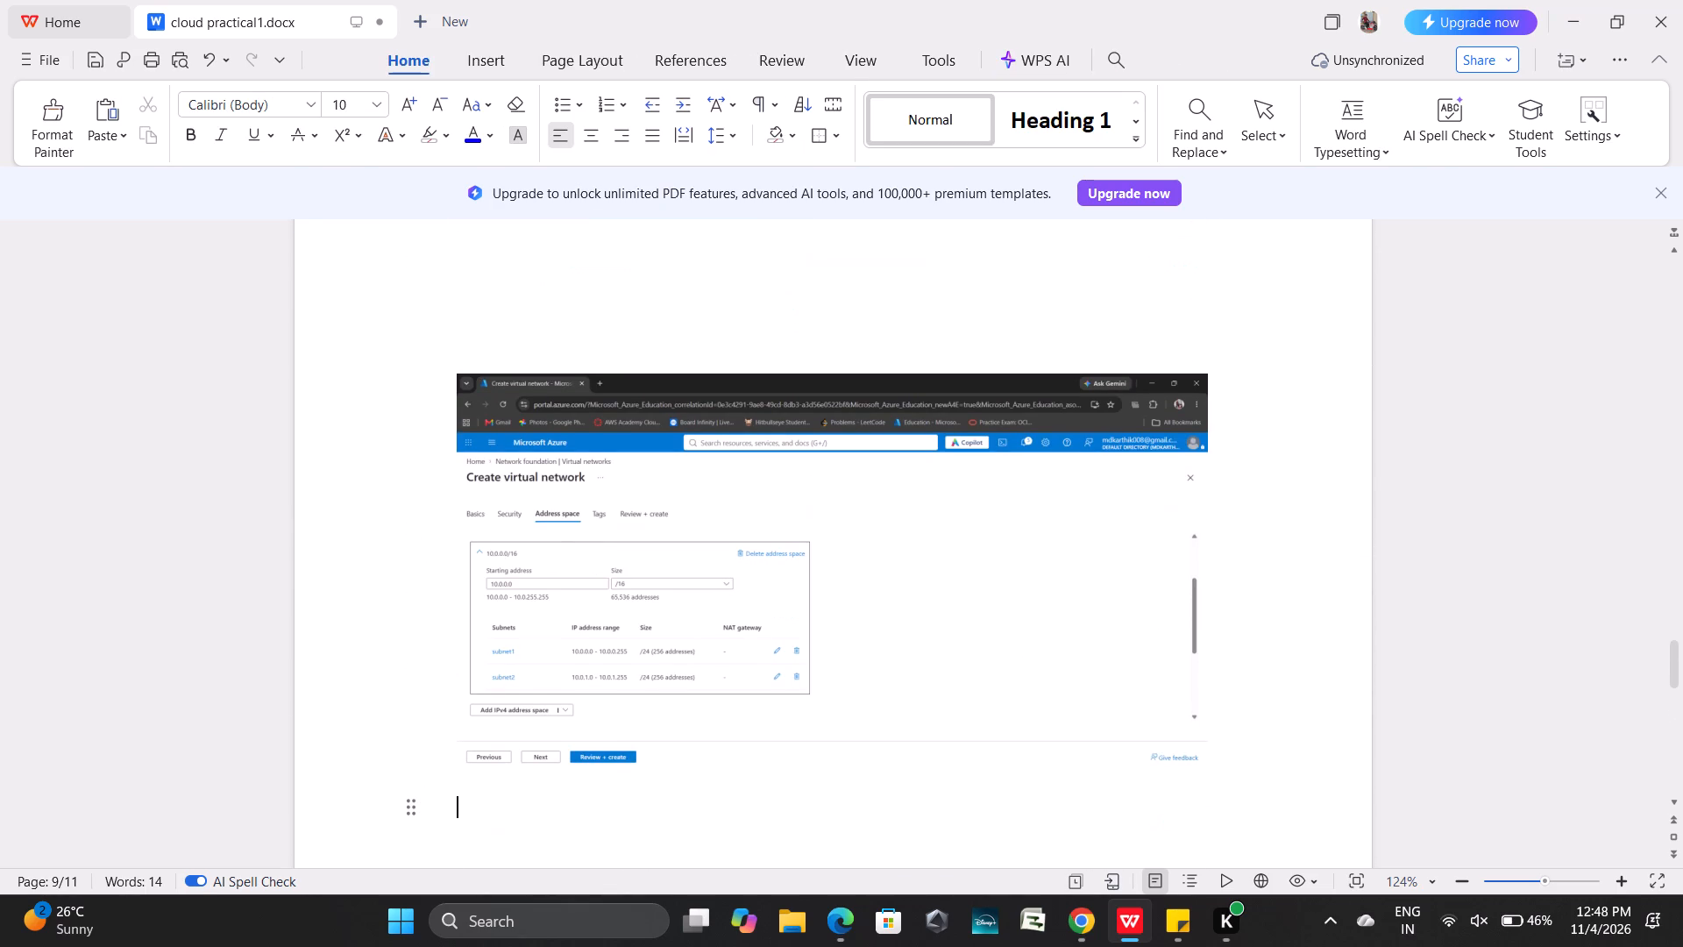
{"action": "key", "text": "BackSpace"}
{"action": "key", "text": "BackSpace"}
{"action": "key", "text": "BackSpace"}
{"action": "key", "text": "BackSpace"}
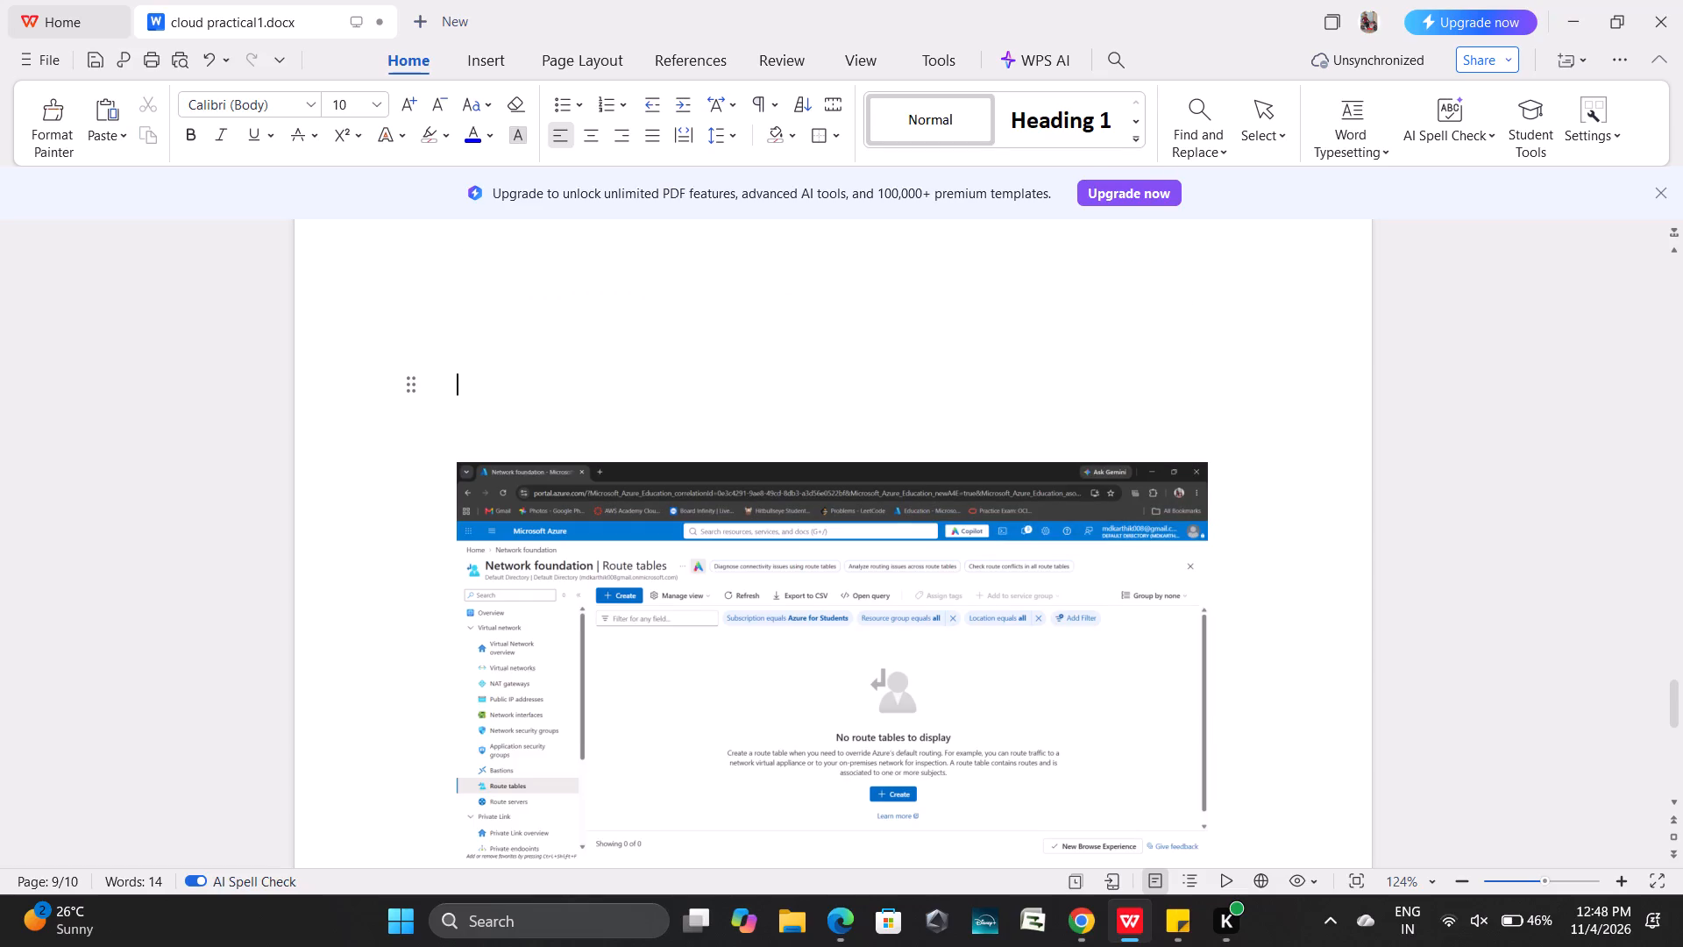
{"action": "key", "text": "BackSpace"}
{"action": "key", "text": "BackSpace"}
{"action": "key", "text": "BackSpace"}
{"action": "key", "text": "BackSpace"}
{"action": "key", "text": "BackSpace"}
Delete the old vnet1 Create virtual network Basics screenshot above the Route tables screenshot.
{"action": "scroll", "coordinate": [784, 609], "scroll_direction": "up", "scroll_amount": 4}
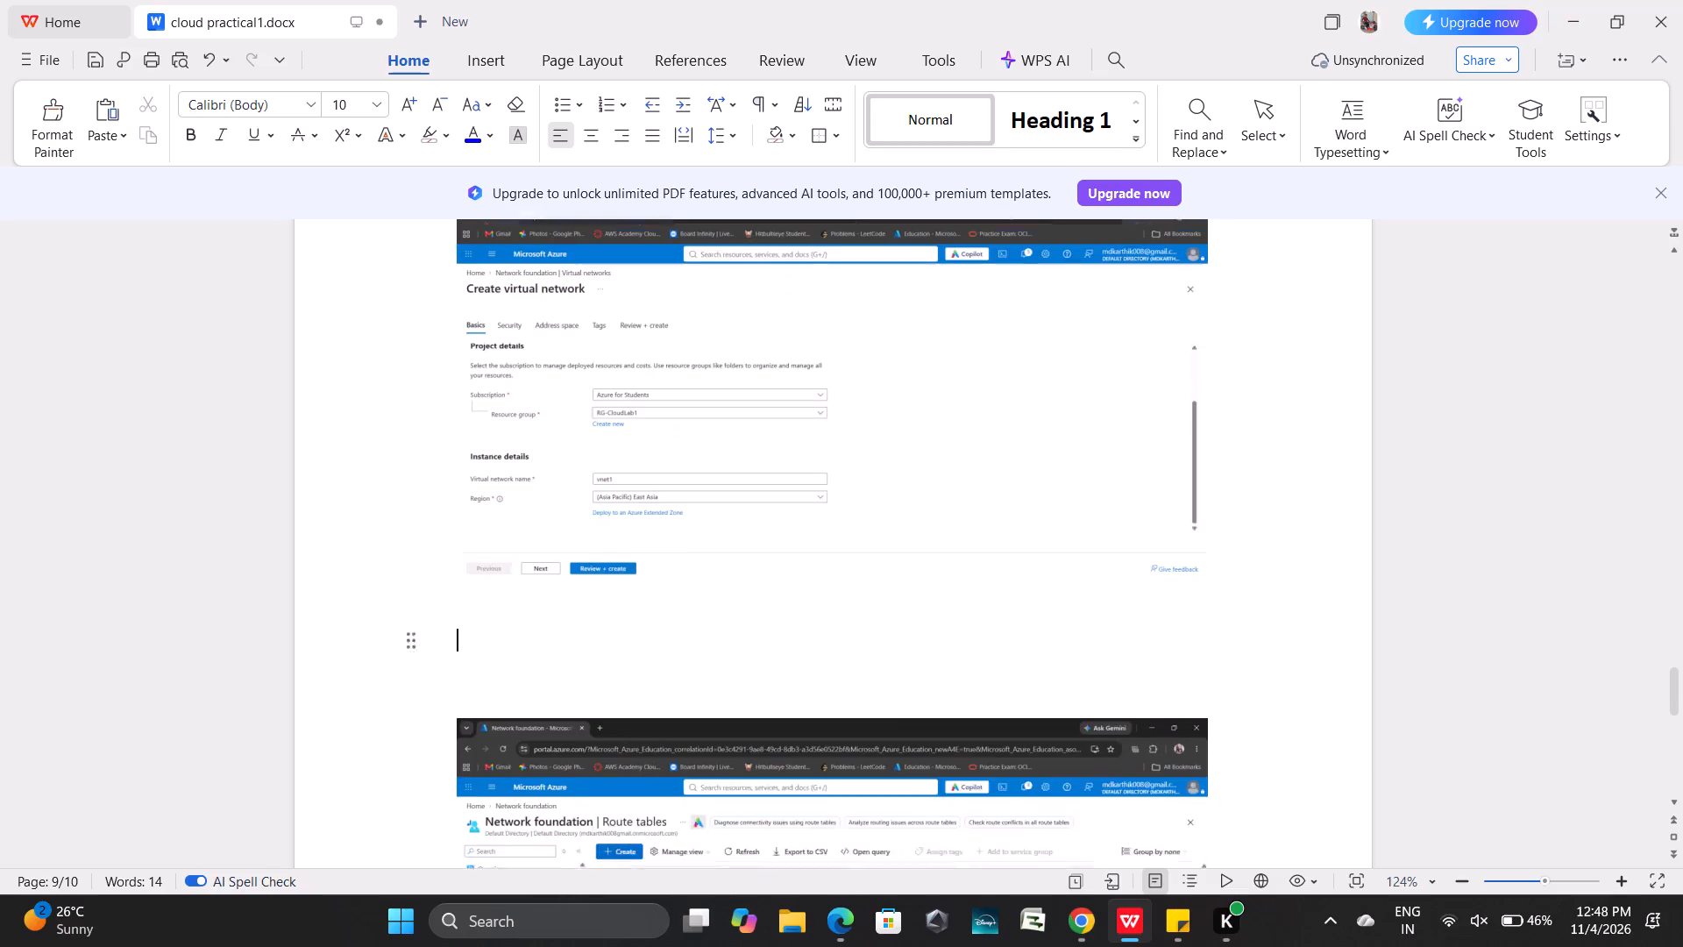
{"action": "scroll", "coordinate": [784, 609], "scroll_direction": "up", "scroll_amount": 1}
{"action": "key", "text": "BackSpace"}
{"action": "key", "text": "BackSpace"}
{"action": "key", "text": "BackSpace"}
{"action": "key", "text": "BackSpace"}
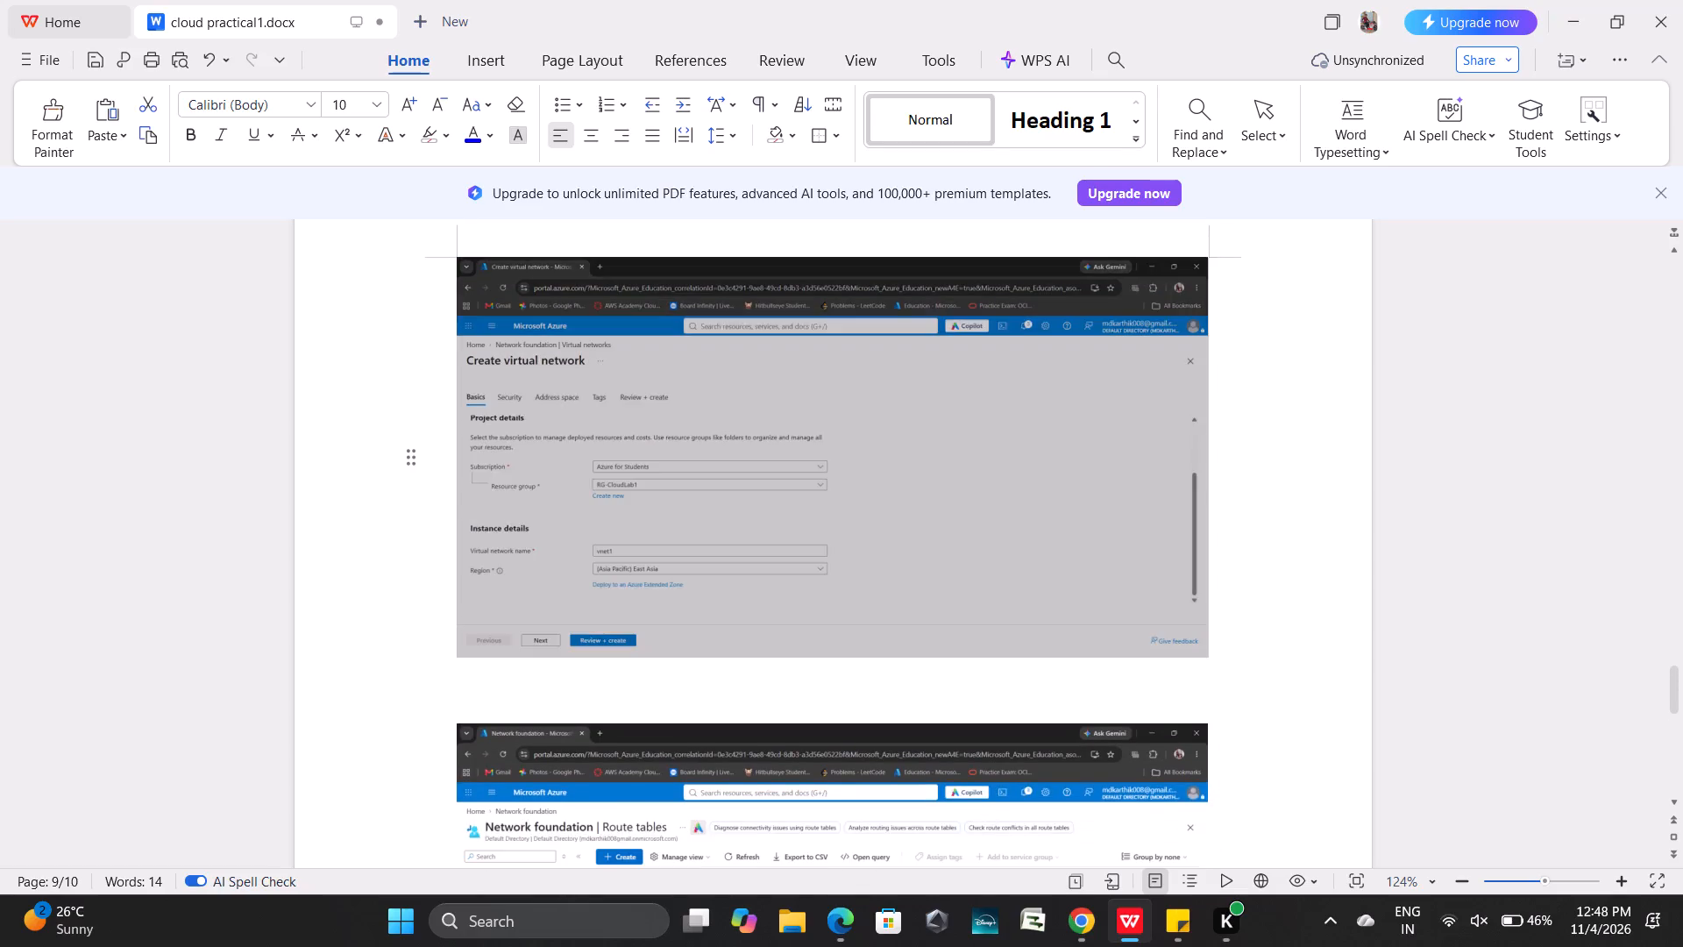
{"action": "key", "text": "BackSpace"}
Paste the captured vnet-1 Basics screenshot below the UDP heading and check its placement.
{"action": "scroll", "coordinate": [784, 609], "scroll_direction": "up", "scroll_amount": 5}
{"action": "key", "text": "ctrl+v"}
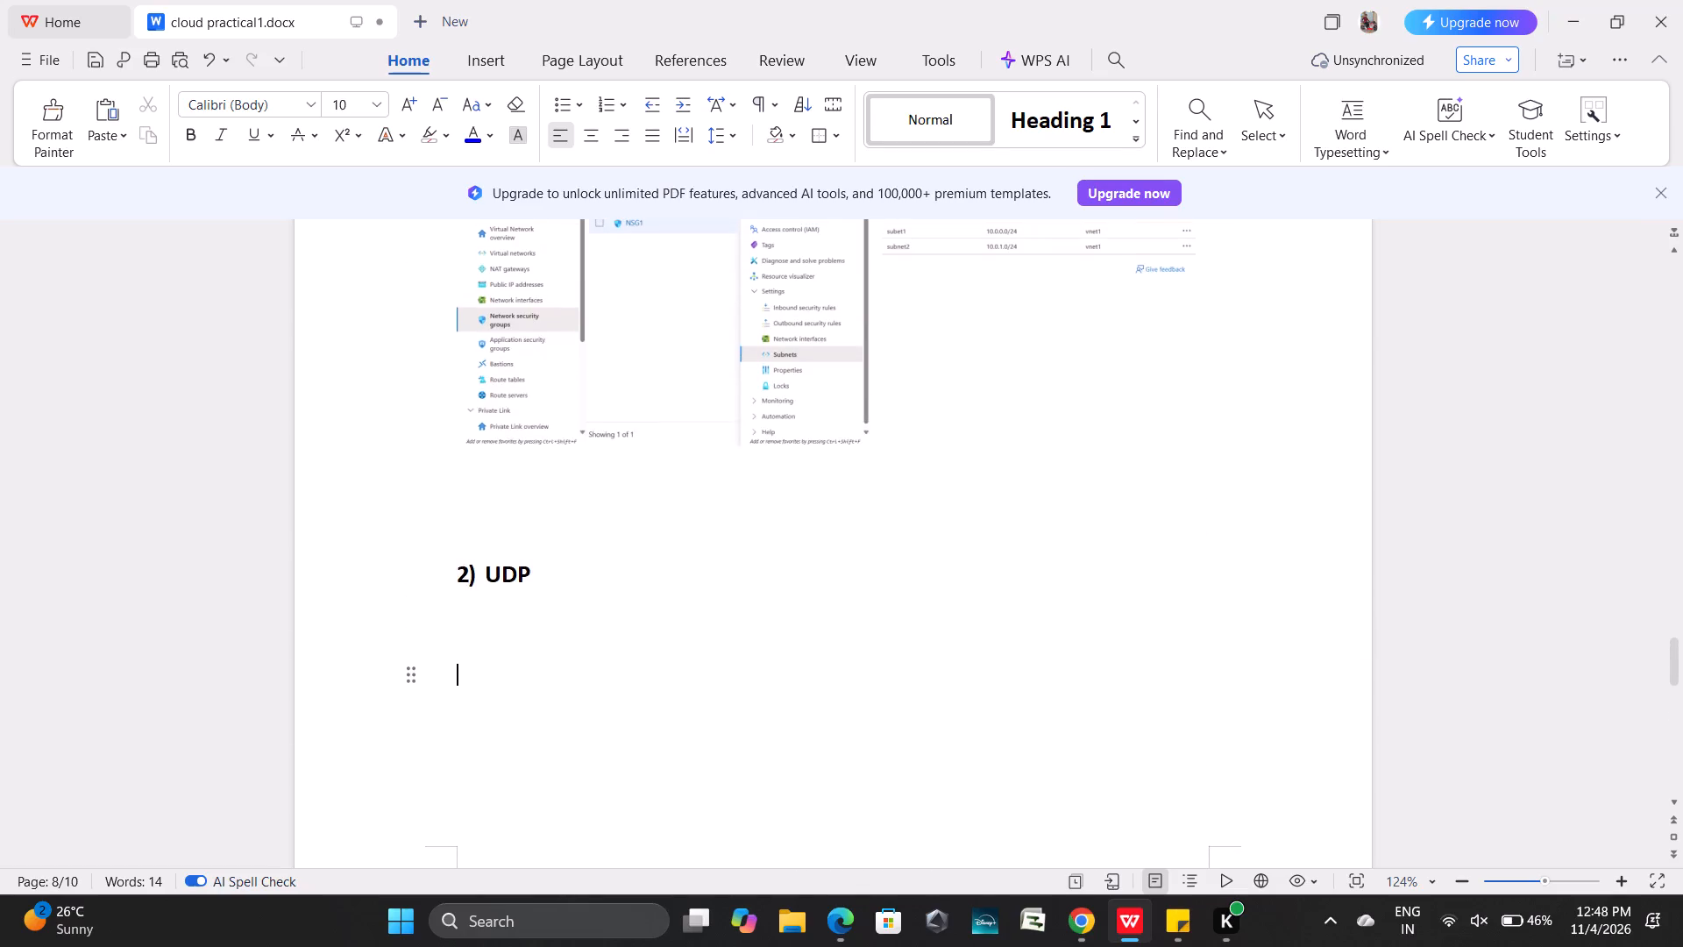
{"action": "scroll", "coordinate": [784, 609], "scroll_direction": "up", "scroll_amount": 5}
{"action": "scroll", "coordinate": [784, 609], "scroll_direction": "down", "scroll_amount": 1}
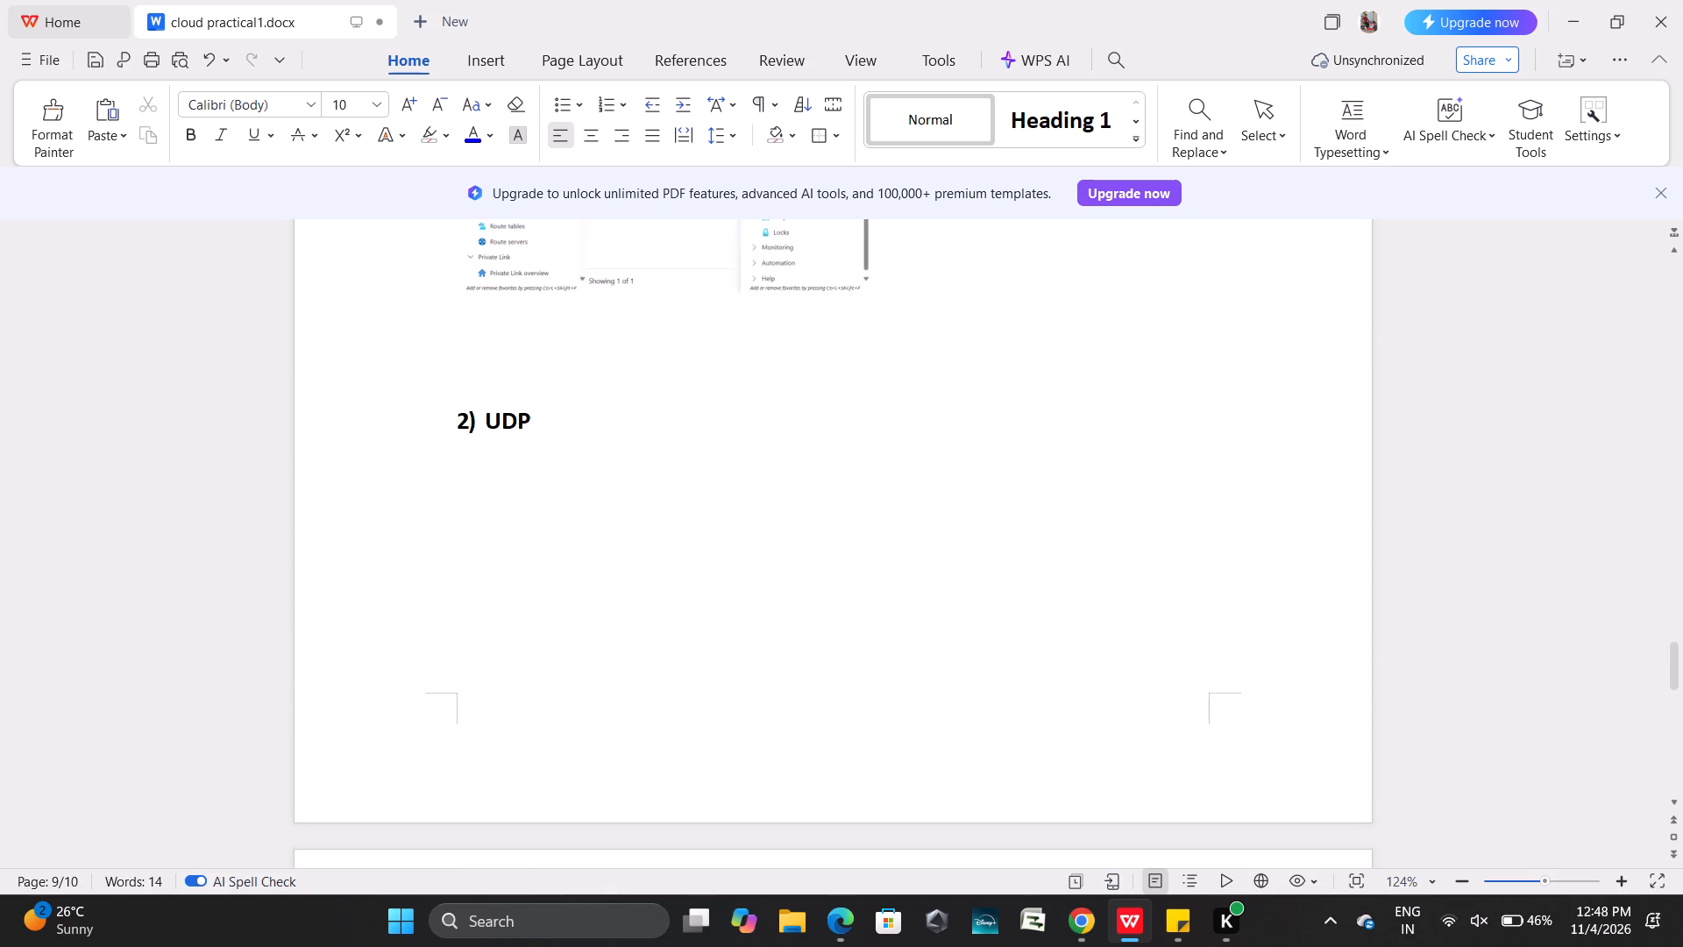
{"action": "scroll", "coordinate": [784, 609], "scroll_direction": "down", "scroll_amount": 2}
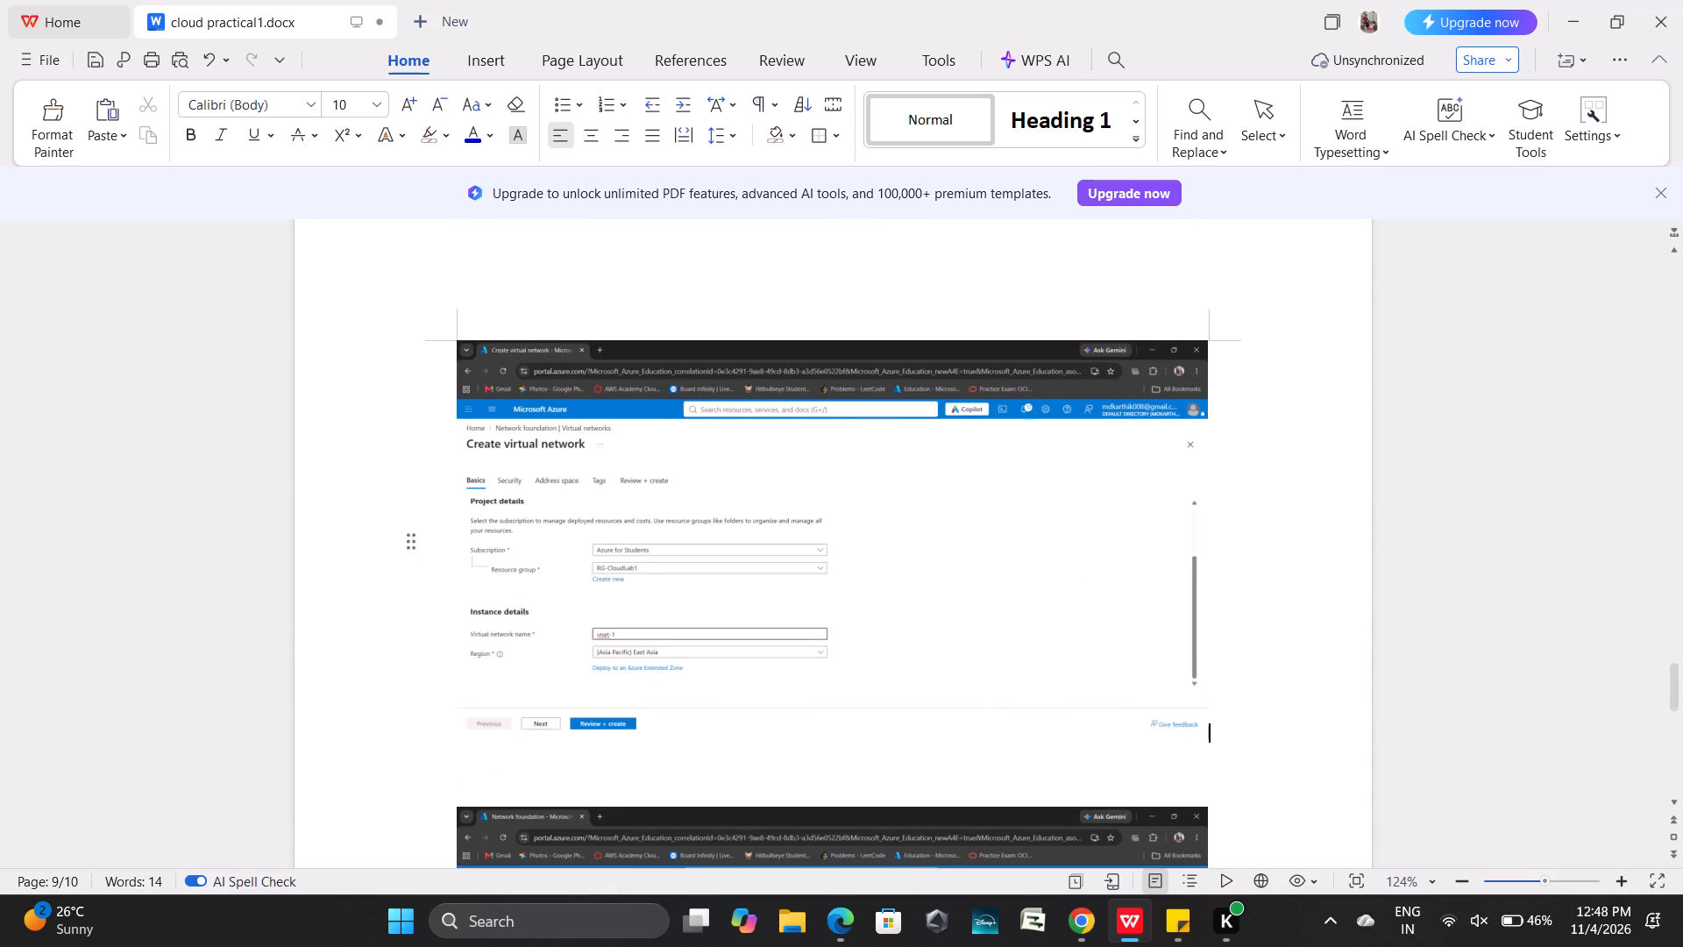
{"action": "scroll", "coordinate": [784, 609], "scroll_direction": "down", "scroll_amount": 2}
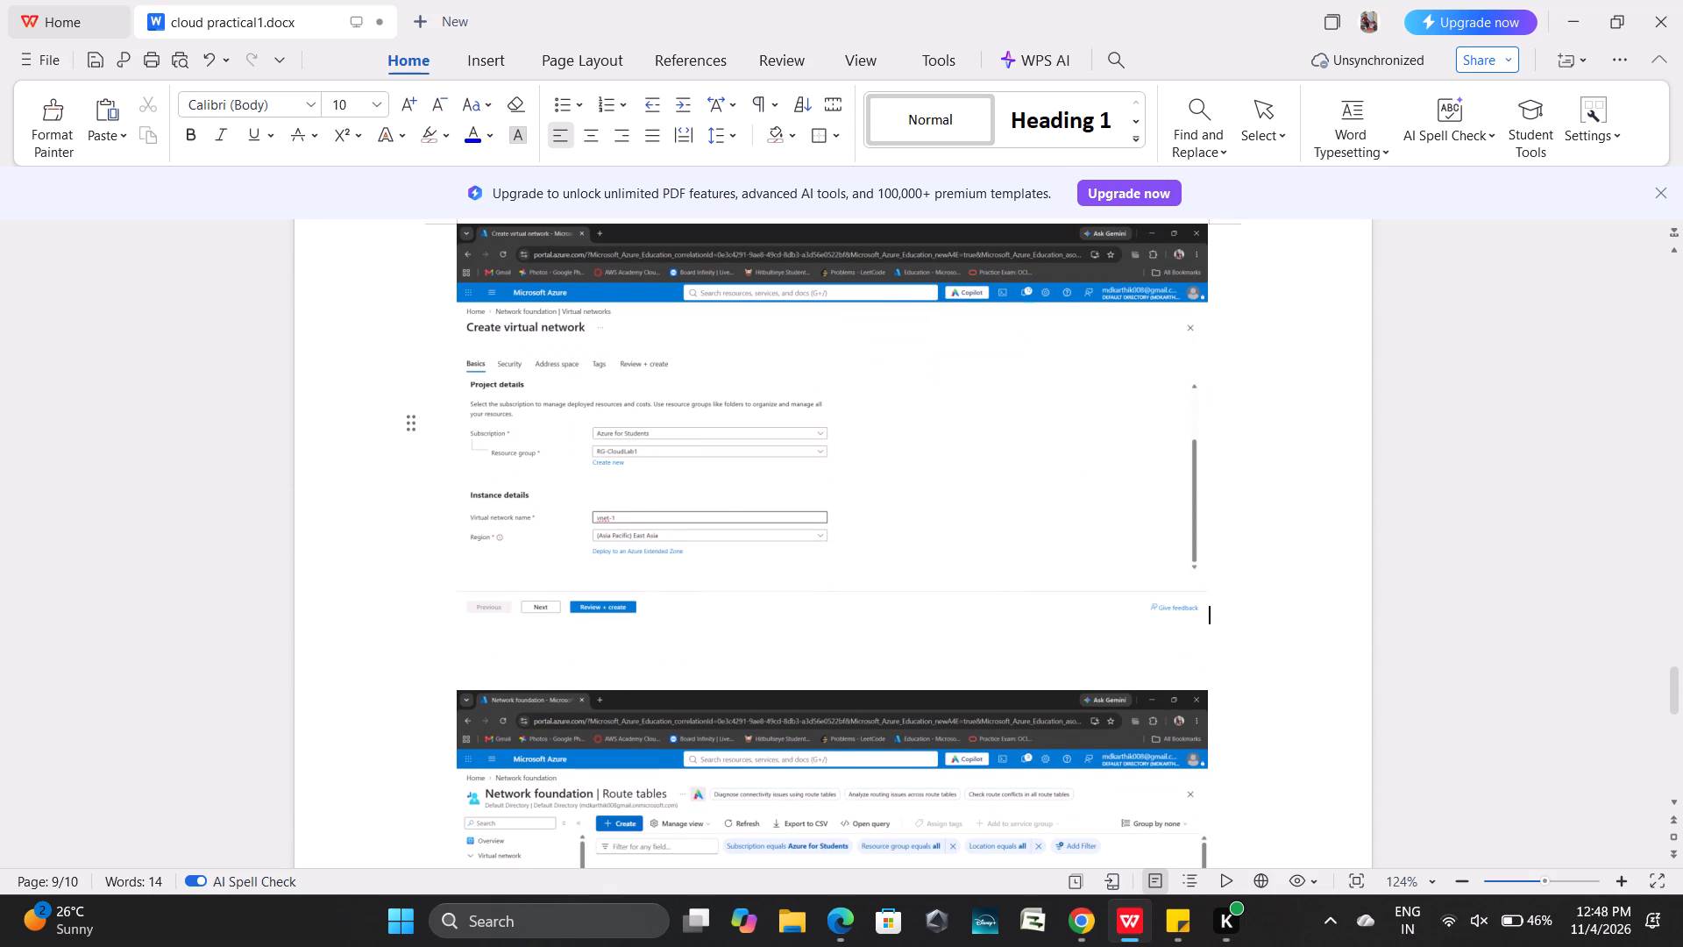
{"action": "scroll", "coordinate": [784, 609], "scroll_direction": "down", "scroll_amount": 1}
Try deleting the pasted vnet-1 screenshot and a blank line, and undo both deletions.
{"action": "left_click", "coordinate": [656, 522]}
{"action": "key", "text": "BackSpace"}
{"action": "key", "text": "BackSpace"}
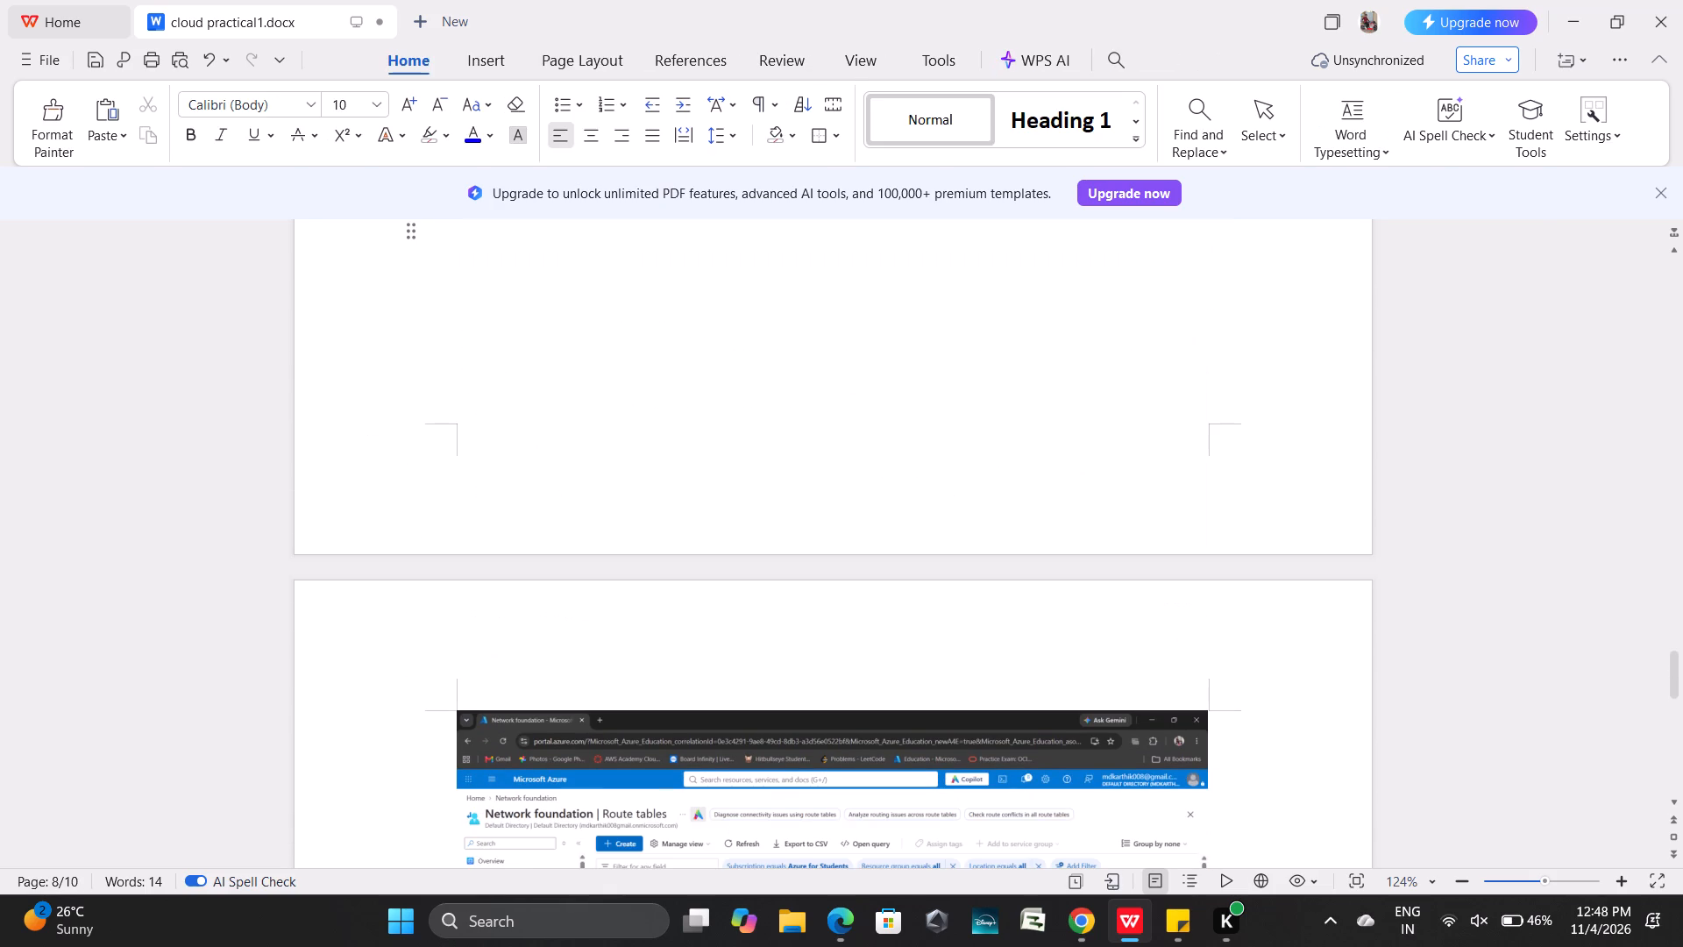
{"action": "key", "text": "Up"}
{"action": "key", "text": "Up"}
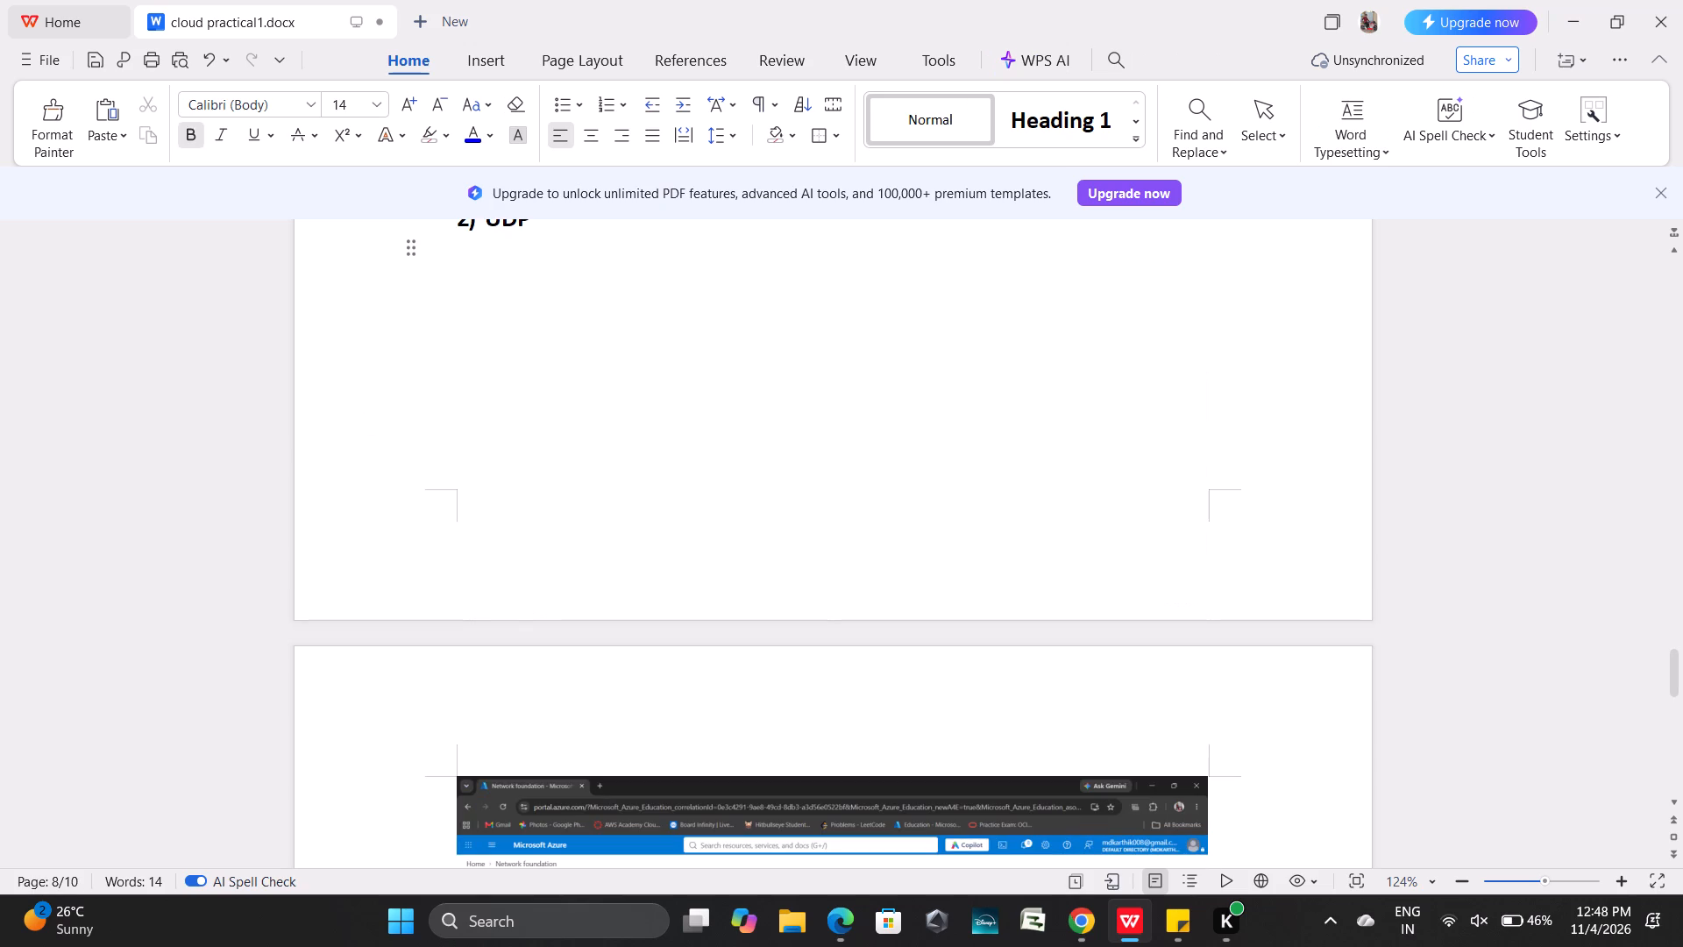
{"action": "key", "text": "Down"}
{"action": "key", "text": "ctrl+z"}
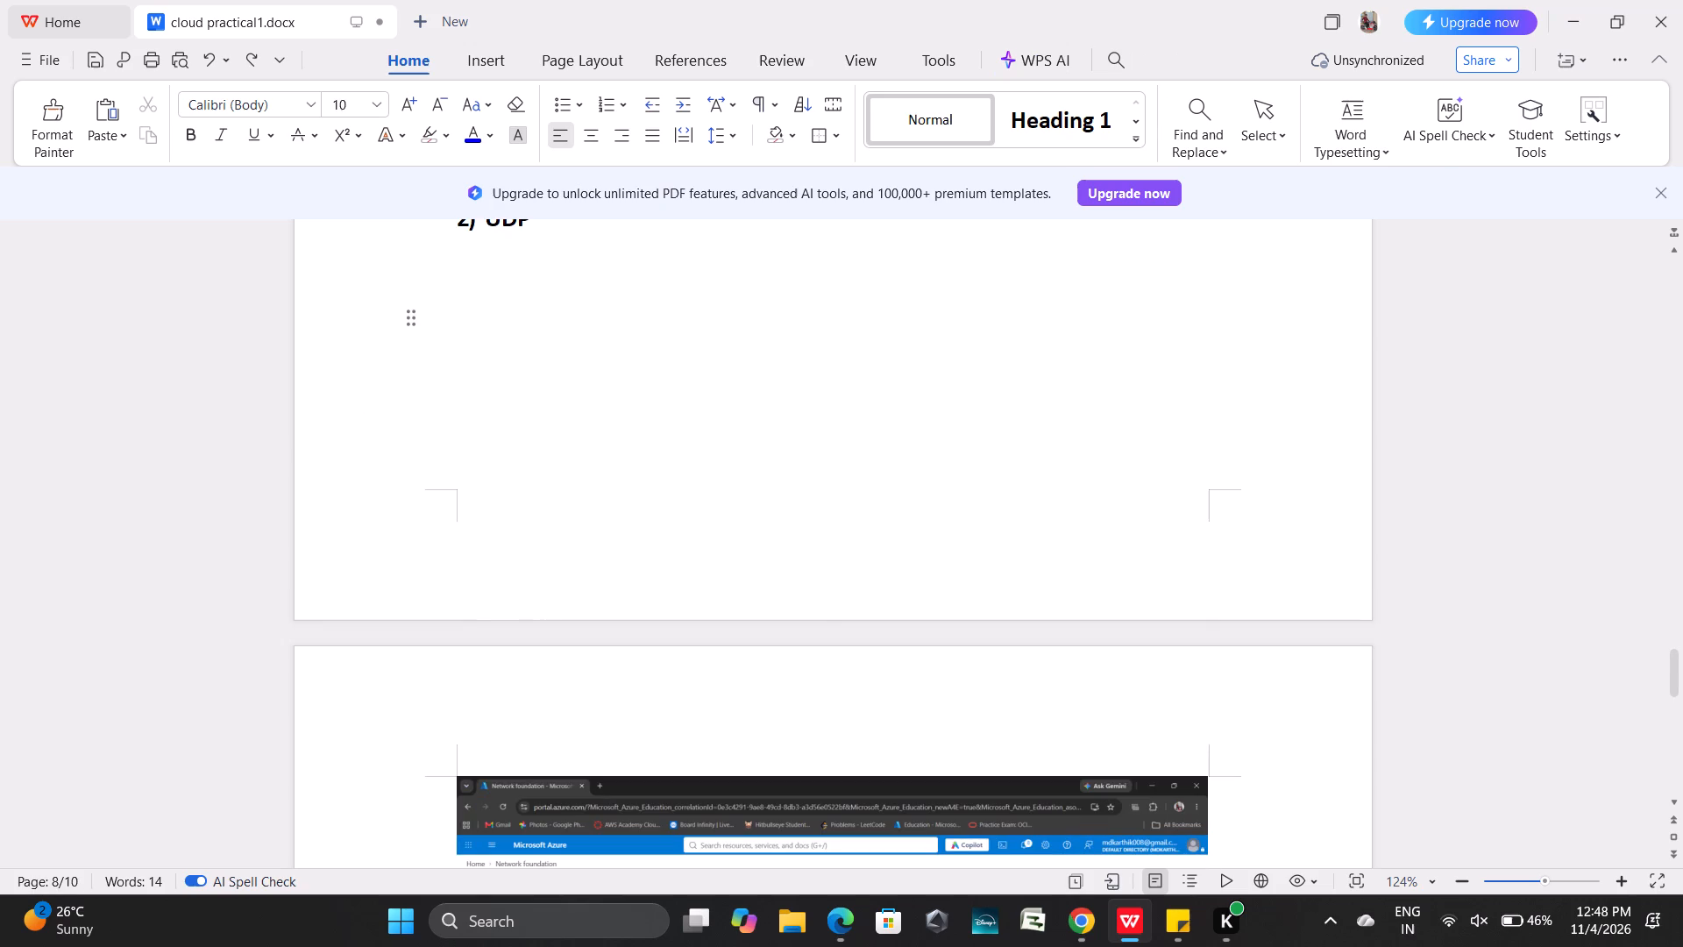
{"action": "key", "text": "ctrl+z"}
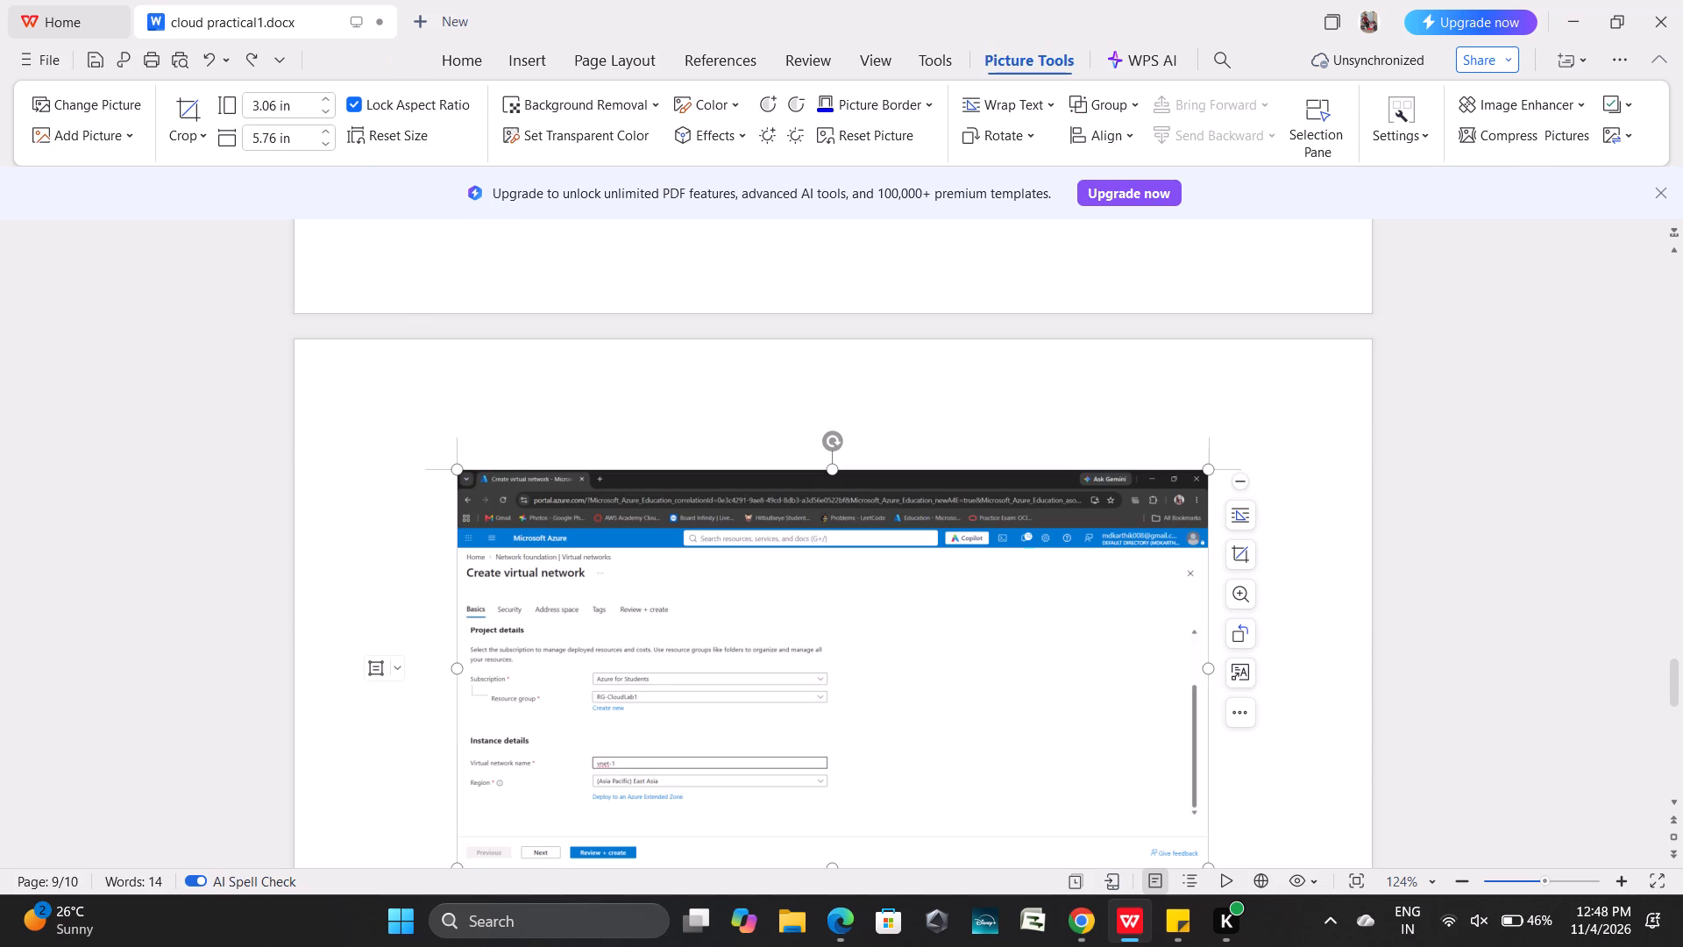
Delete the pasted vnet-1 screenshot and the blank lines above it, back to the end of the UDP heading.
{"action": "scroll", "coordinate": [729, 581], "scroll_direction": "down", "scroll_amount": 1}
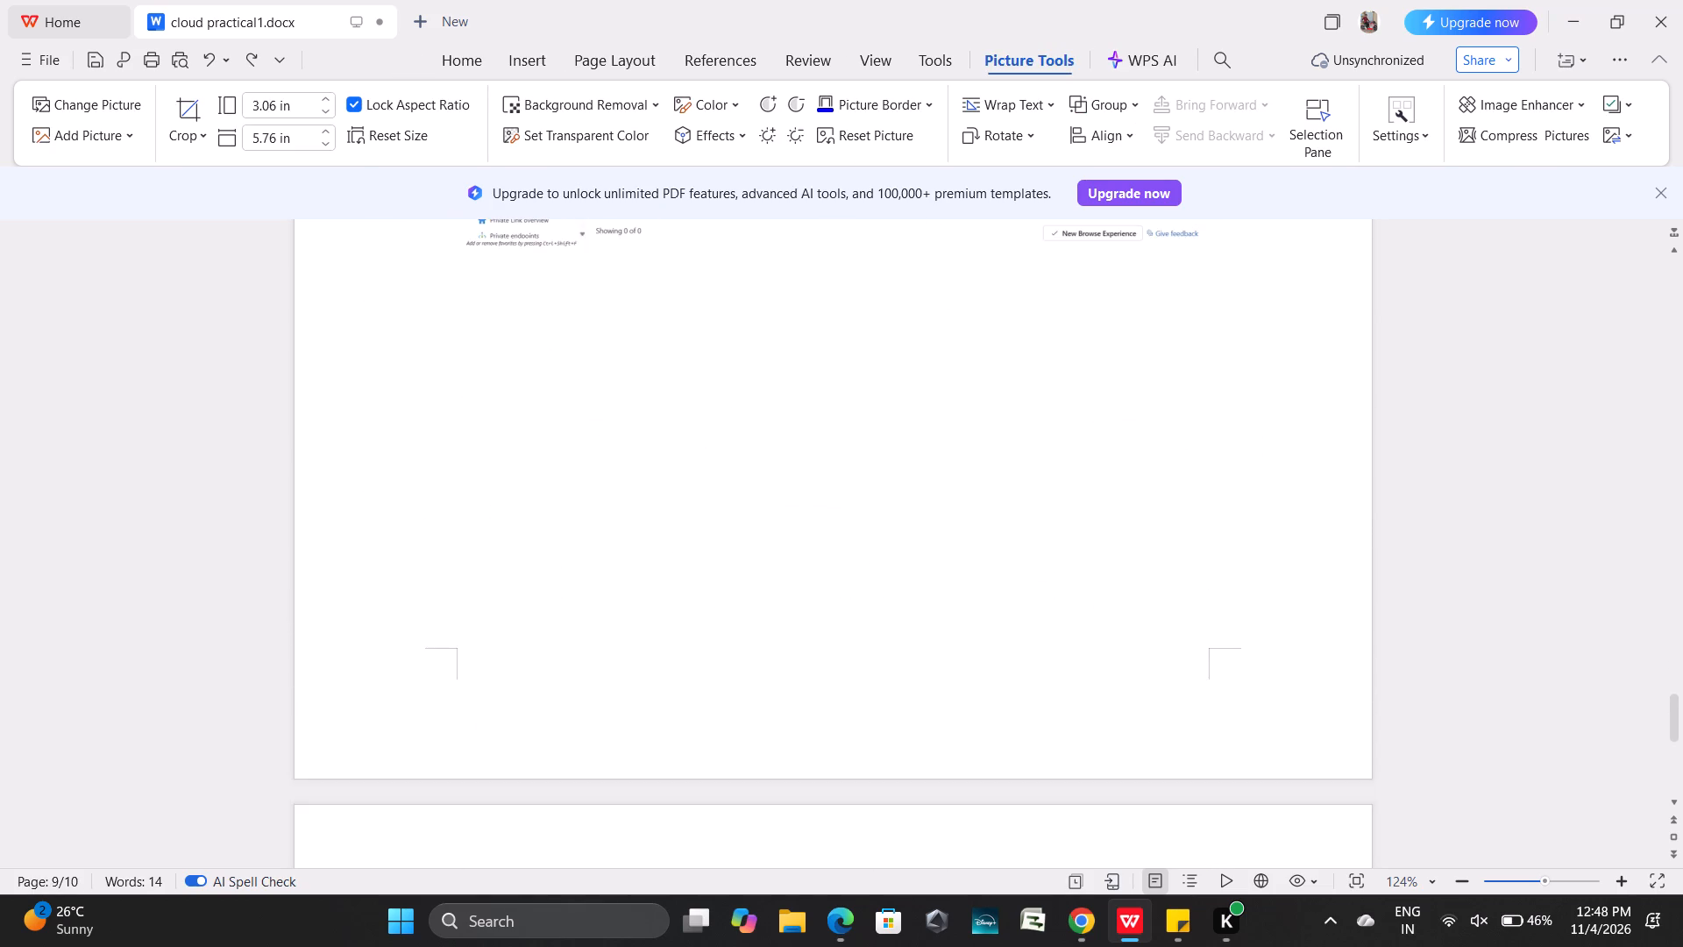
{"action": "scroll", "coordinate": [729, 581], "scroll_direction": "up", "scroll_amount": 9}
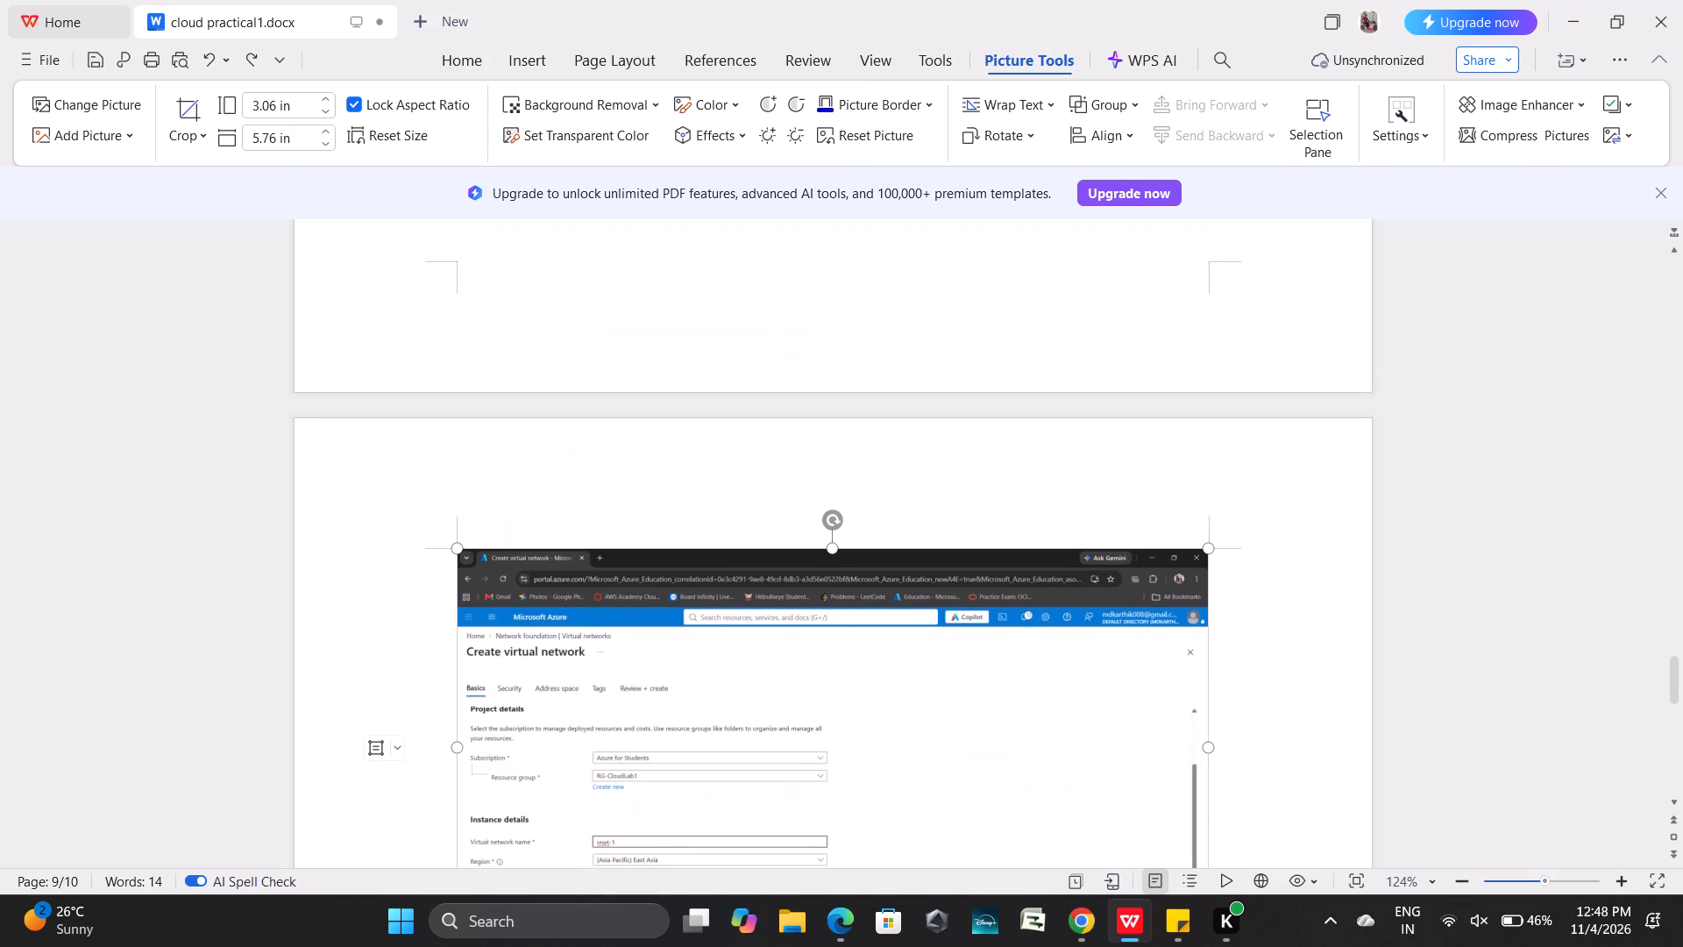
{"action": "key", "text": "BackSpace"}
{"action": "key", "text": "BackSpace"}
{"action": "key", "text": "BackSpace"}
{"action": "key", "text": "BackSpace"}
{"action": "key", "text": "BackSpace"}
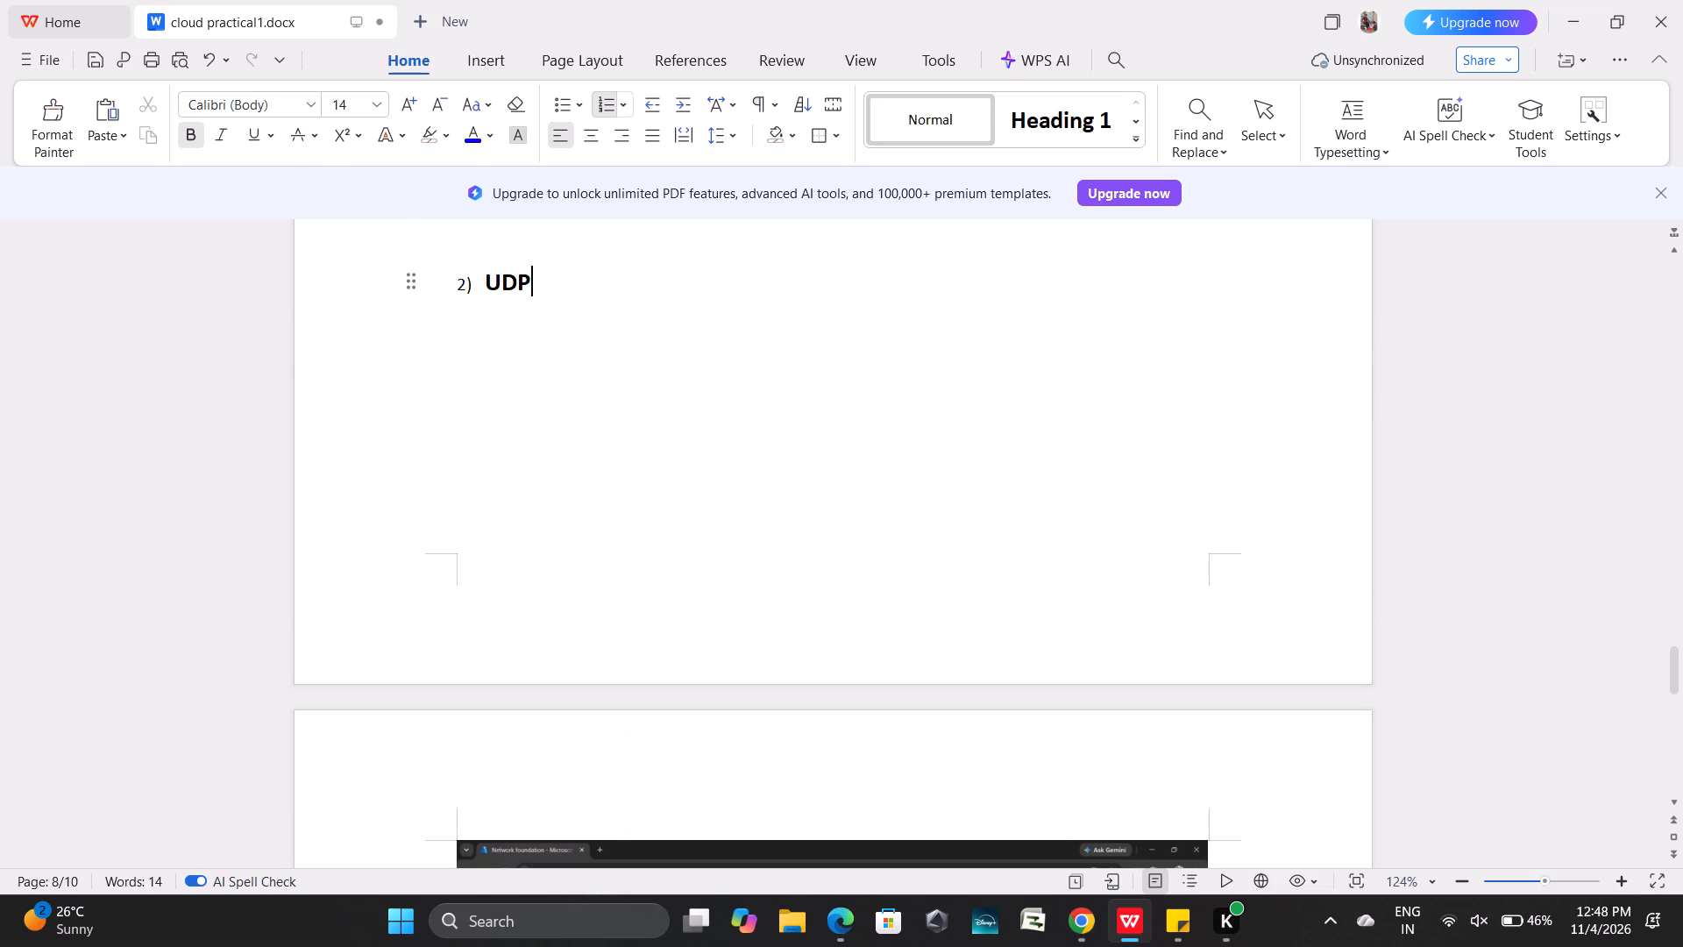
Undo the last edit at the UDP heading of cloud practical1.docx in WPS Office.
{"action": "key", "text": "ctrl+z"}
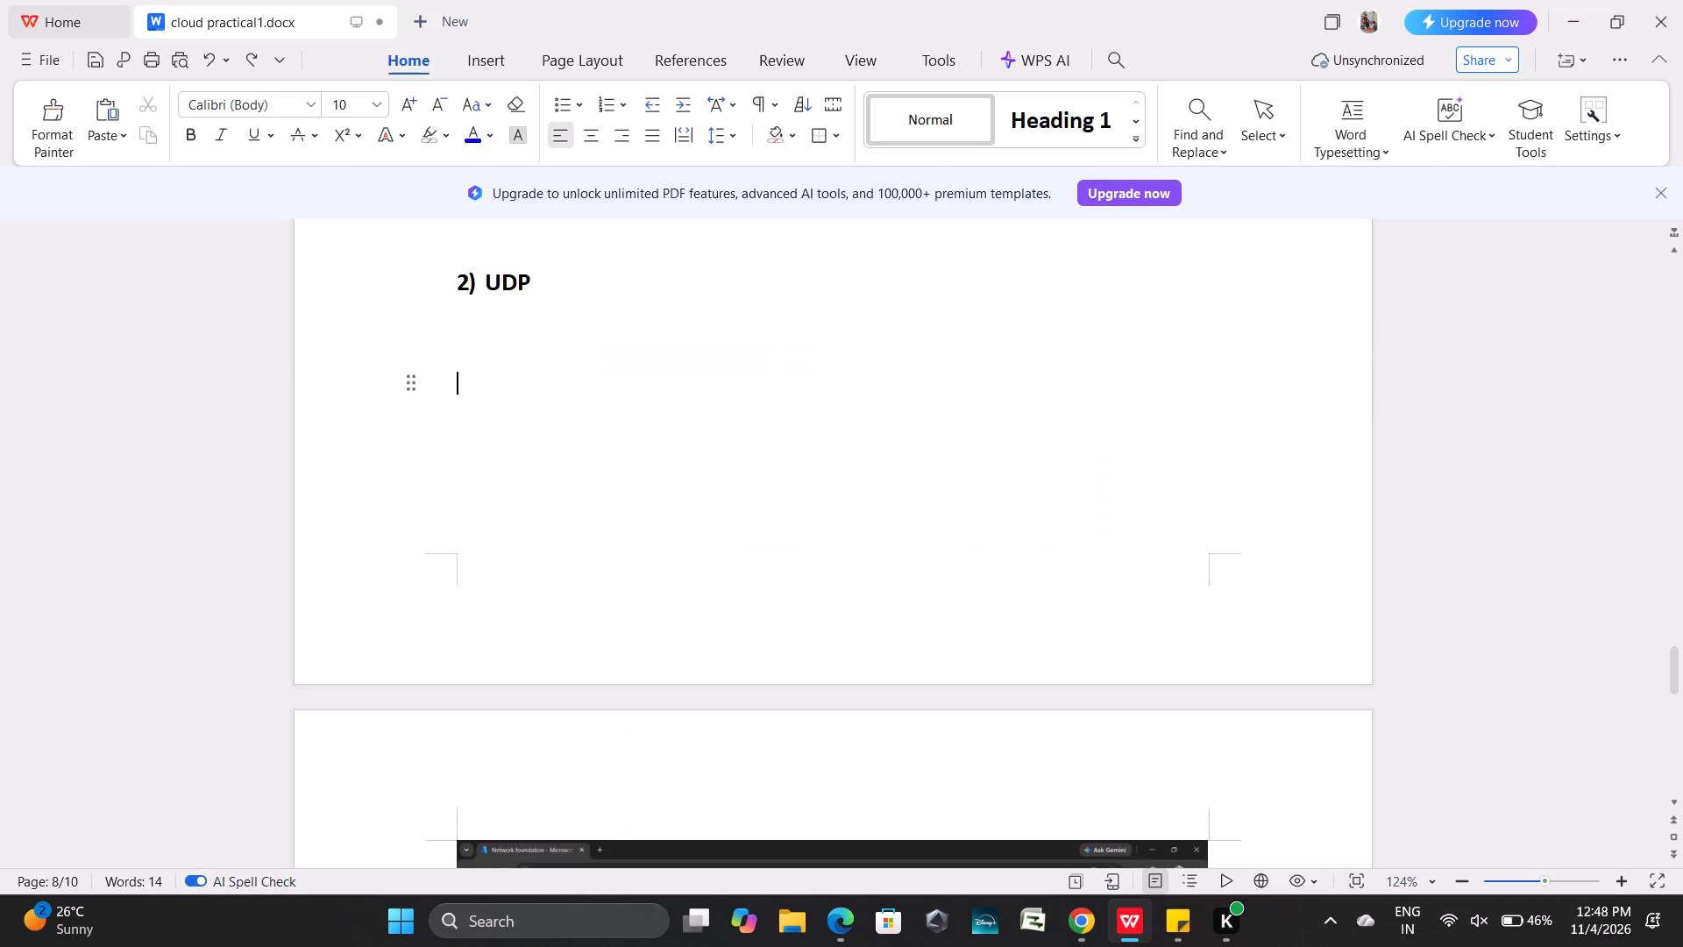
Paste the Create virtual network screenshot below the route table deployment screenshot on the last page, followed by four blank lines.
{"action": "scroll", "coordinate": [540, 374], "scroll_direction": "down", "scroll_amount": 1}
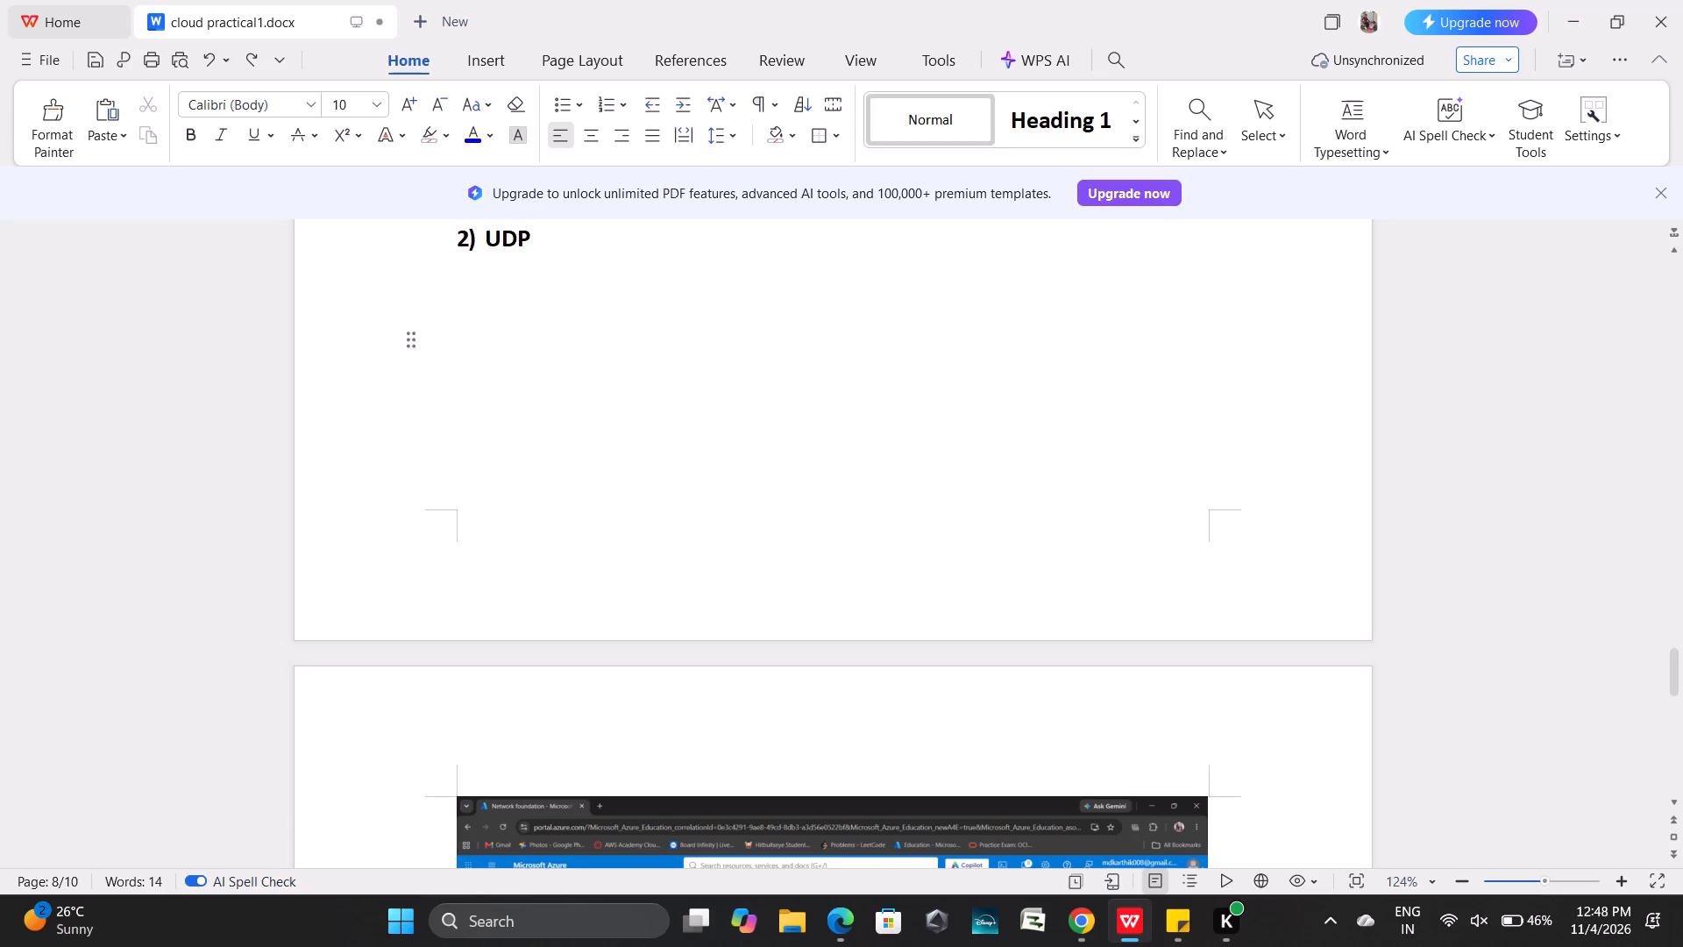
{"action": "key", "text": "Up"}
{"action": "key", "text": "Up"}
{"action": "key", "text": "Down"}
{"action": "key", "text": "Down"}
{"action": "key", "text": "Down"}
{"action": "key", "text": "Down"}
{"action": "key", "text": "Down"}
{"action": "key", "text": "Down"}
{"action": "key", "text": "Down"}
{"action": "key", "text": "Down"}
{"action": "key", "text": "Down"}
{"action": "key", "text": "Down"}
{"action": "key", "text": "Down"}
{"action": "key", "text": "Down"}
{"action": "key", "text": "Down"}
{"action": "key", "text": "Down"}
{"action": "key", "text": "Down"}
{"action": "key", "text": "Down"}
{"action": "key", "text": "Down"}
{"action": "key", "text": "Down"}
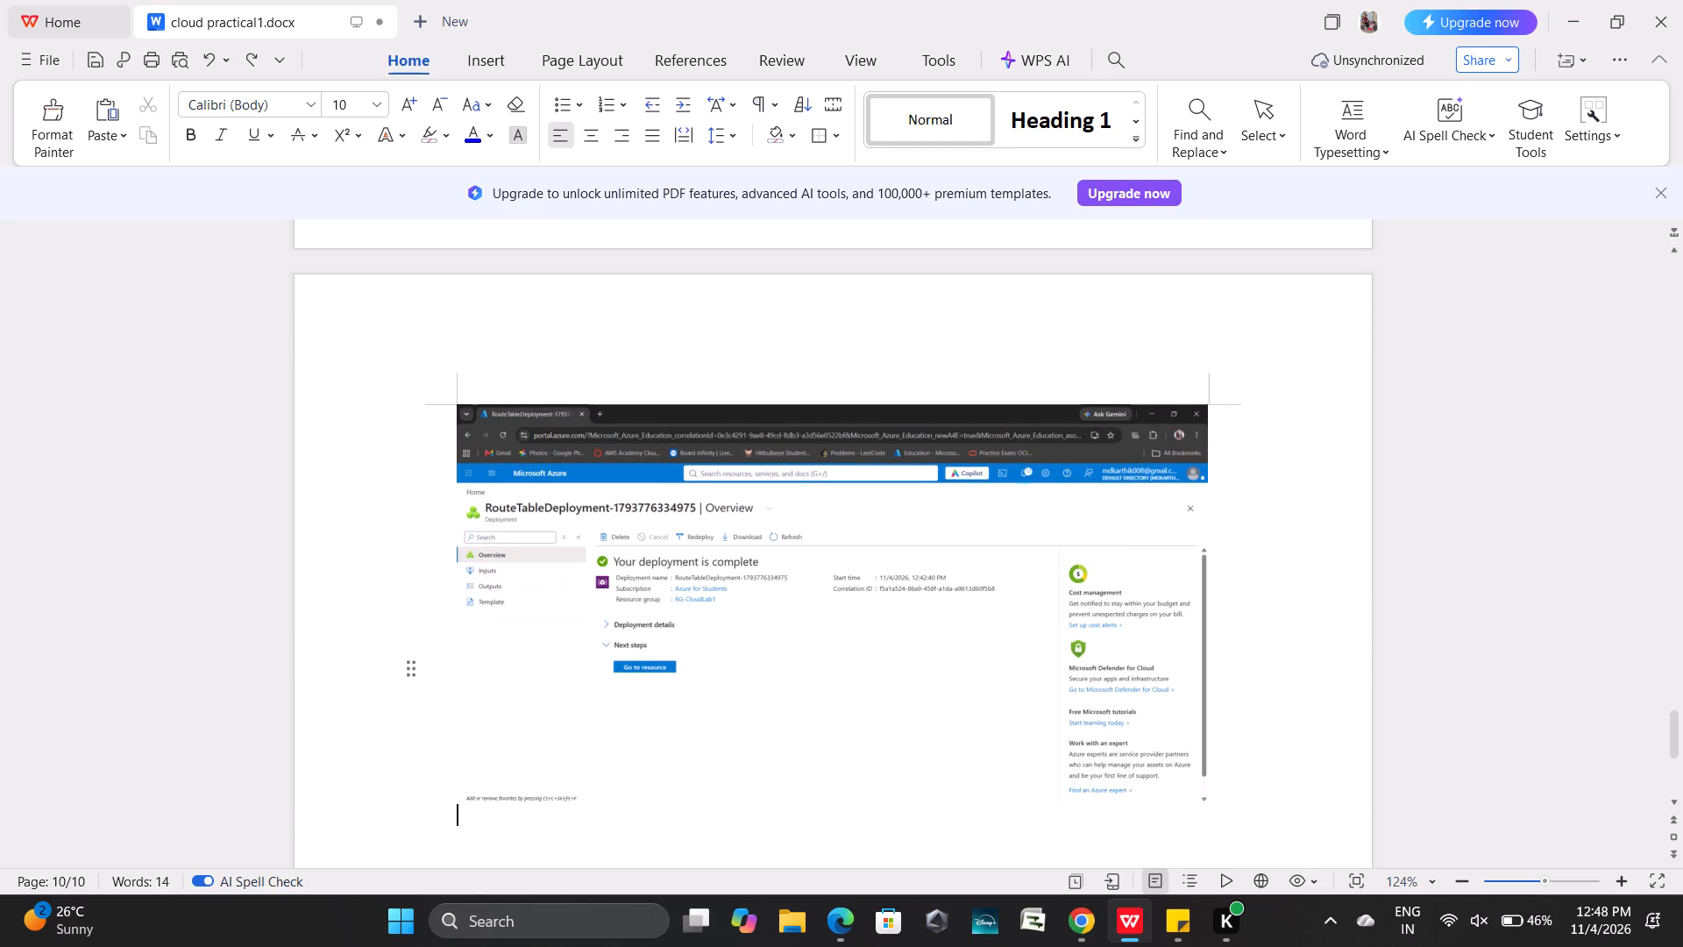
{"action": "key", "text": "Down"}
{"action": "key", "text": "Down"}
{"action": "key", "text": "Down"}
{"action": "key", "text": "Down"}
{"action": "key", "text": "Down"}
{"action": "key", "text": "ctrl+v"}
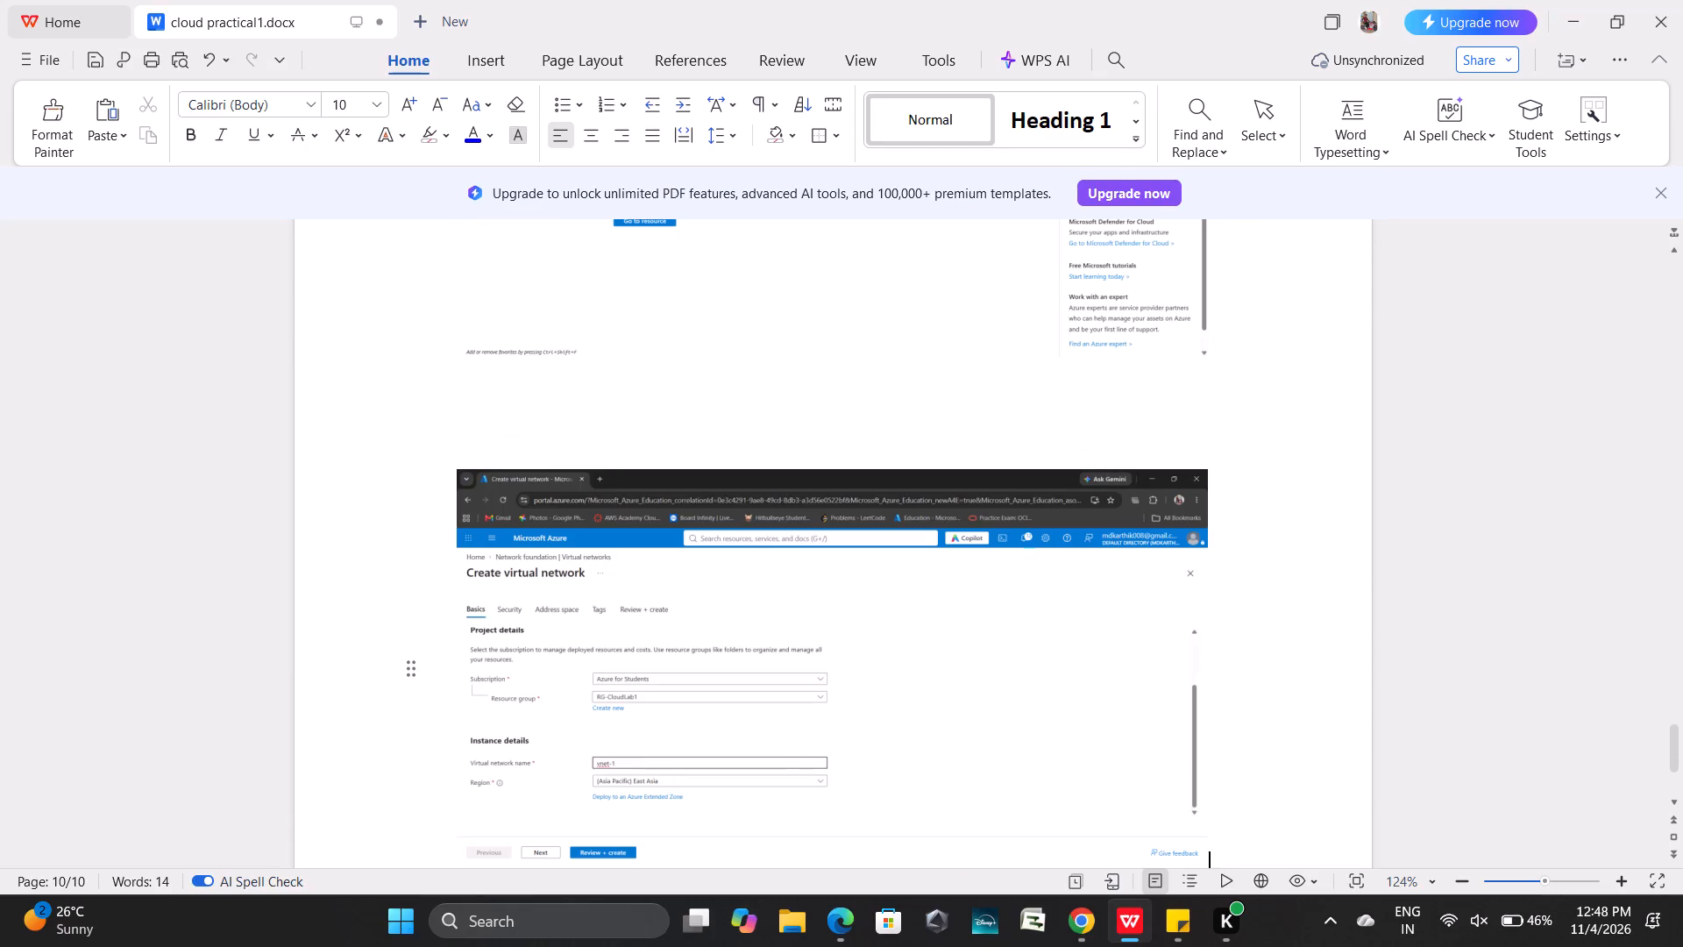
{"action": "scroll", "coordinate": [582, 432], "scroll_direction": "down", "scroll_amount": 5}
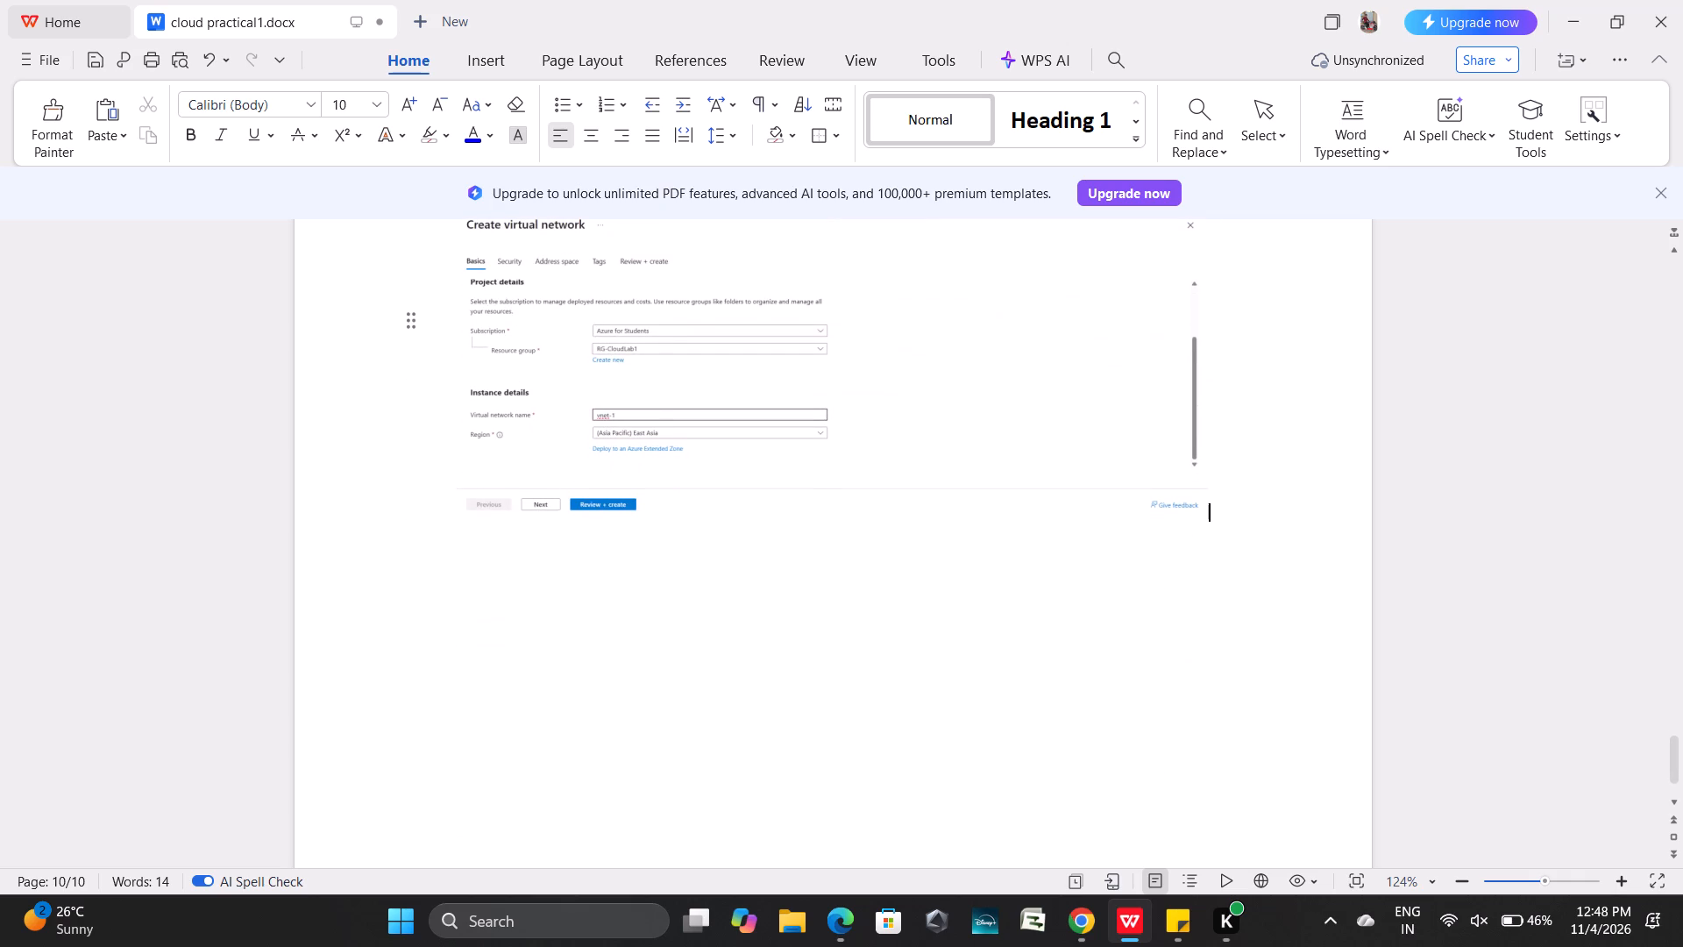
{"action": "key", "text": "Return"}
{"action": "key", "text": "Return"}
{"action": "key", "text": "Return"}
{"action": "key", "text": "Return"}
In Chrome, change vnet-1's default subnet to the Azure Firewall purpose with starting address 10.0.1.0 and save it.
{"action": "key", "text": "alt+Tab"}
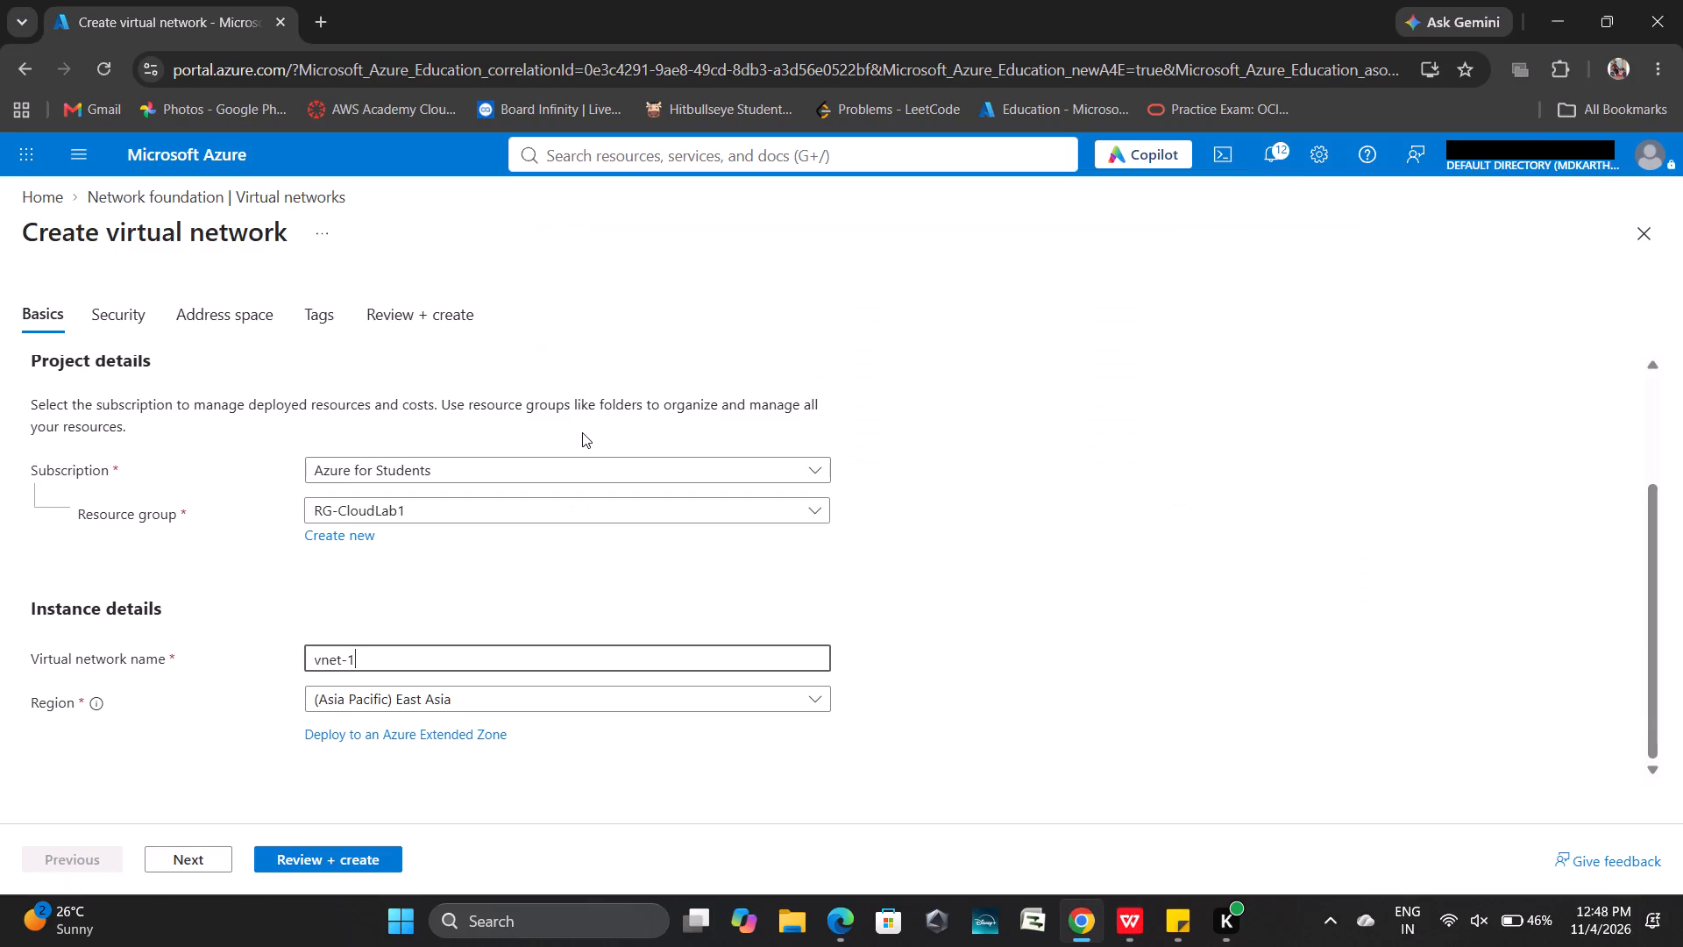
{"action": "left_click", "coordinate": [247, 318]}
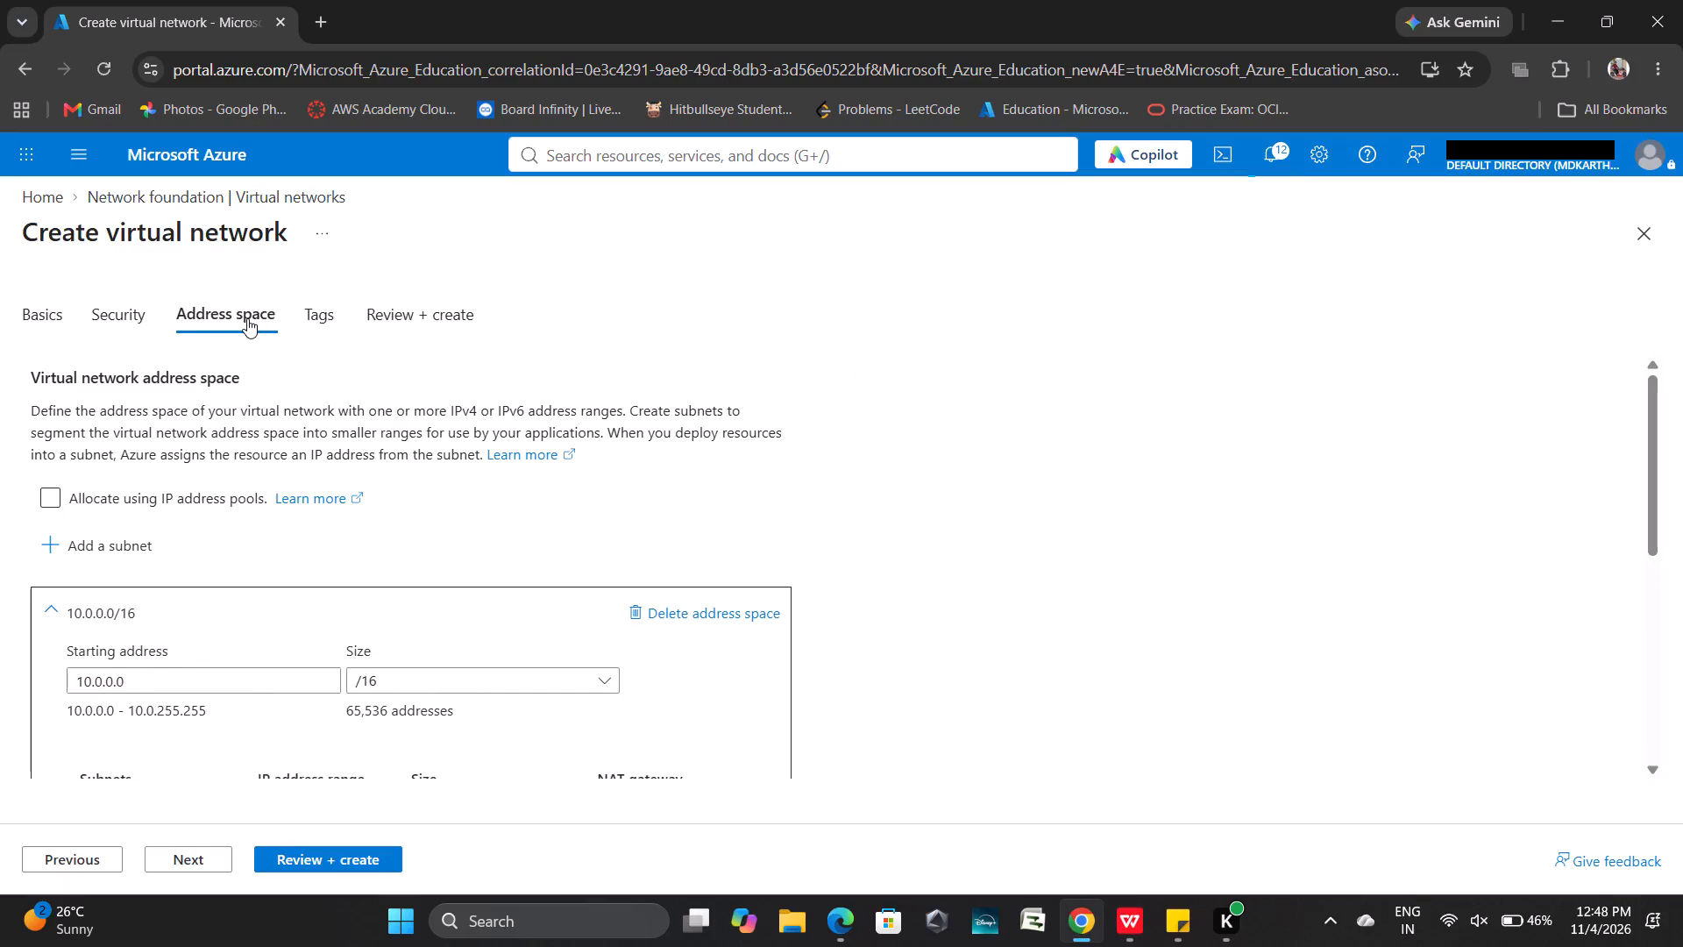
{"action": "scroll", "coordinate": [435, 470], "scroll_direction": "down", "scroll_amount": 2}
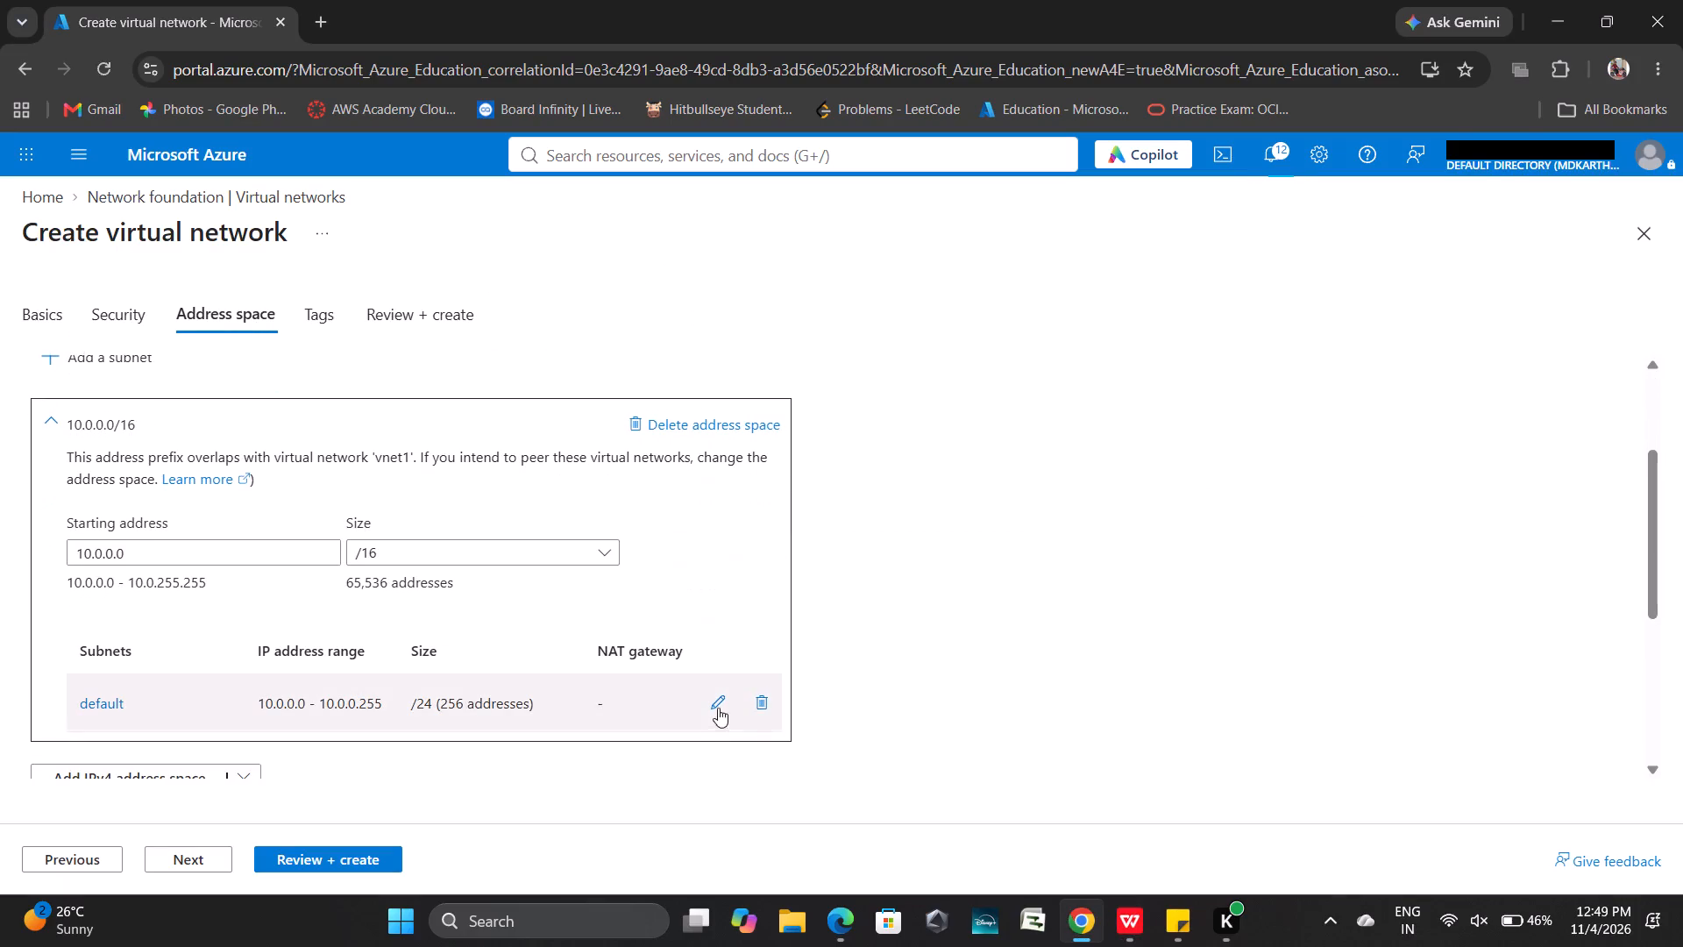
{"action": "left_click", "coordinate": [718, 708]}
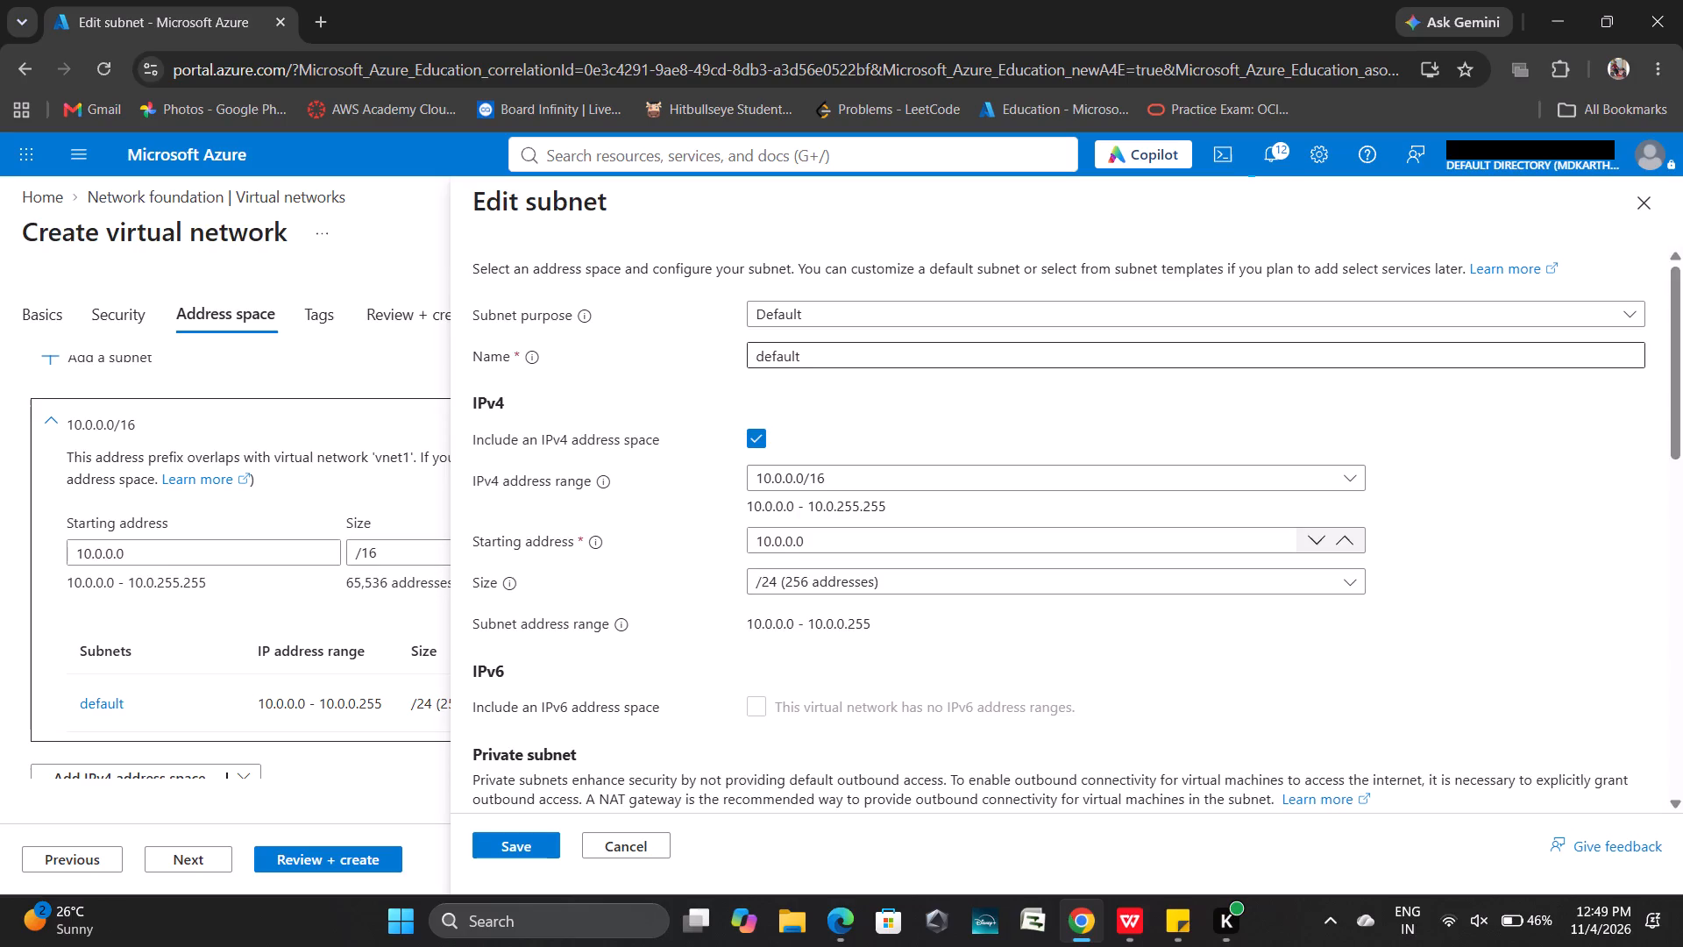
{"action": "left_click", "coordinate": [845, 354]}
{"action": "left_click", "coordinate": [783, 303]}
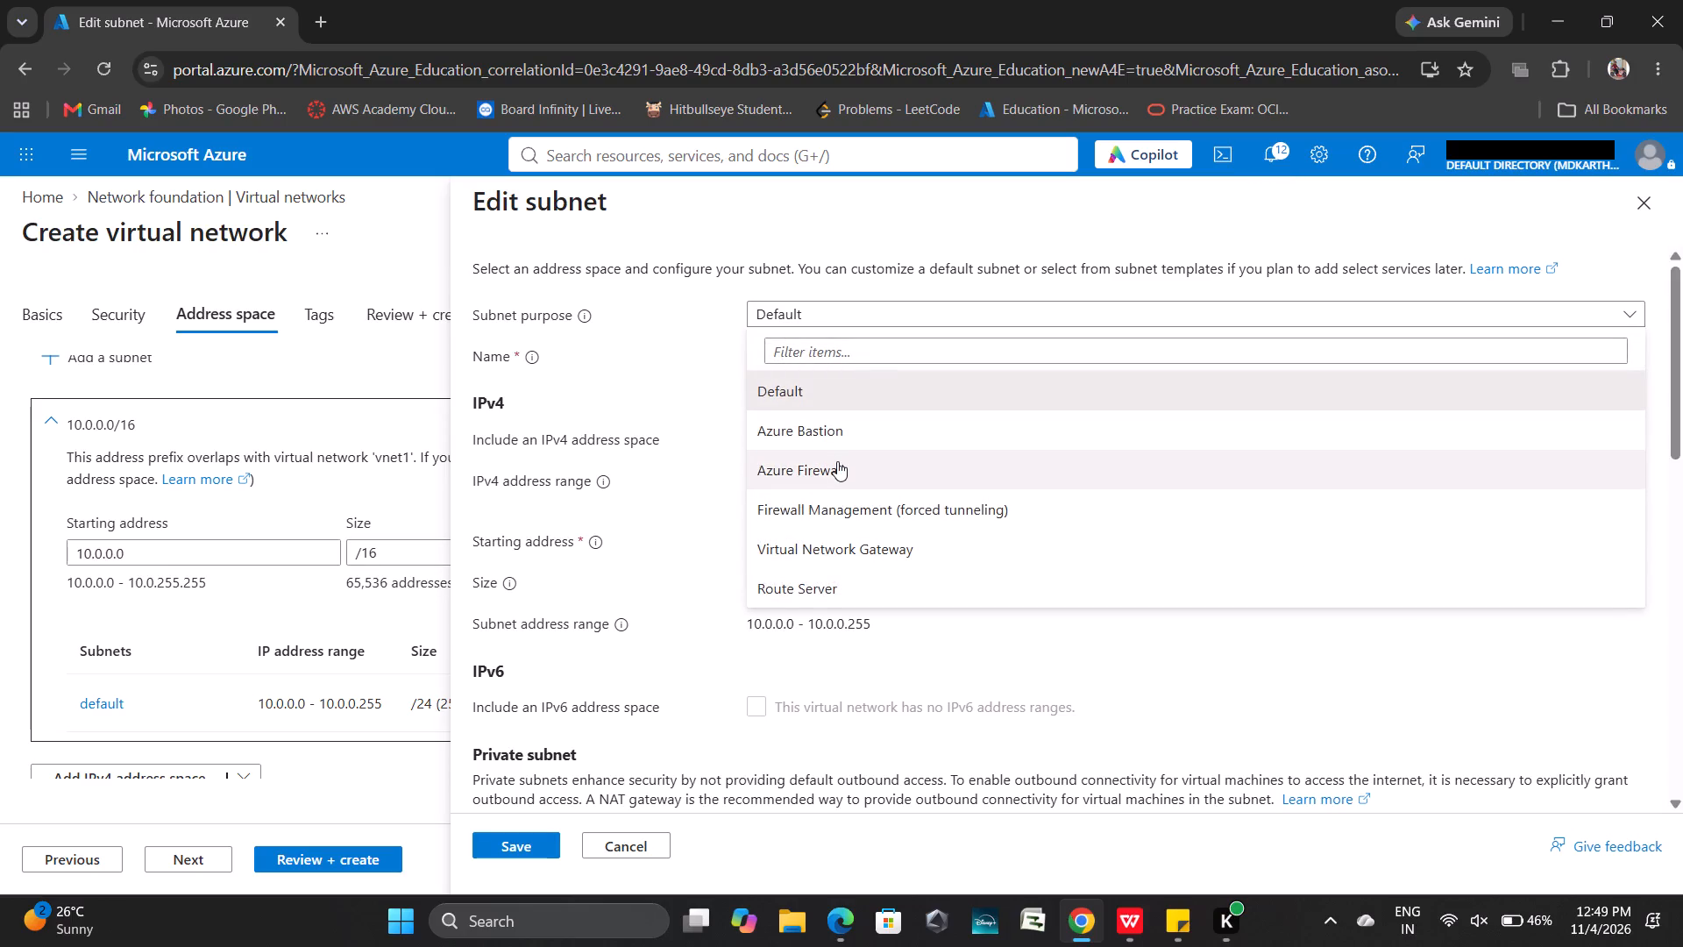
{"action": "left_click", "coordinate": [837, 461]}
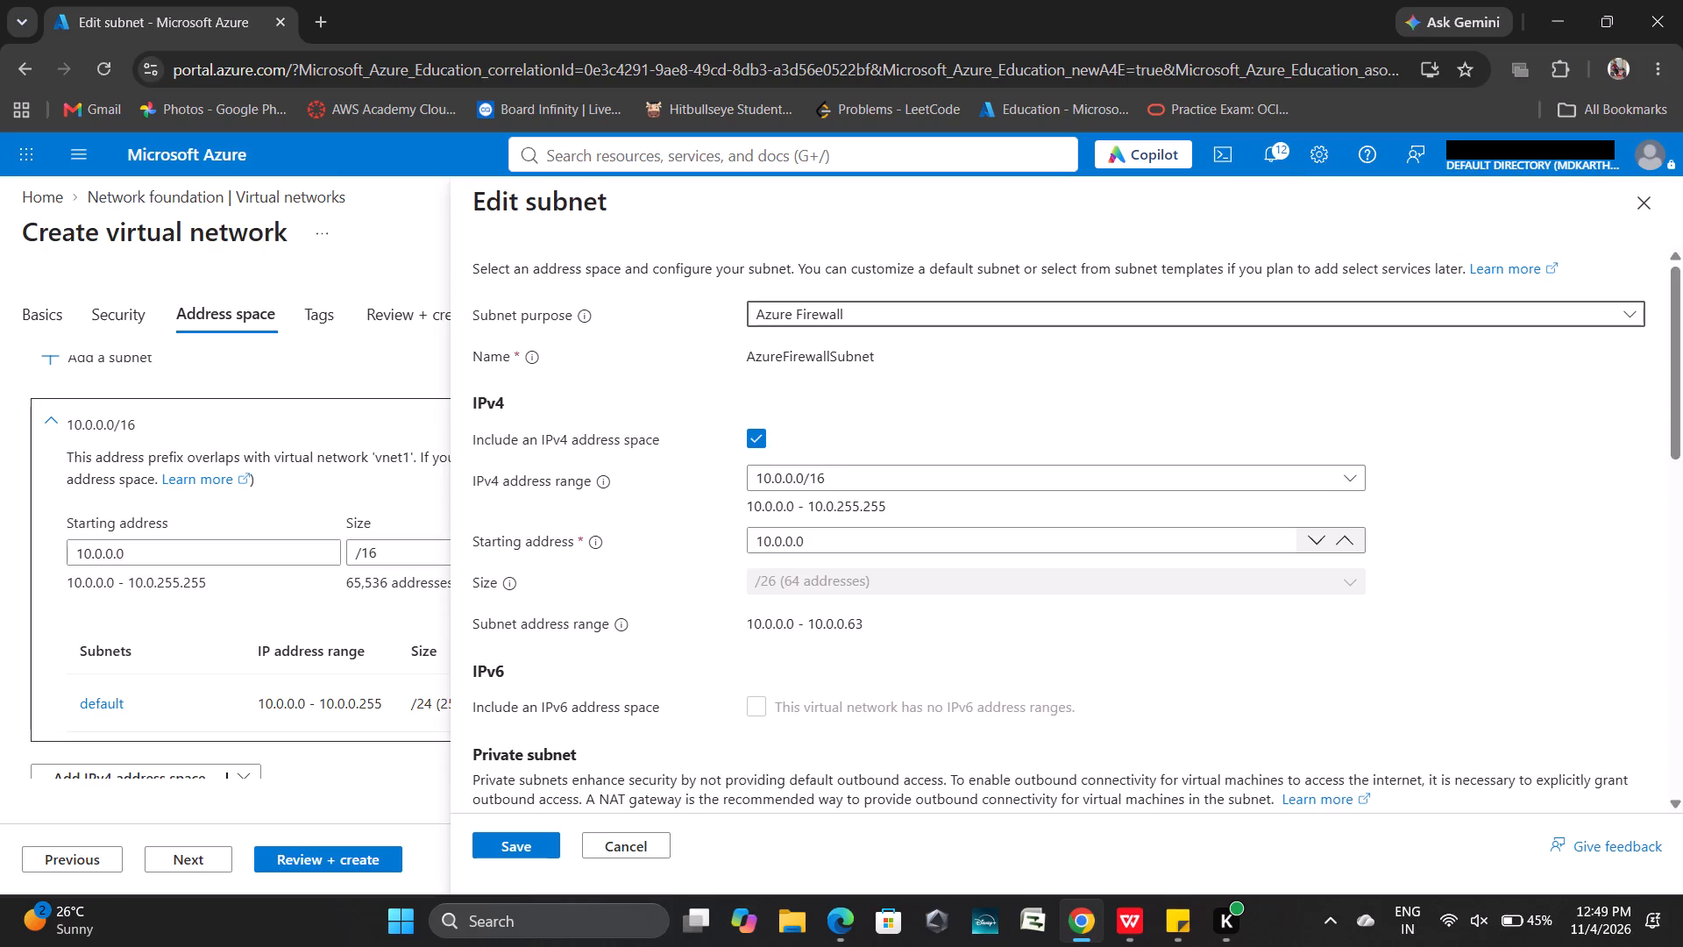
{"action": "left_click", "coordinate": [792, 539]}
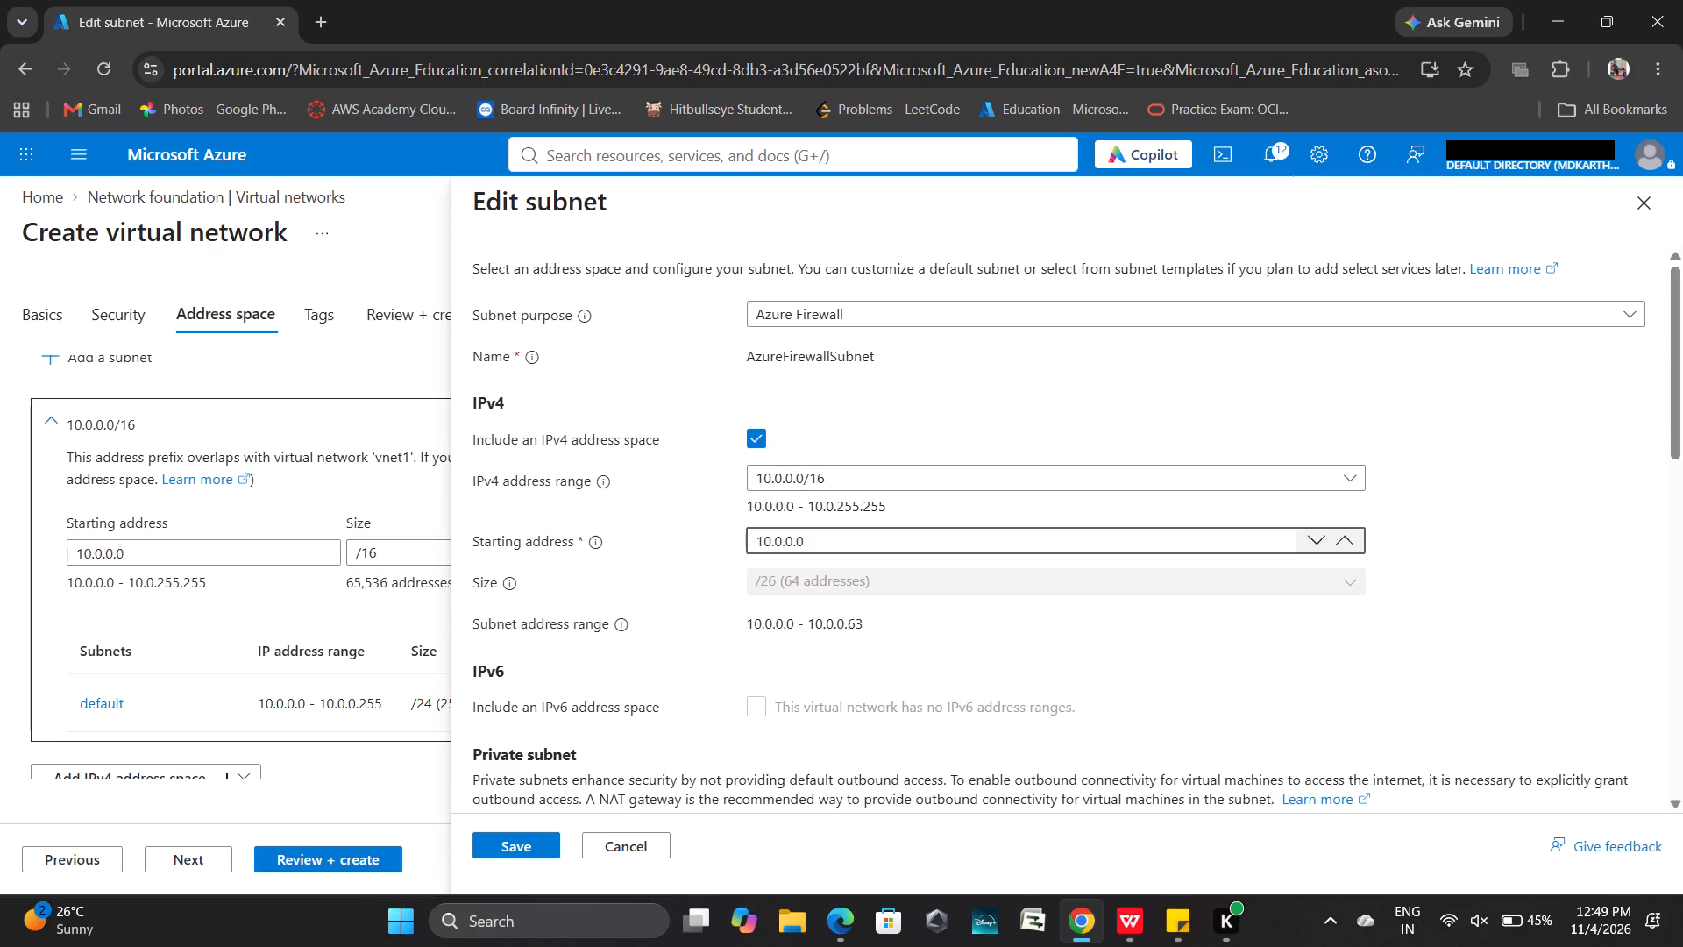
{"action": "key", "text": "BackSpace"}
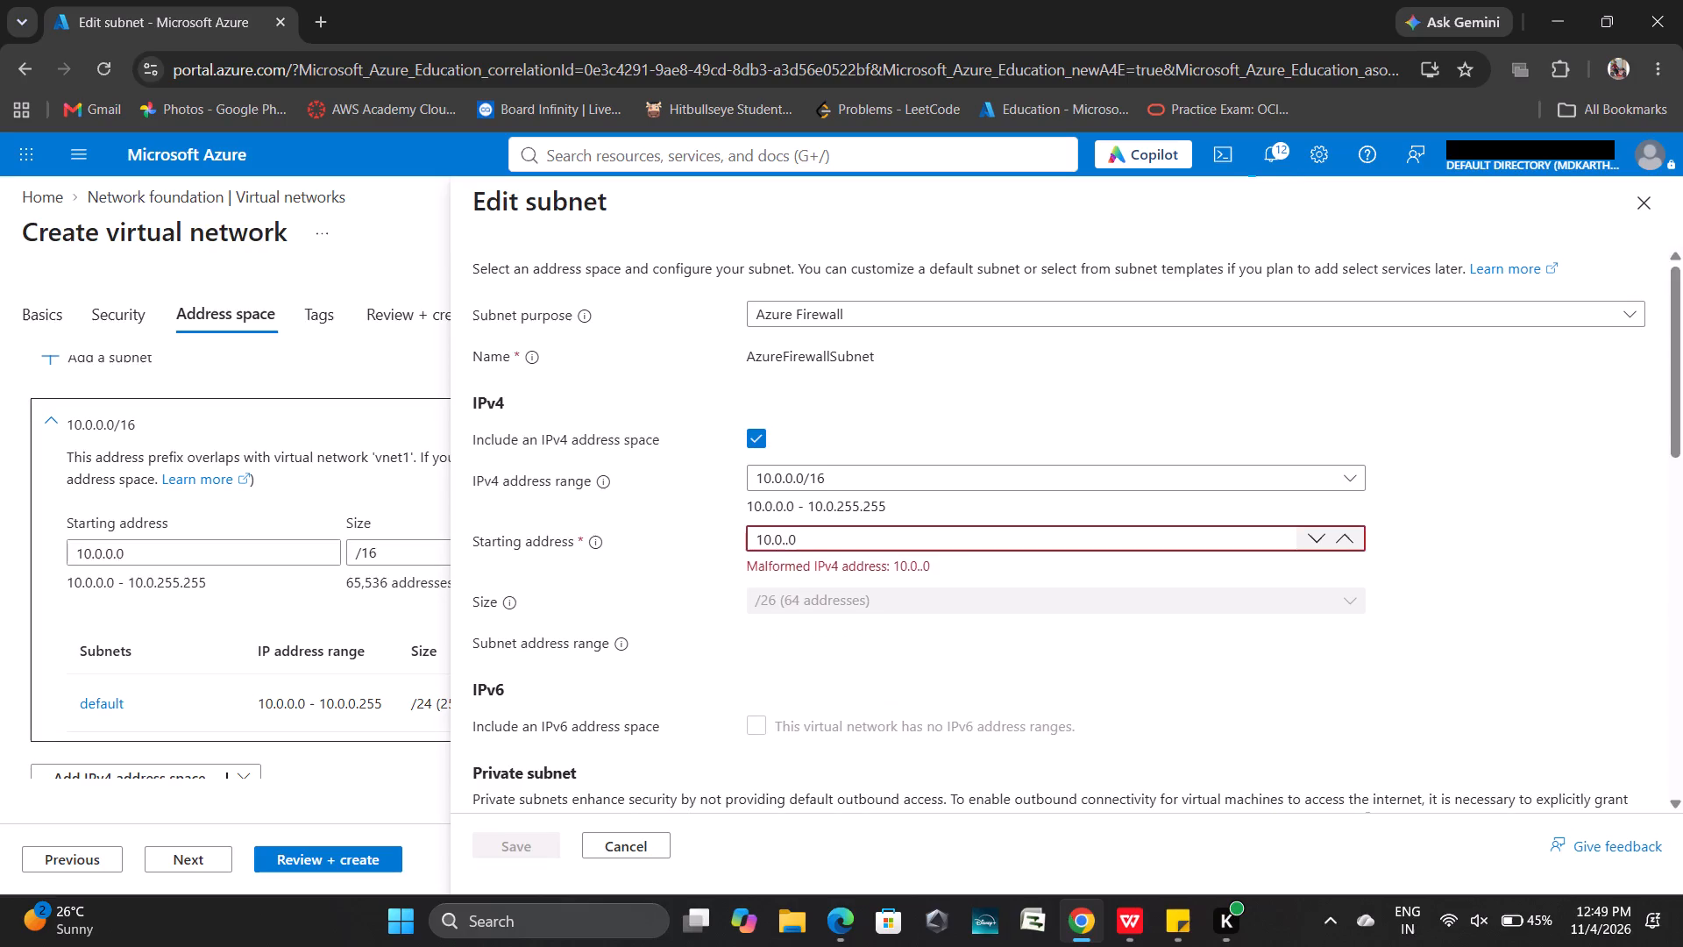
{"action": "type", "text": "11"}
{"action": "key", "text": "BackSpace"}
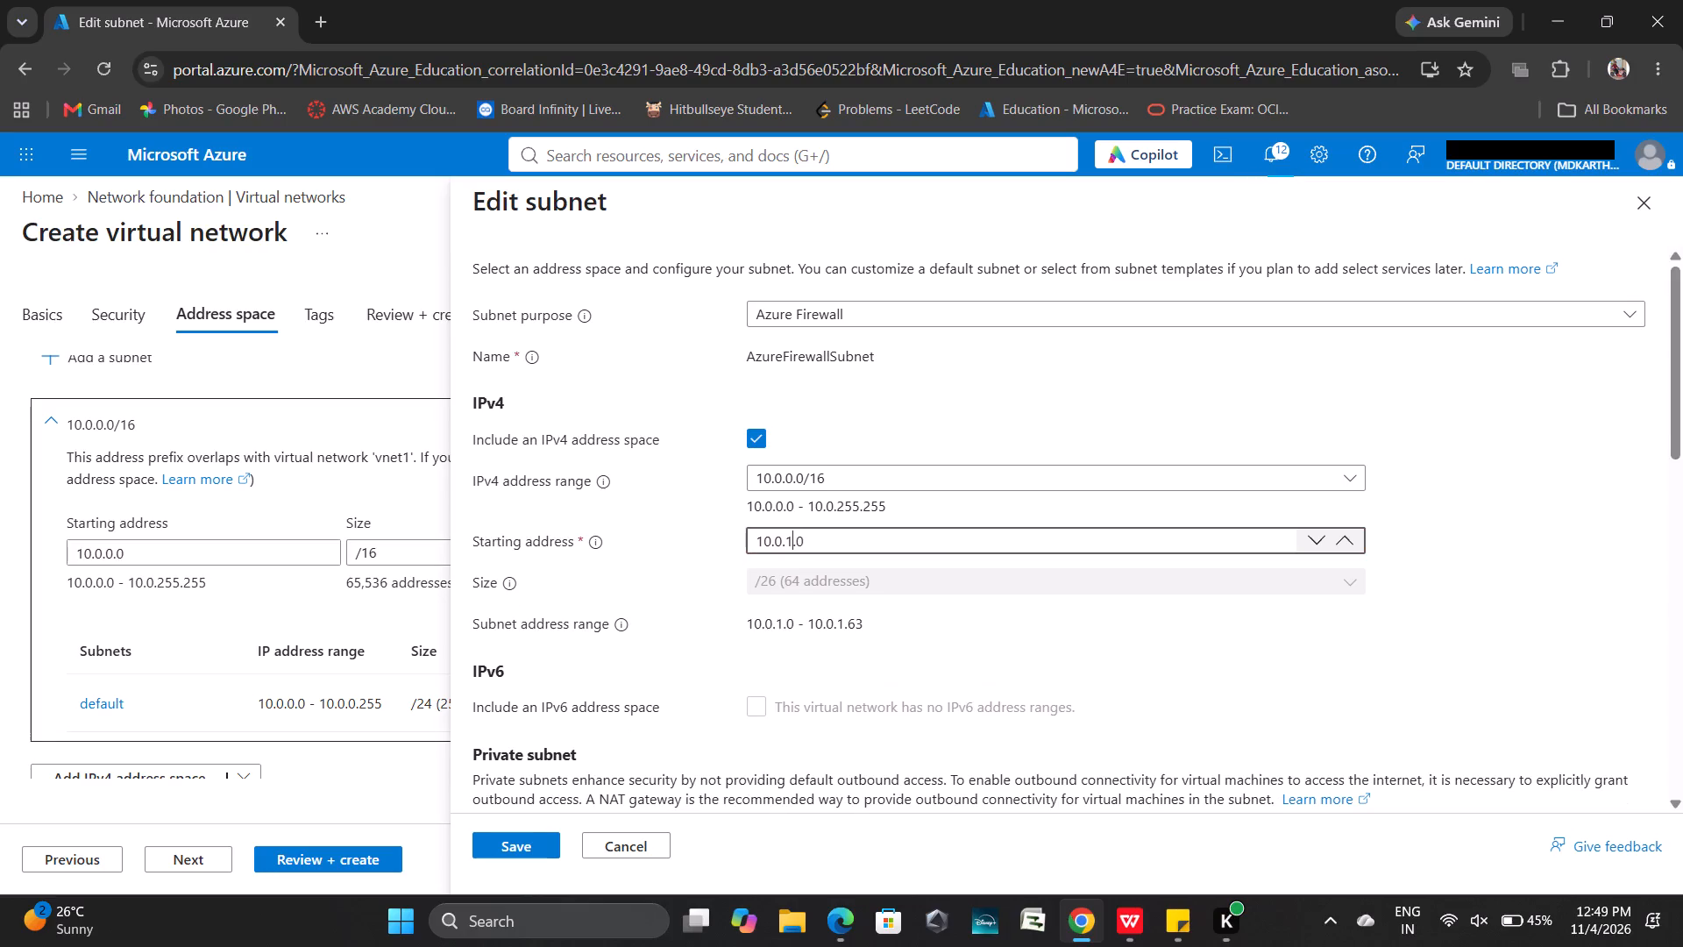
{"action": "left_click", "coordinate": [522, 844]}
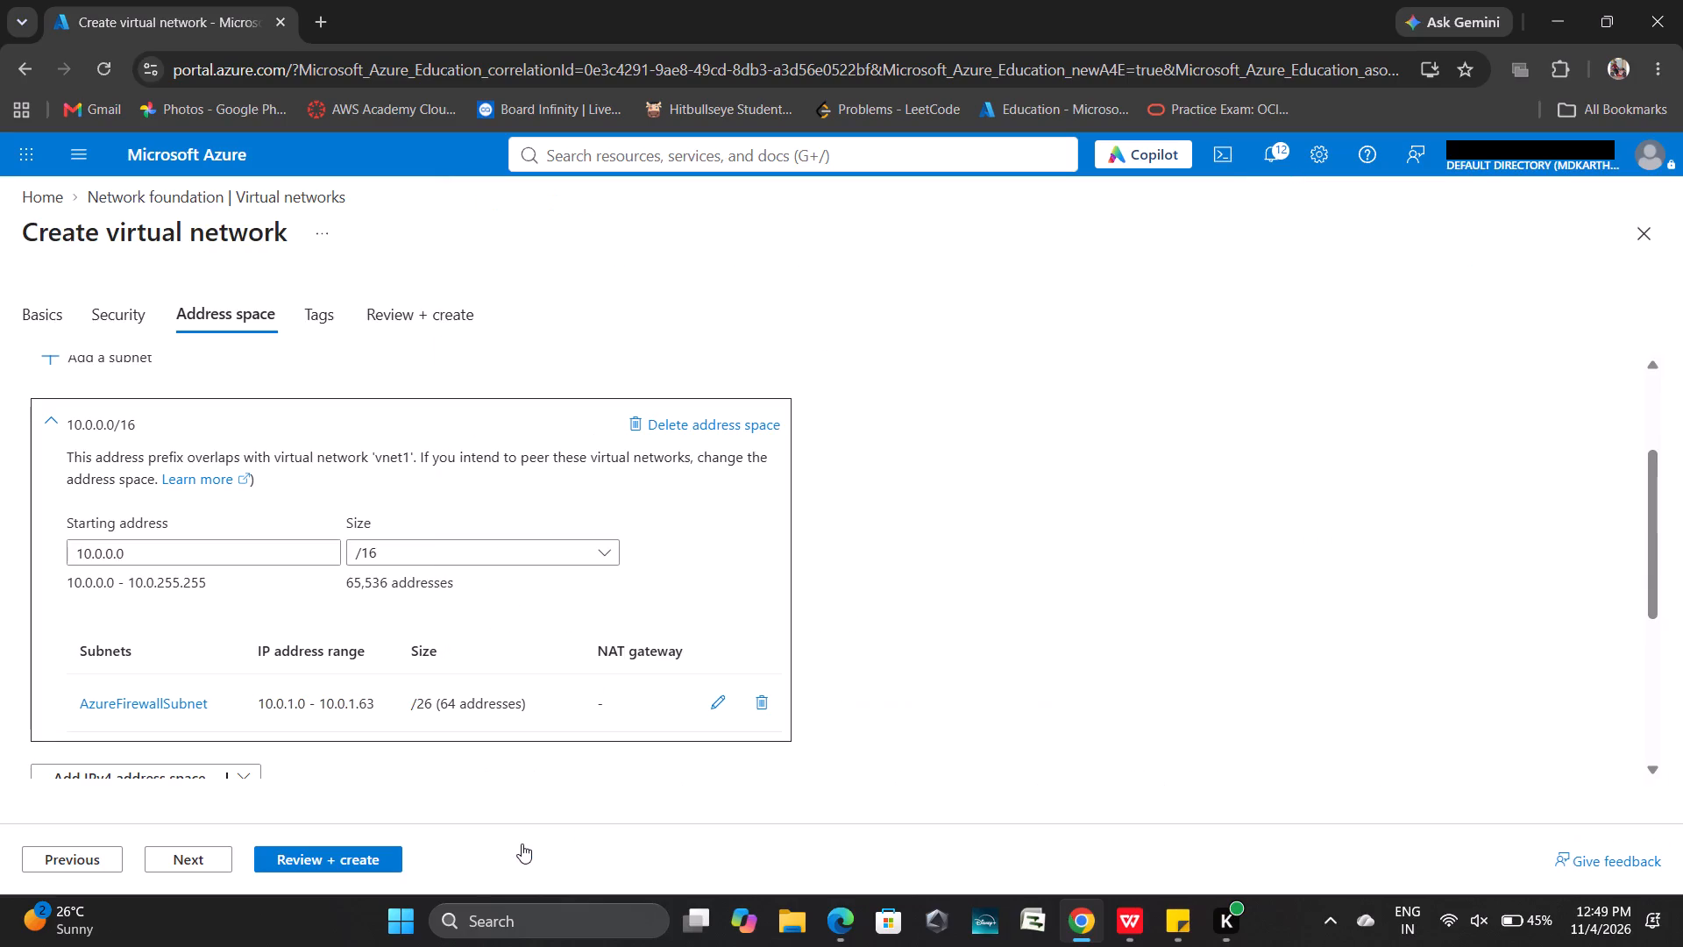
Add a second subnet with the Firewall Management (forced tunneling) purpose and starting address 10.0.2.0.
{"action": "scroll", "coordinate": [273, 562], "scroll_direction": "up", "scroll_amount": 1}
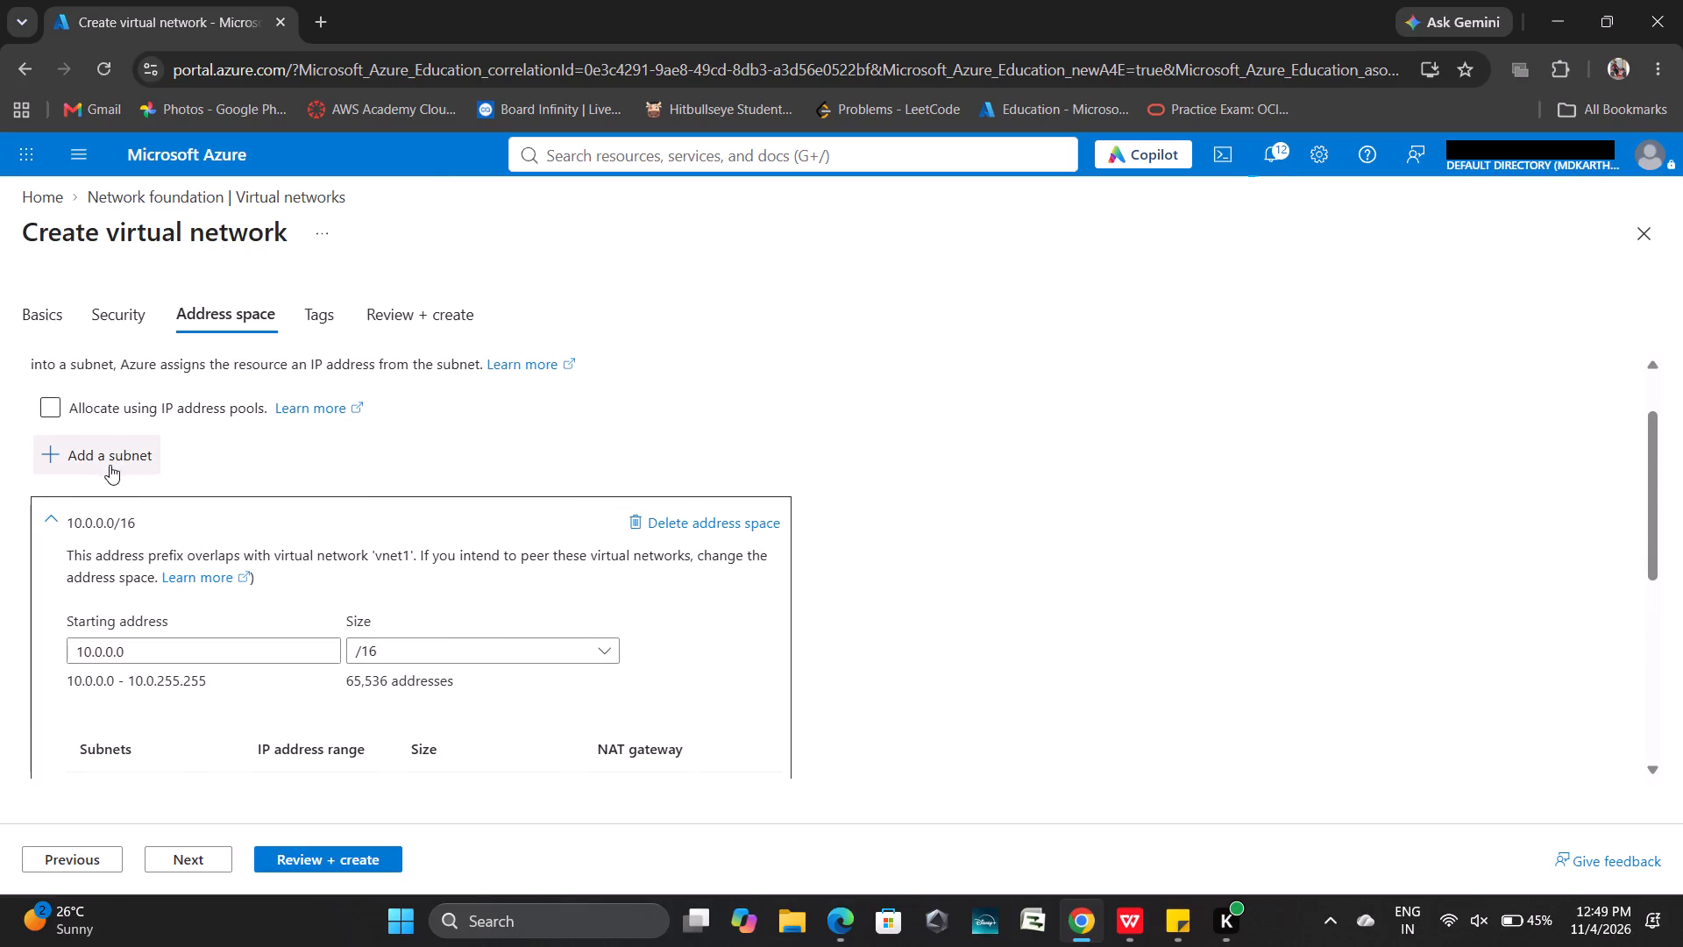
{"action": "left_click", "coordinate": [105, 463]}
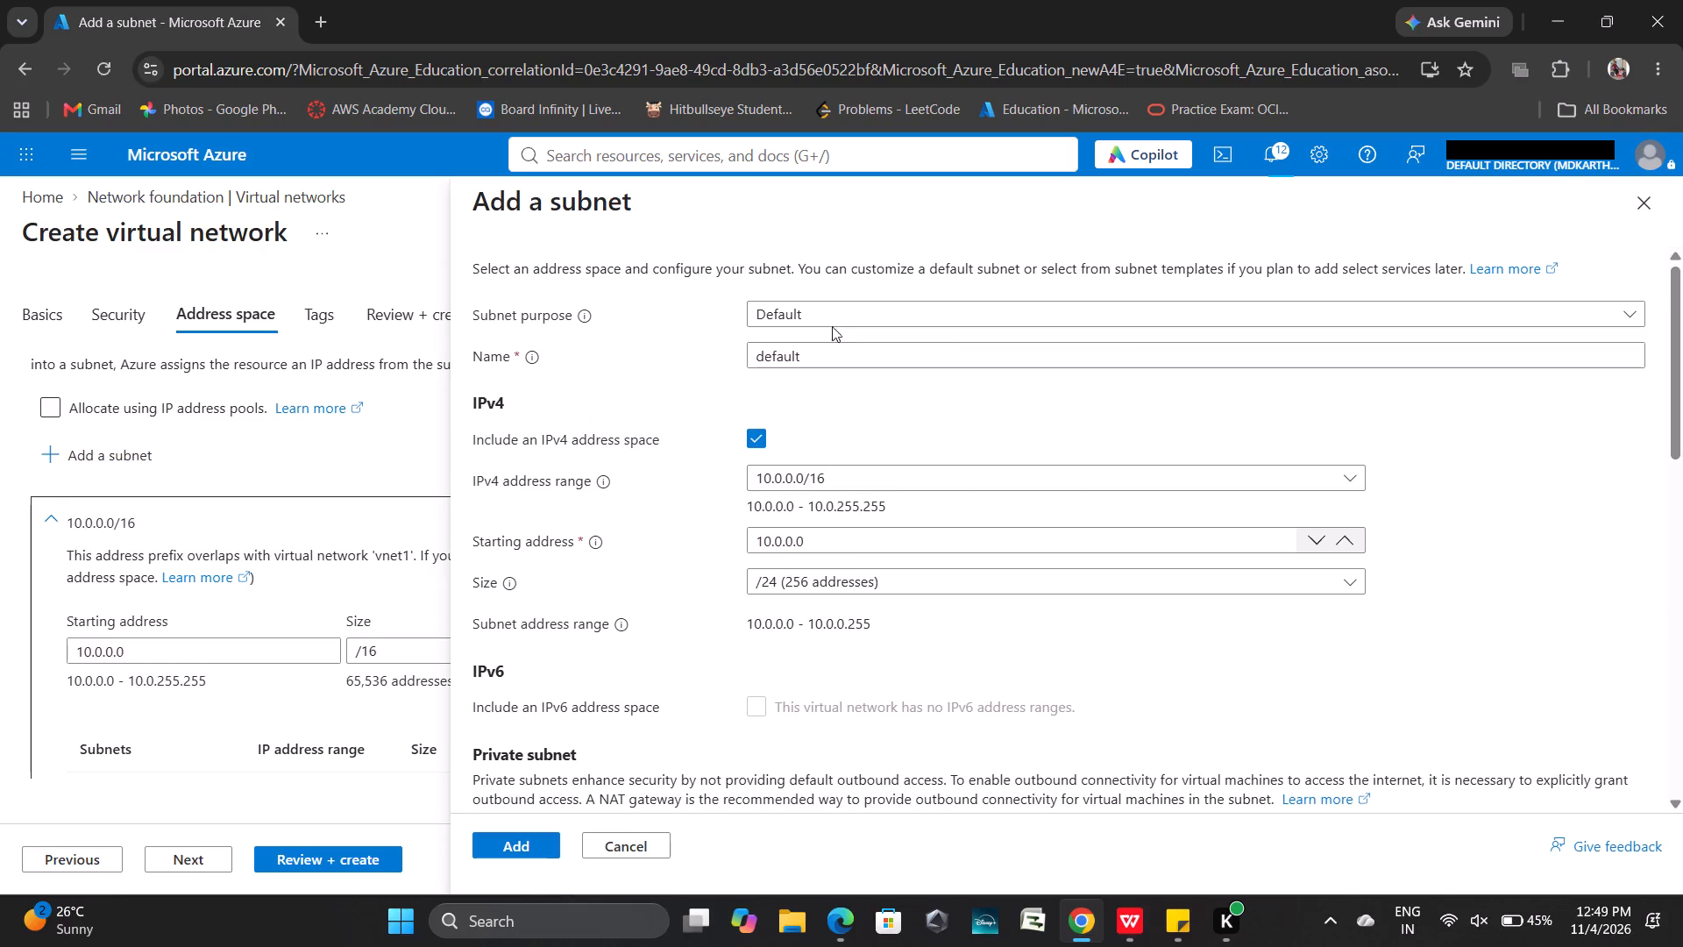
{"action": "left_click", "coordinate": [818, 309]}
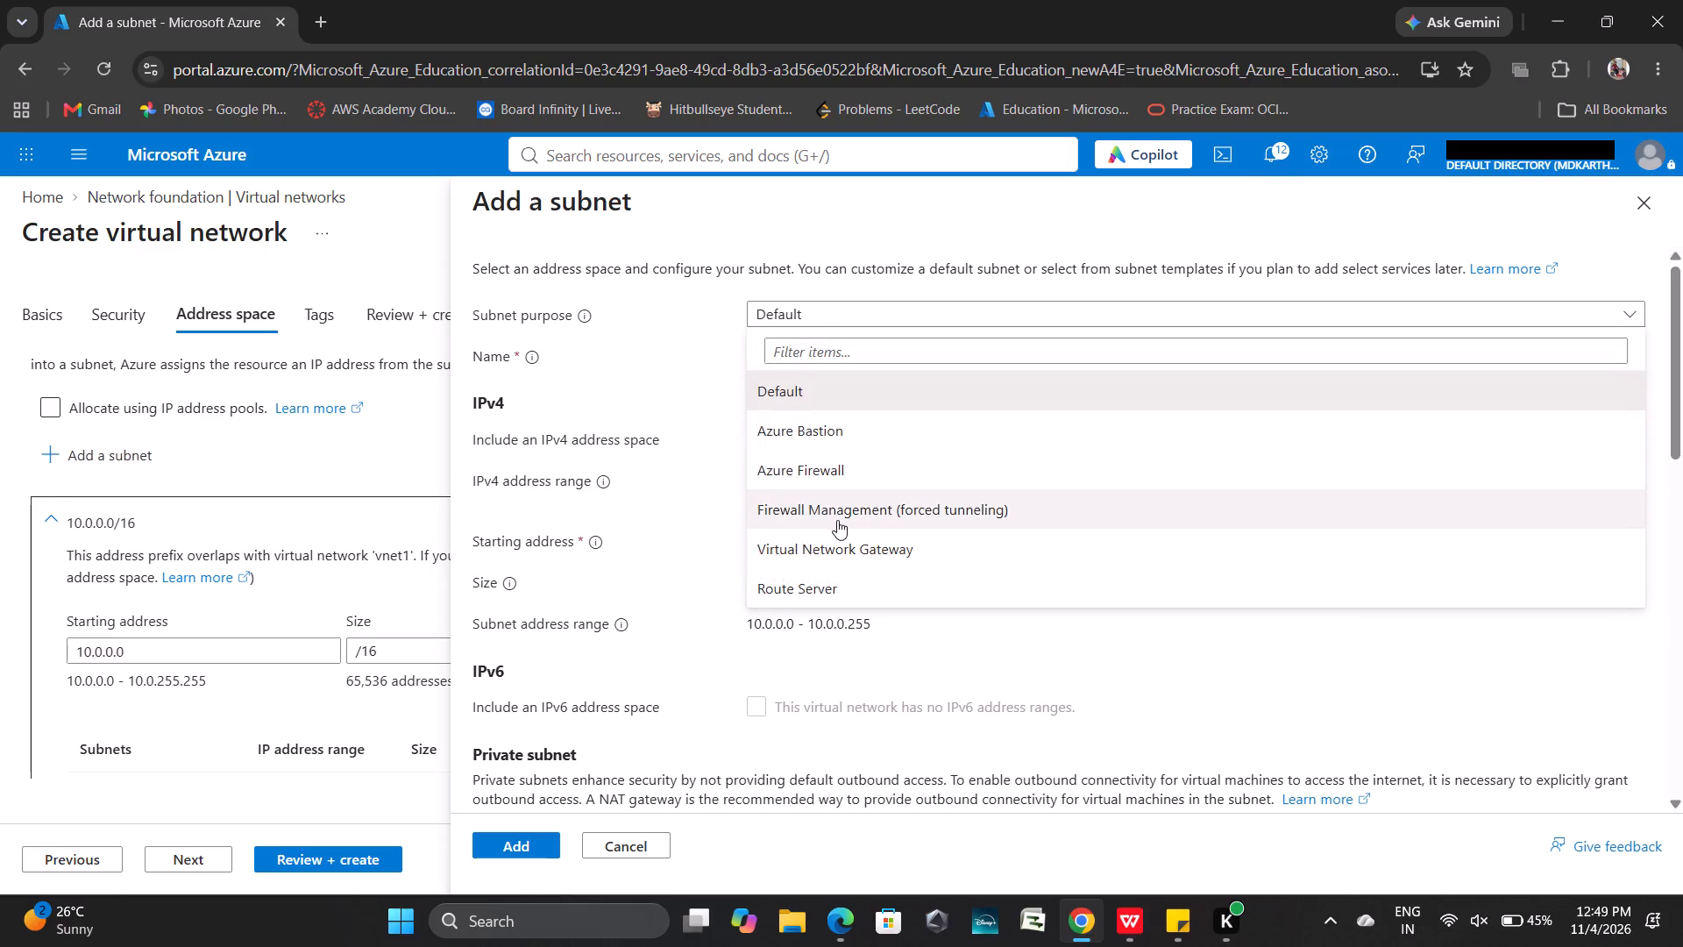
{"action": "left_click", "coordinate": [830, 517]}
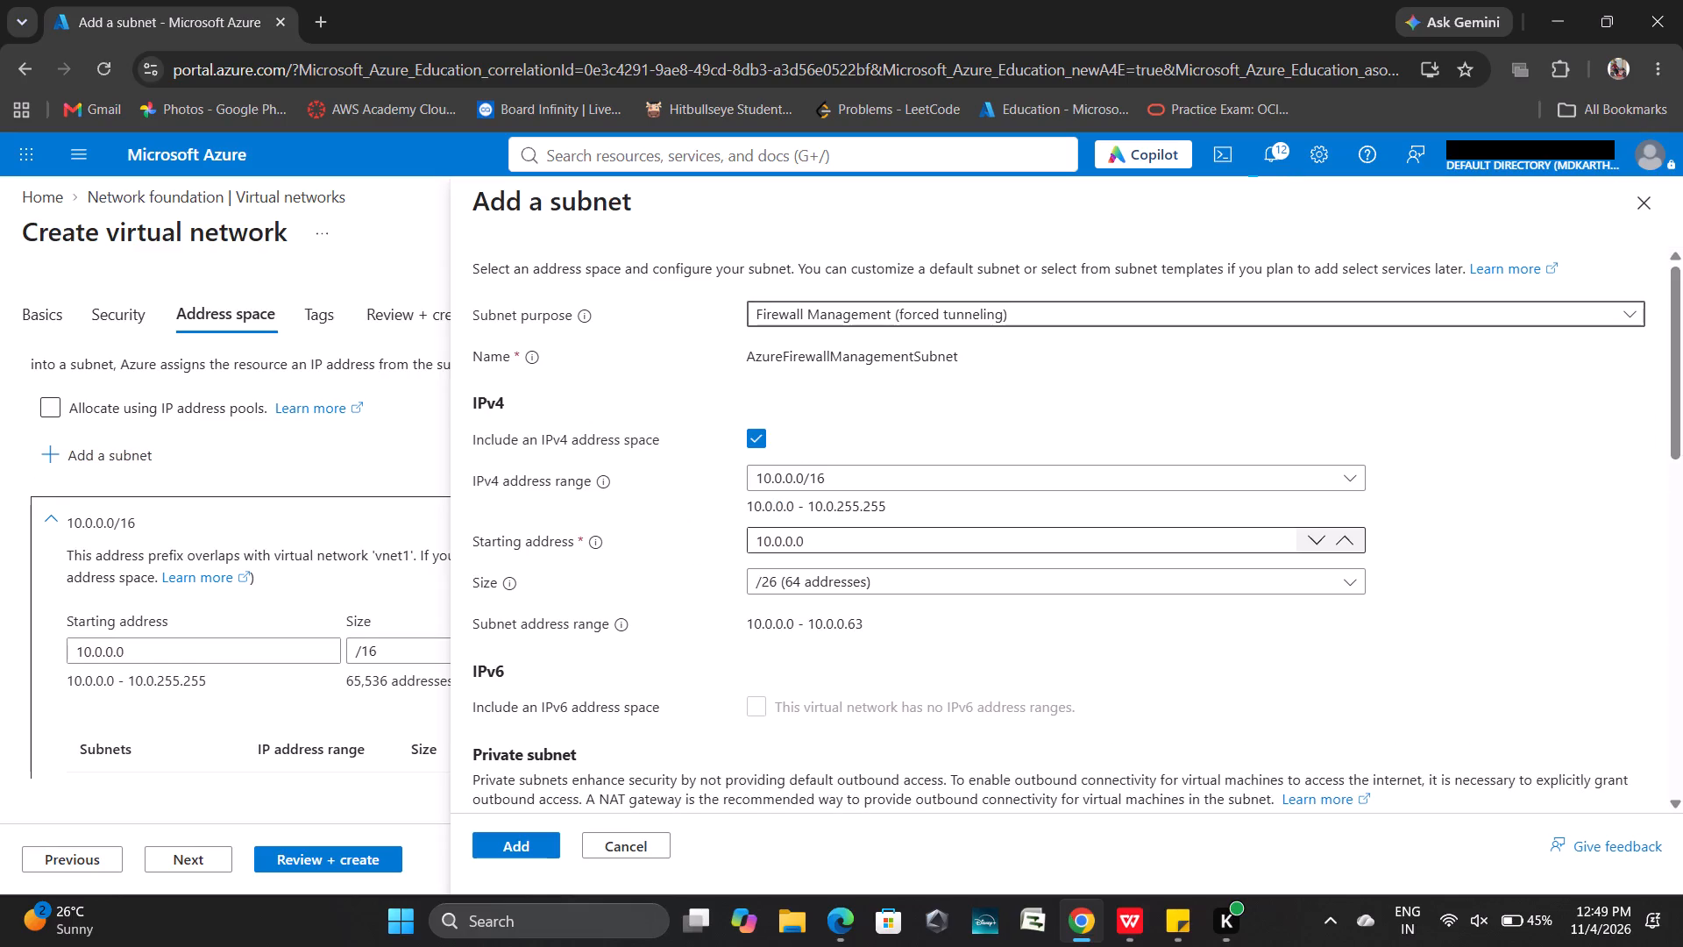
{"action": "left_click", "coordinate": [792, 543]}
{"action": "key", "text": "BackSpace"}
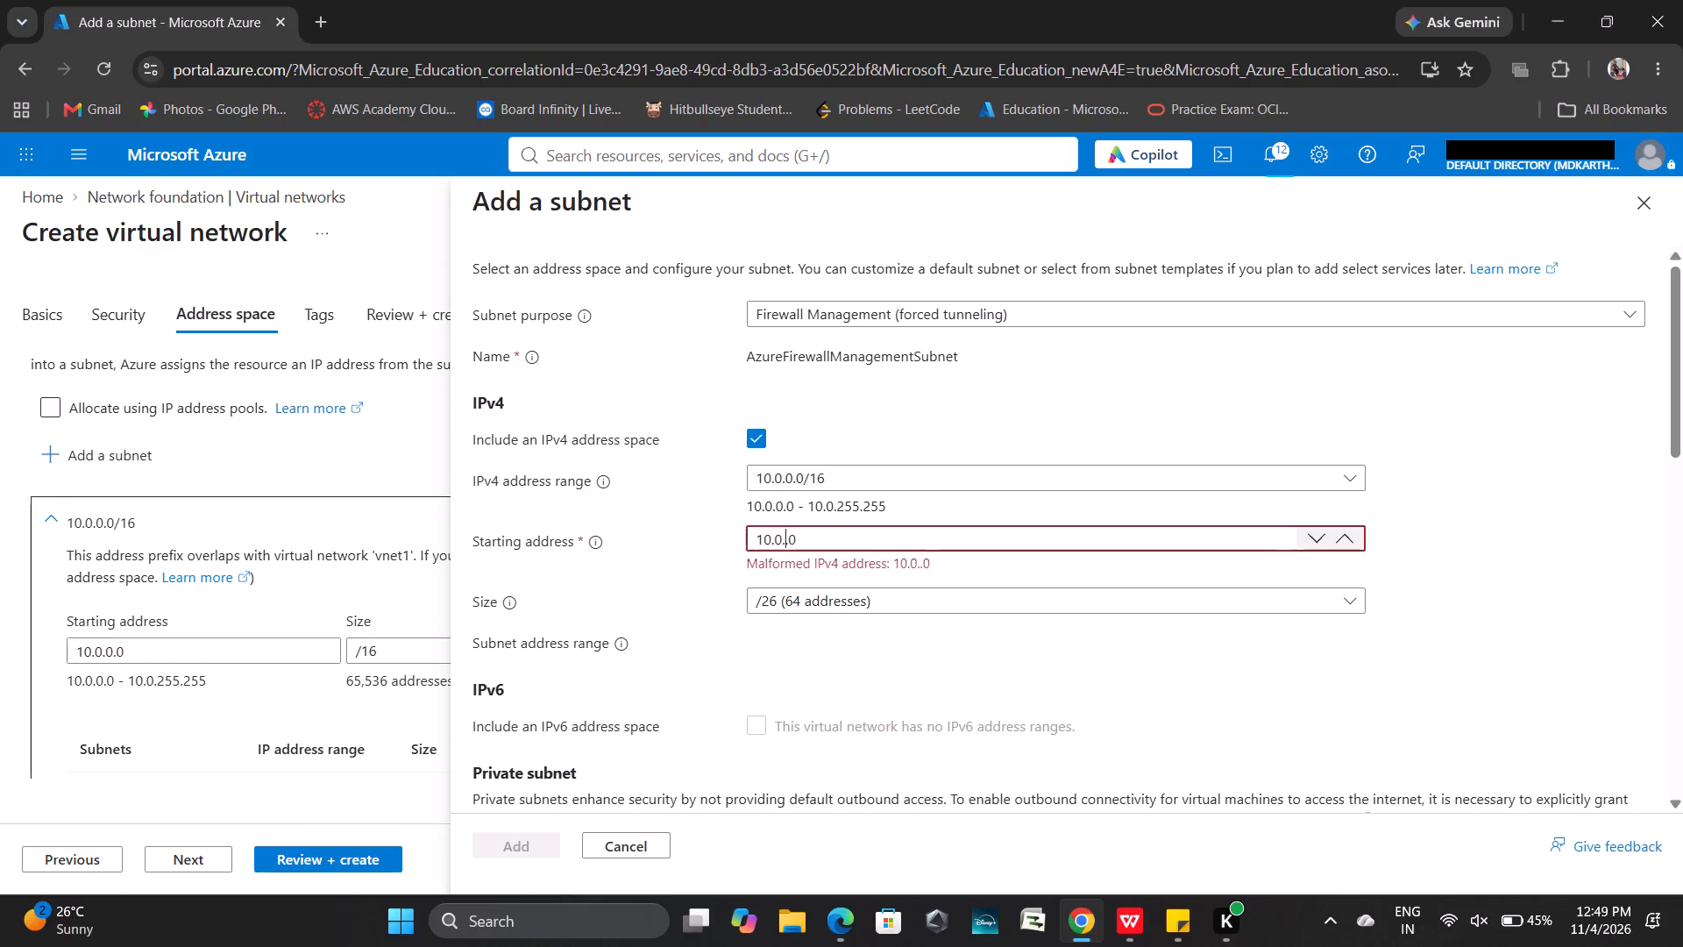
{"action": "key", "text": "2"}
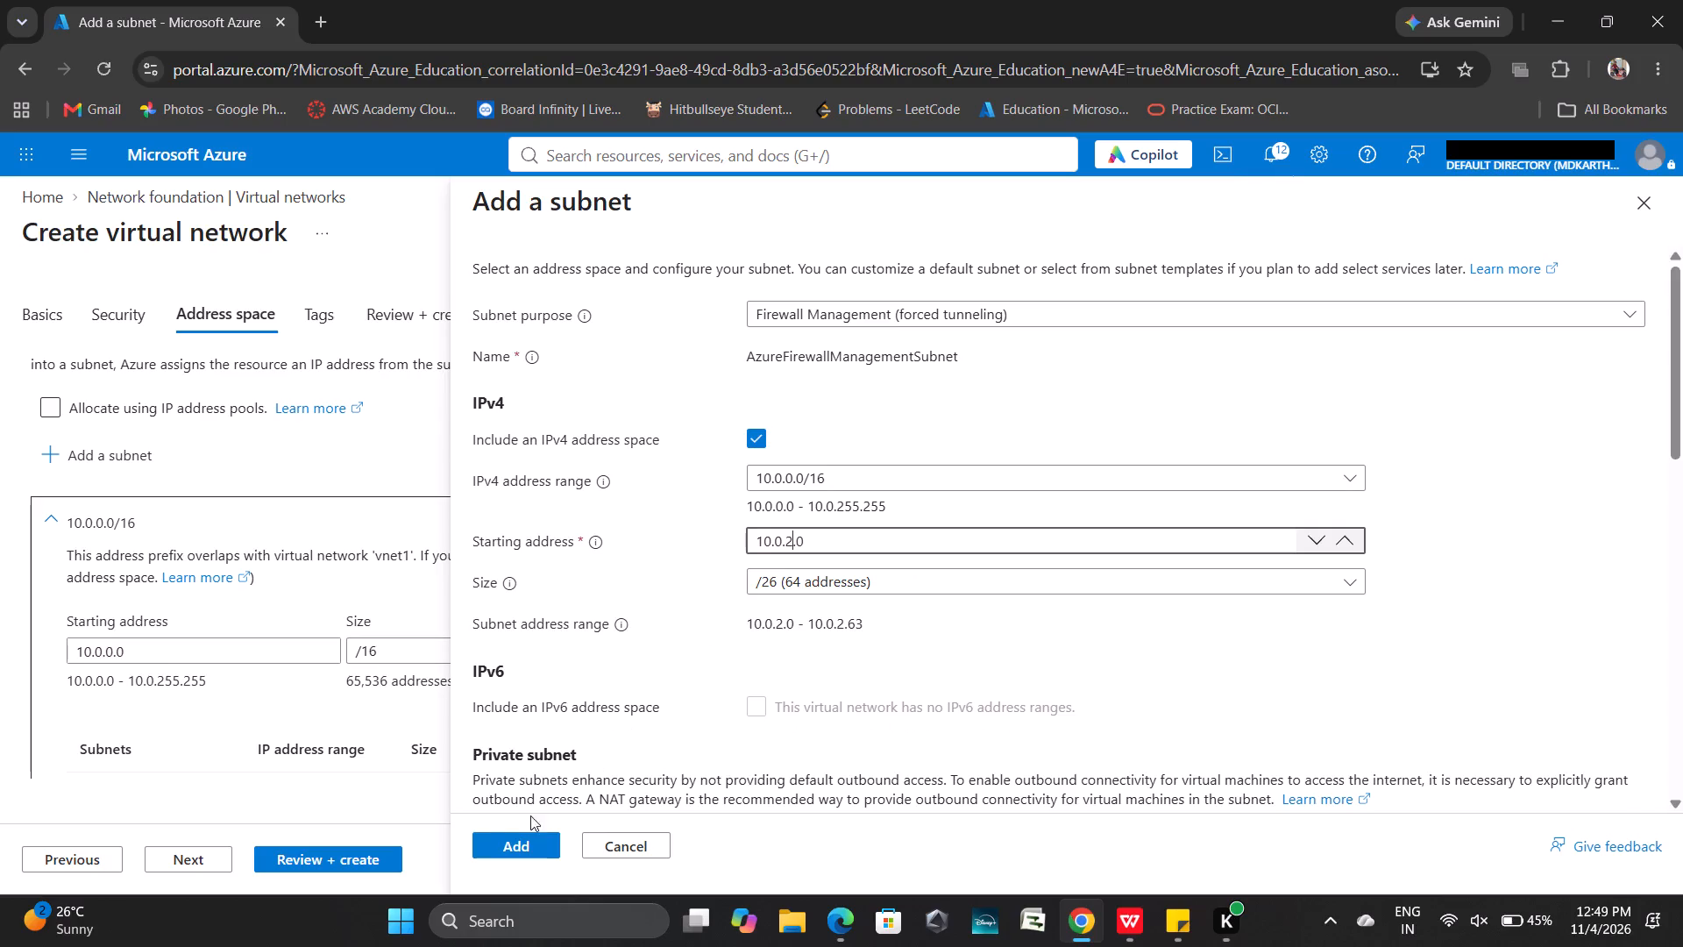
{"action": "left_click", "coordinate": [503, 844]}
{"action": "scroll", "coordinate": [621, 615], "scroll_direction": "down", "scroll_amount": 1}
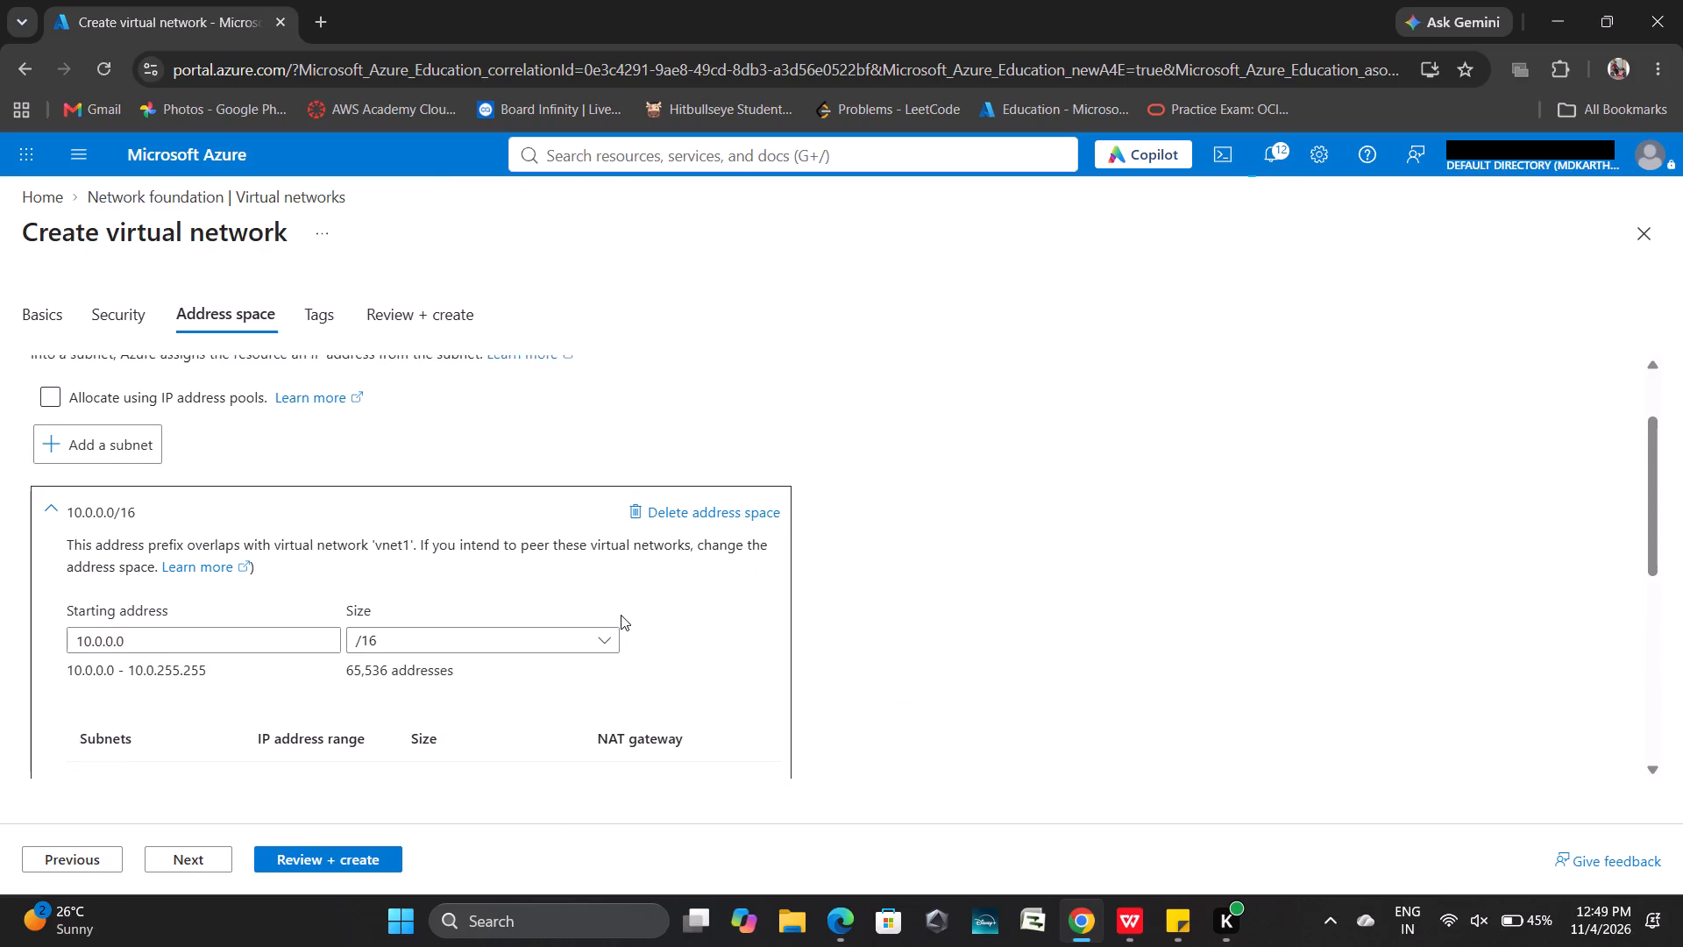
Capture the Address space page with both firewall subnets and paste the screenshot at the end of cloud practical1.docx in WPS Office.
{"action": "scroll", "coordinate": [621, 615], "scroll_direction": "down", "scroll_amount": 1}
{"action": "scroll", "coordinate": [621, 615], "scroll_direction": "up", "scroll_amount": 1}
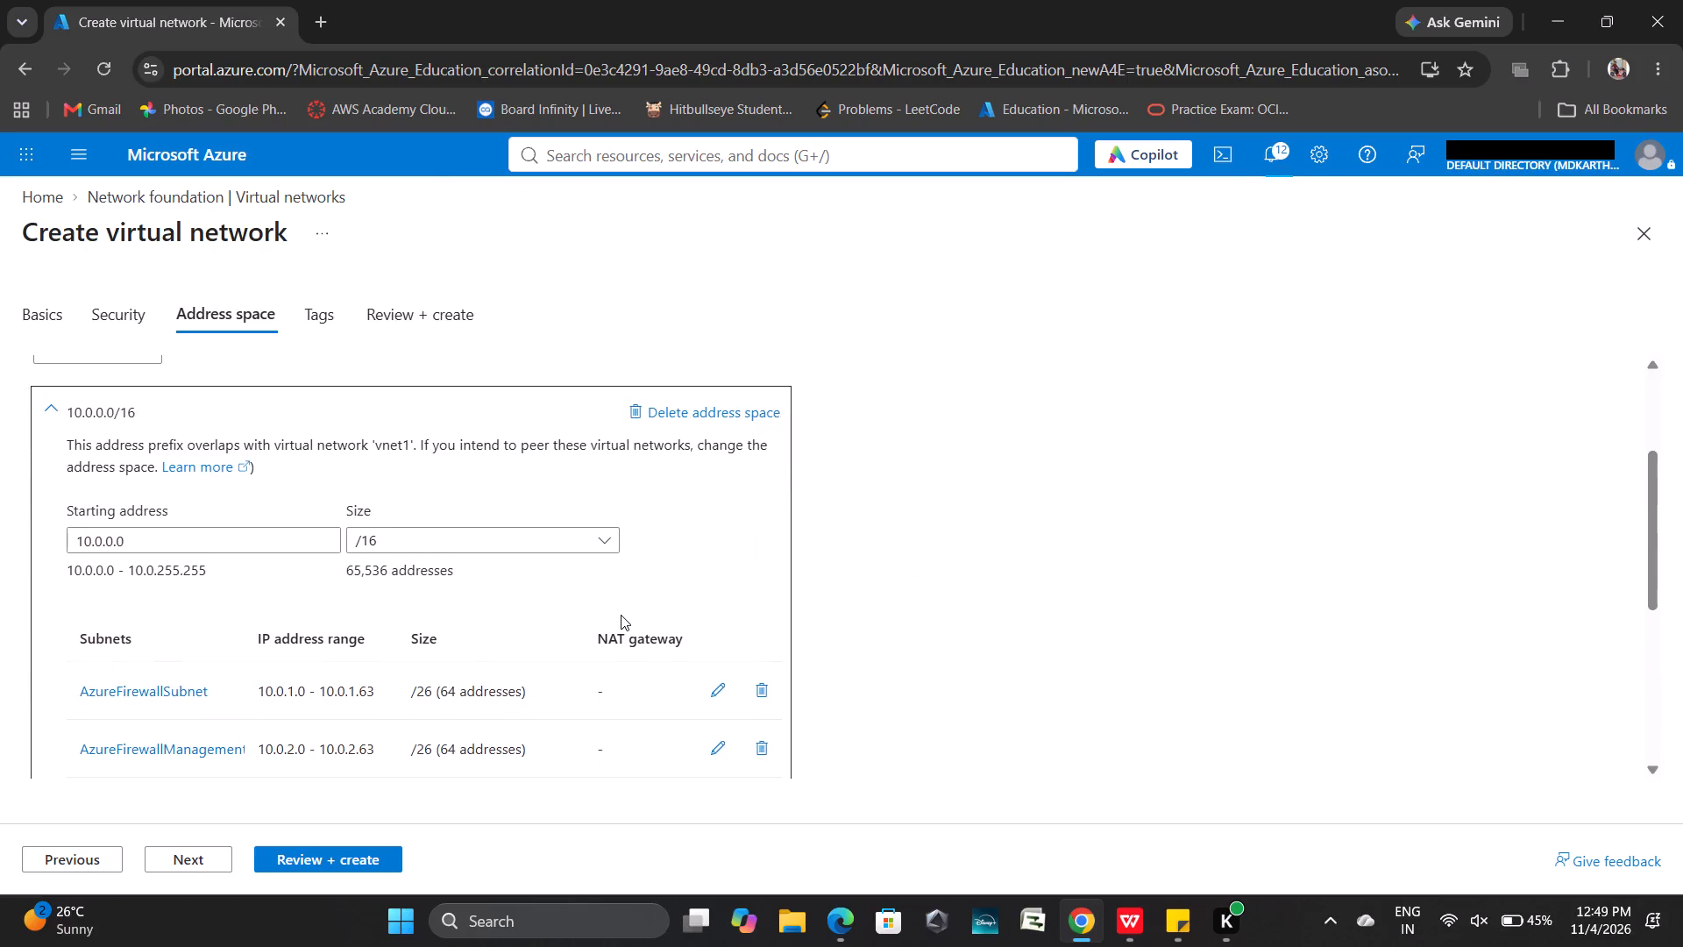
{"action": "scroll", "coordinate": [621, 615], "scroll_direction": "up", "scroll_amount": 1}
{"action": "key", "text": "Print"}
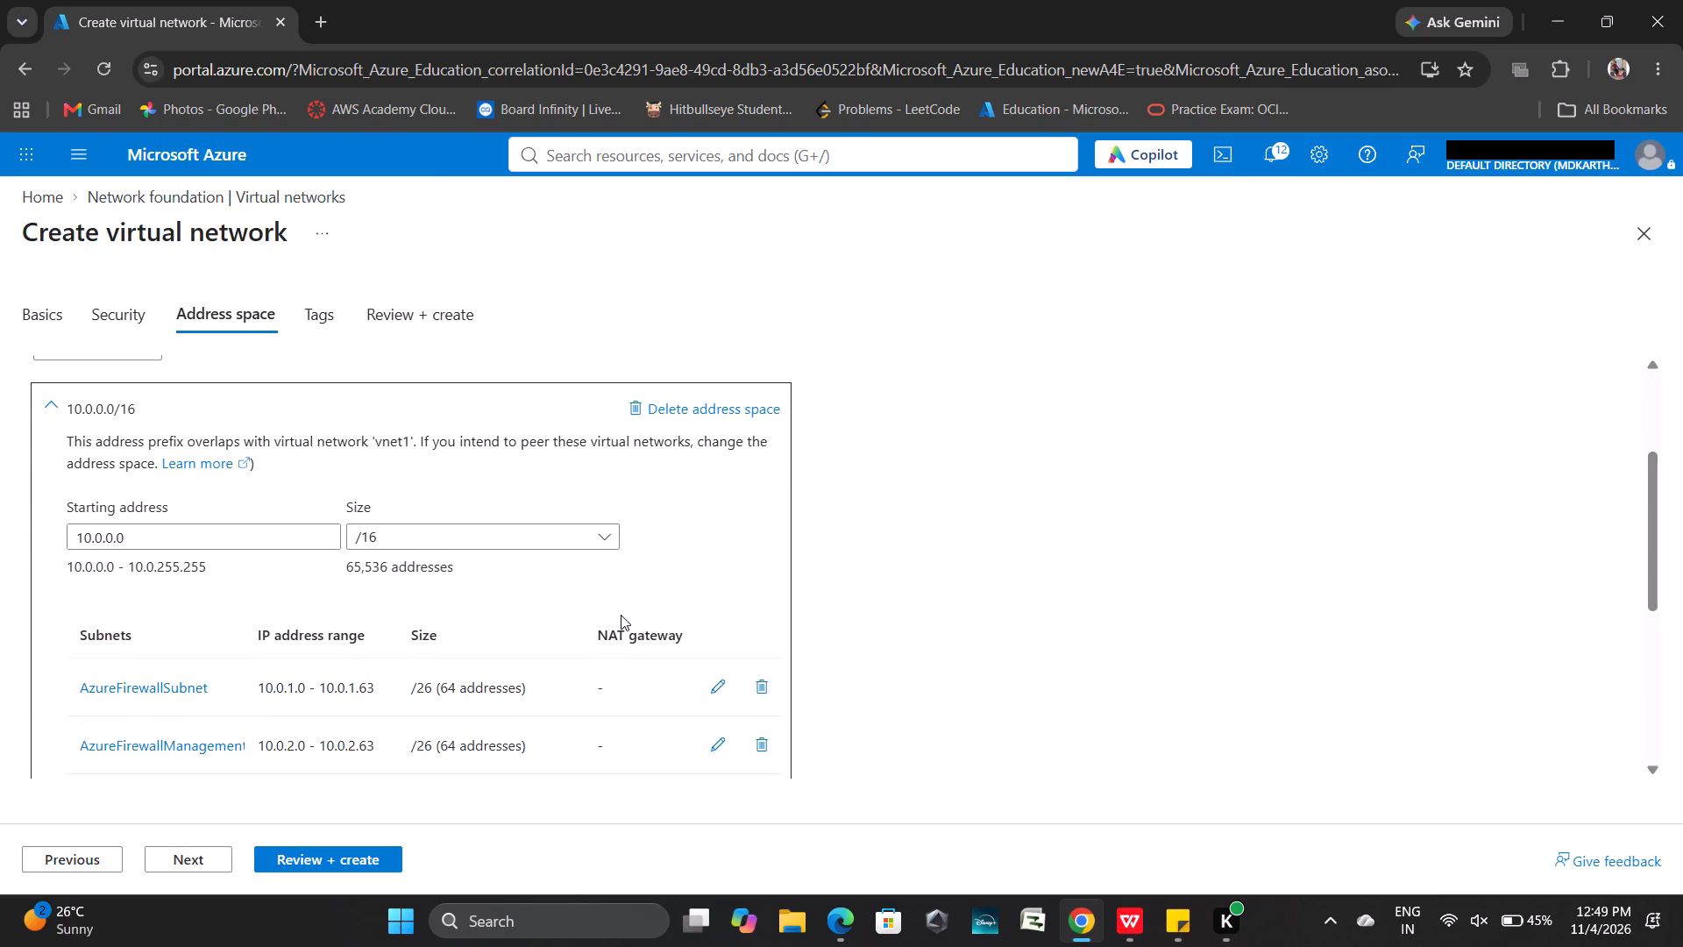
{"action": "left_click", "coordinate": [895, 524]}
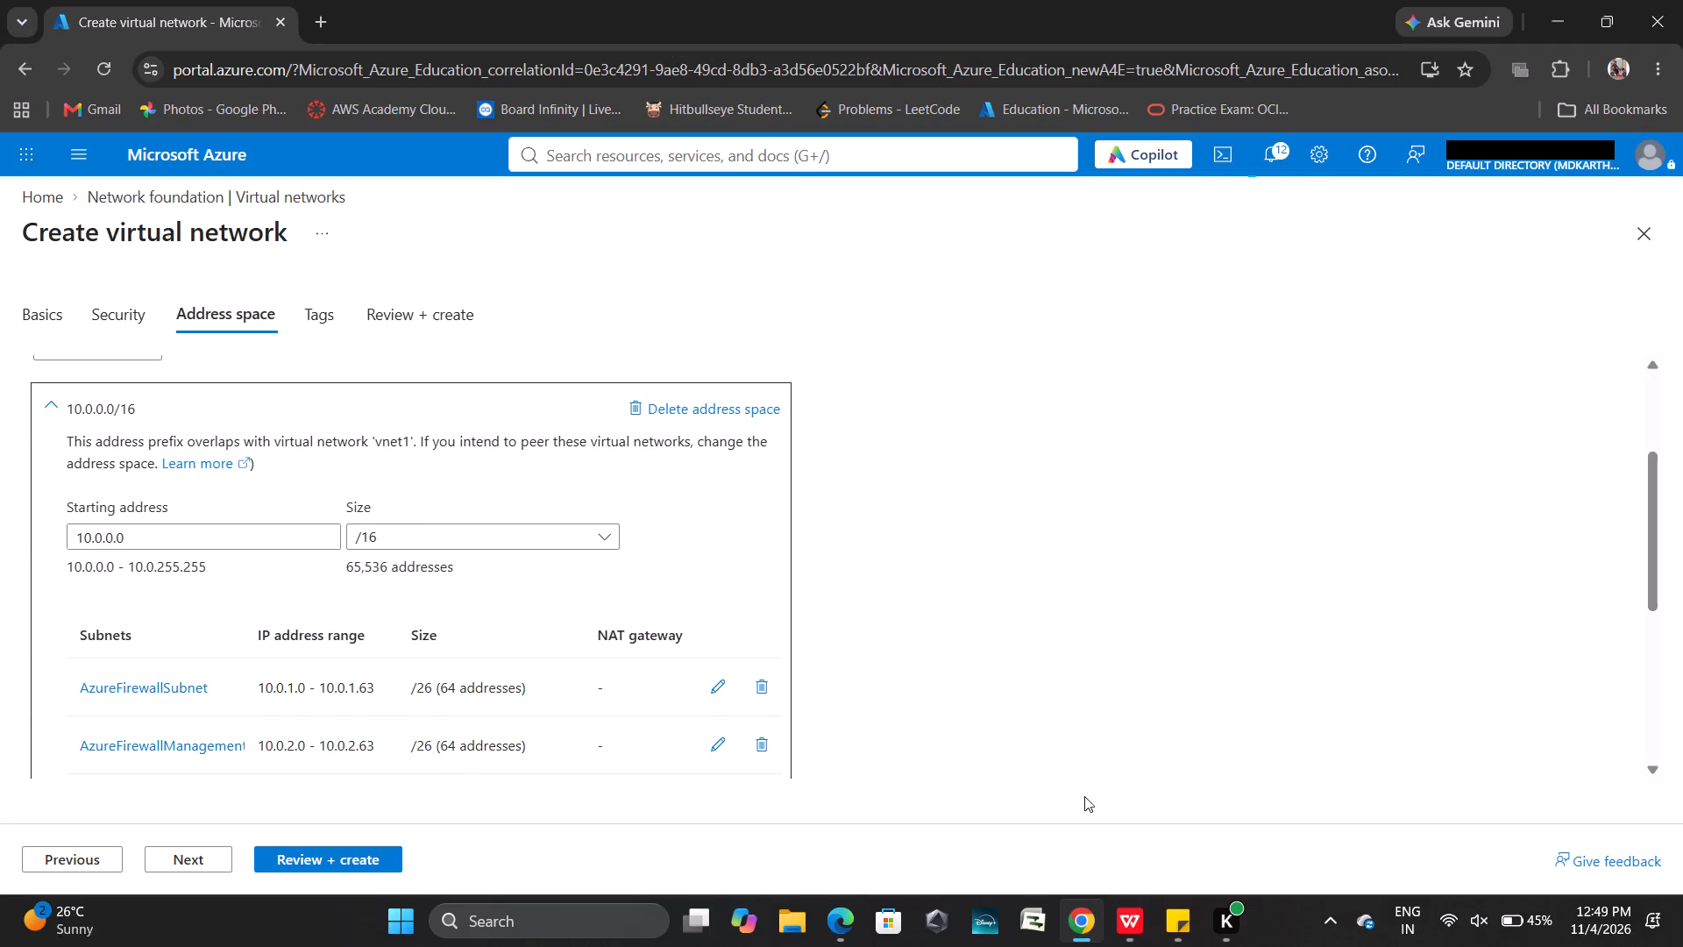
{"action": "left_click", "coordinate": [1136, 933]}
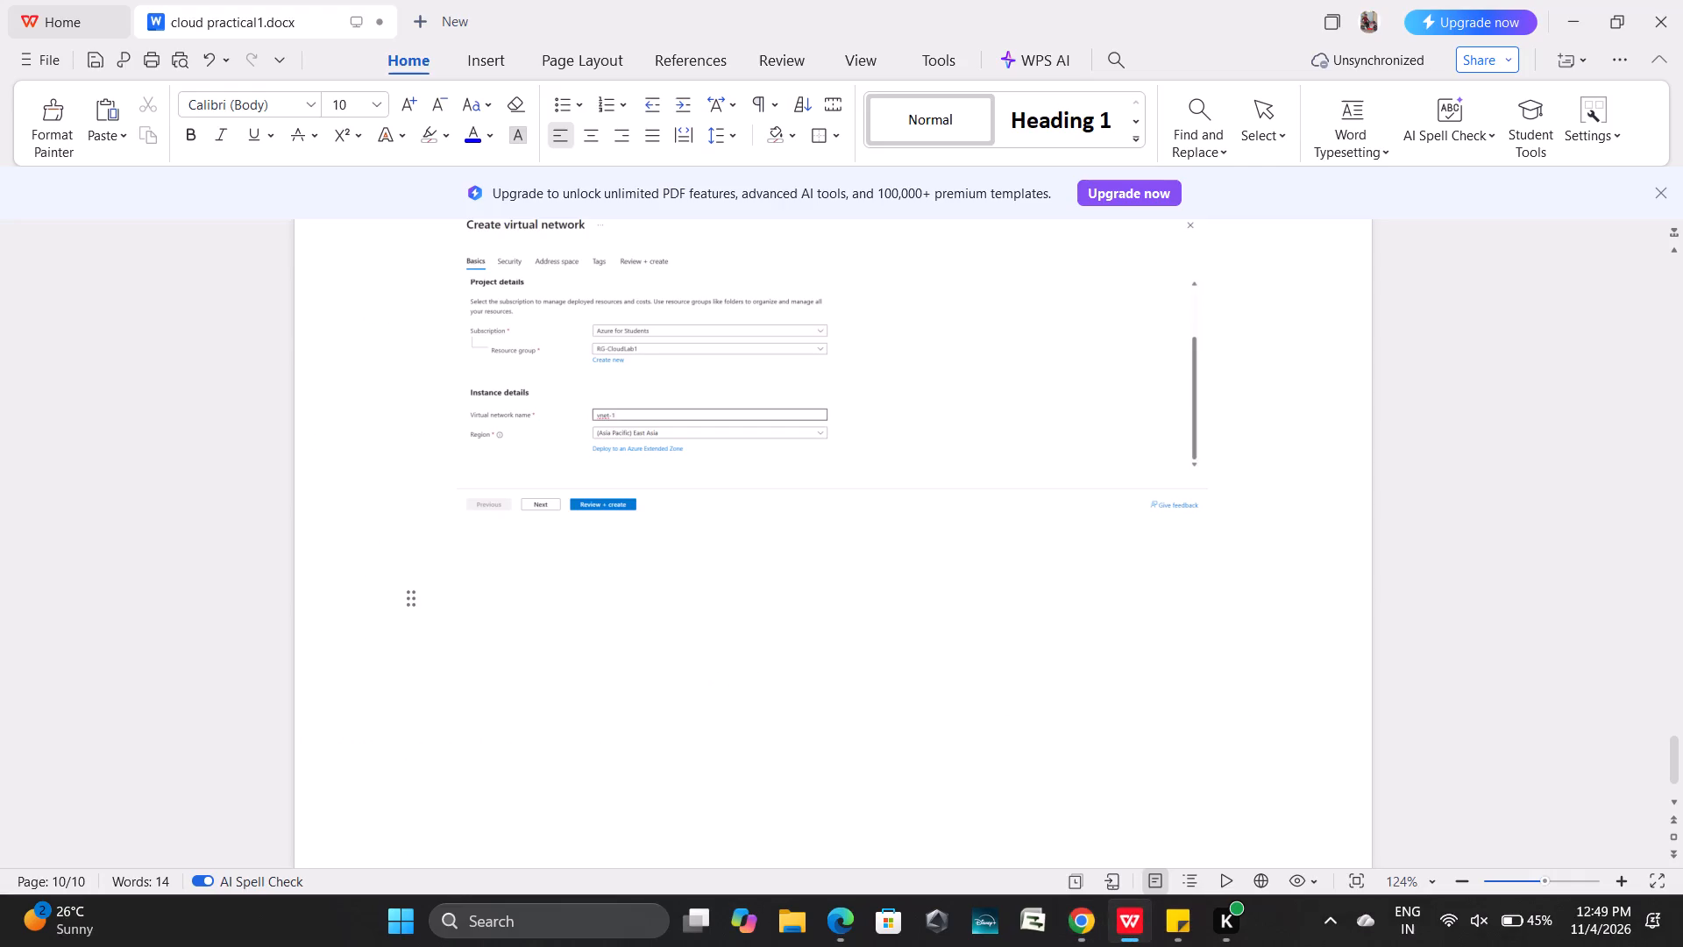
{"action": "key", "text": "ctrl+v"}
{"action": "scroll", "coordinate": [841, 727], "scroll_direction": "down", "scroll_amount": 1}
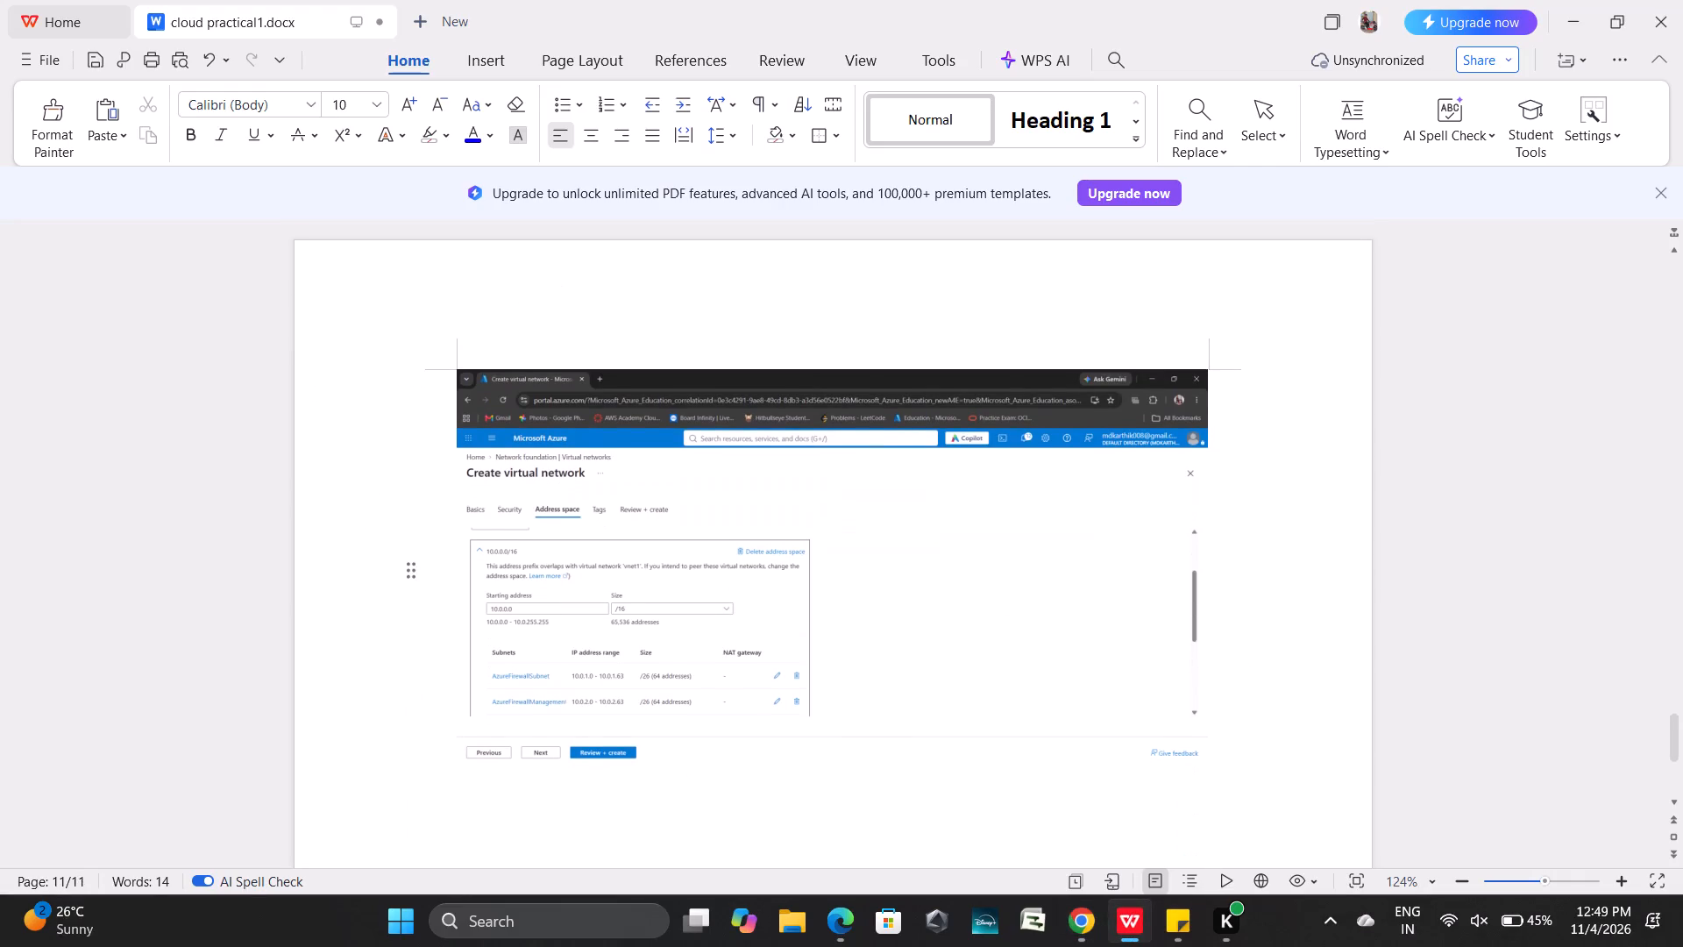
Back in Chrome, review vnet-1's configuration and create the virtual network.
{"action": "left_click", "coordinate": [1079, 929]}
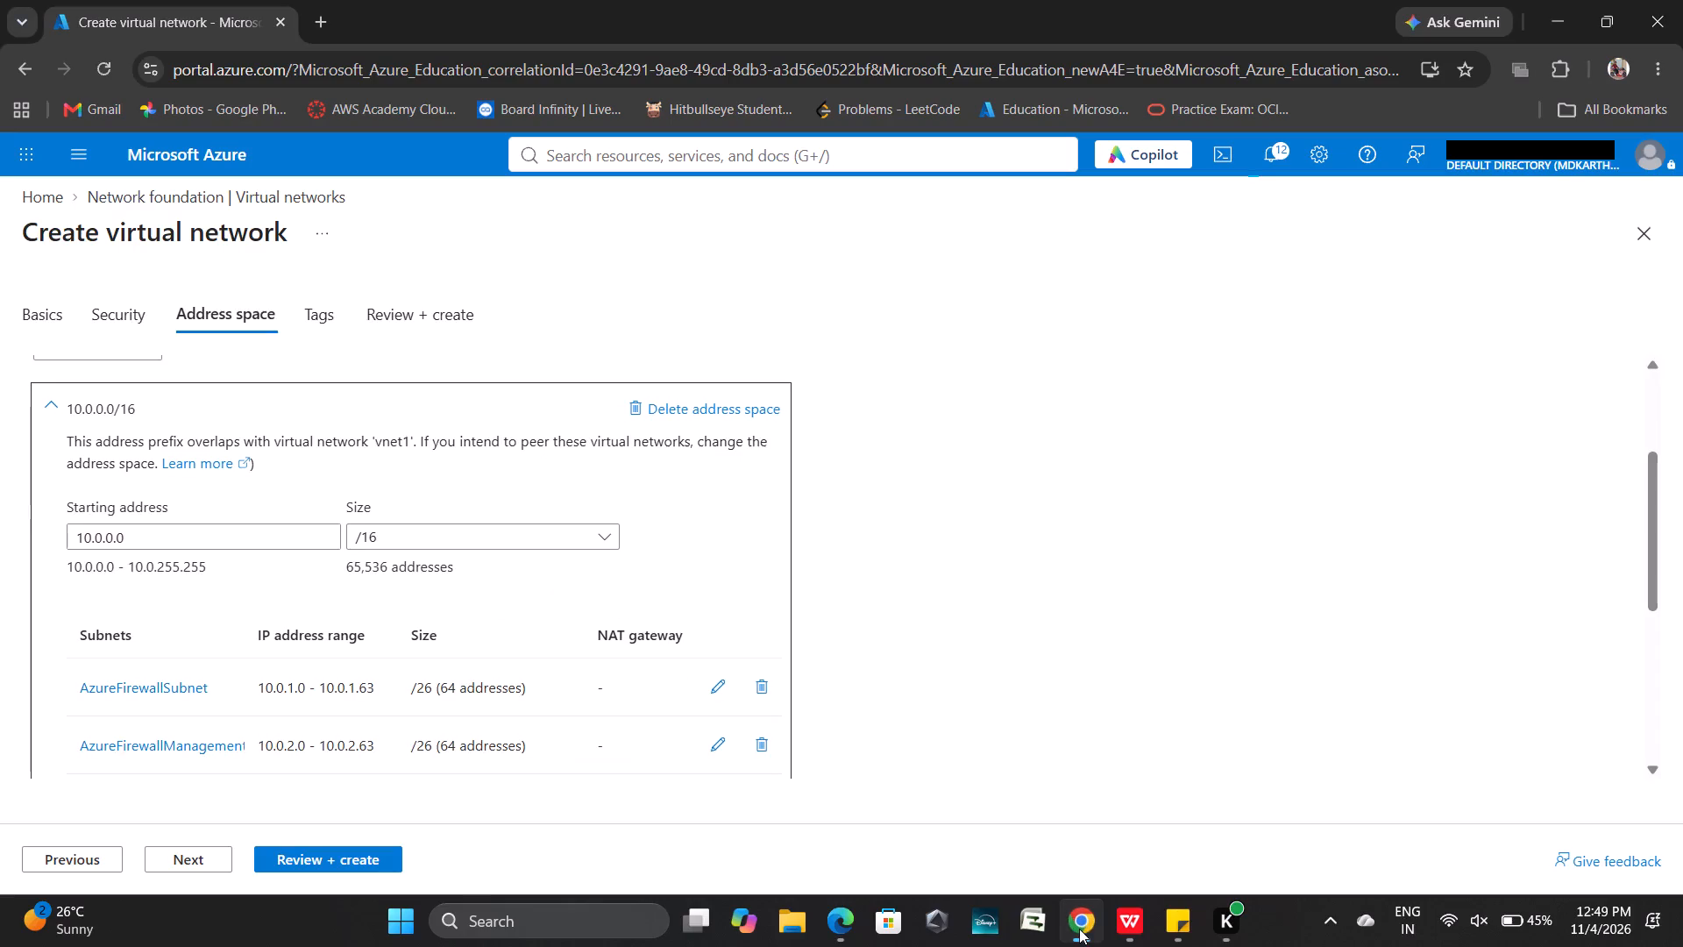
{"action": "scroll", "coordinate": [543, 666], "scroll_direction": "down", "scroll_amount": 1}
{"action": "scroll", "coordinate": [380, 731], "scroll_direction": "up", "scroll_amount": 2}
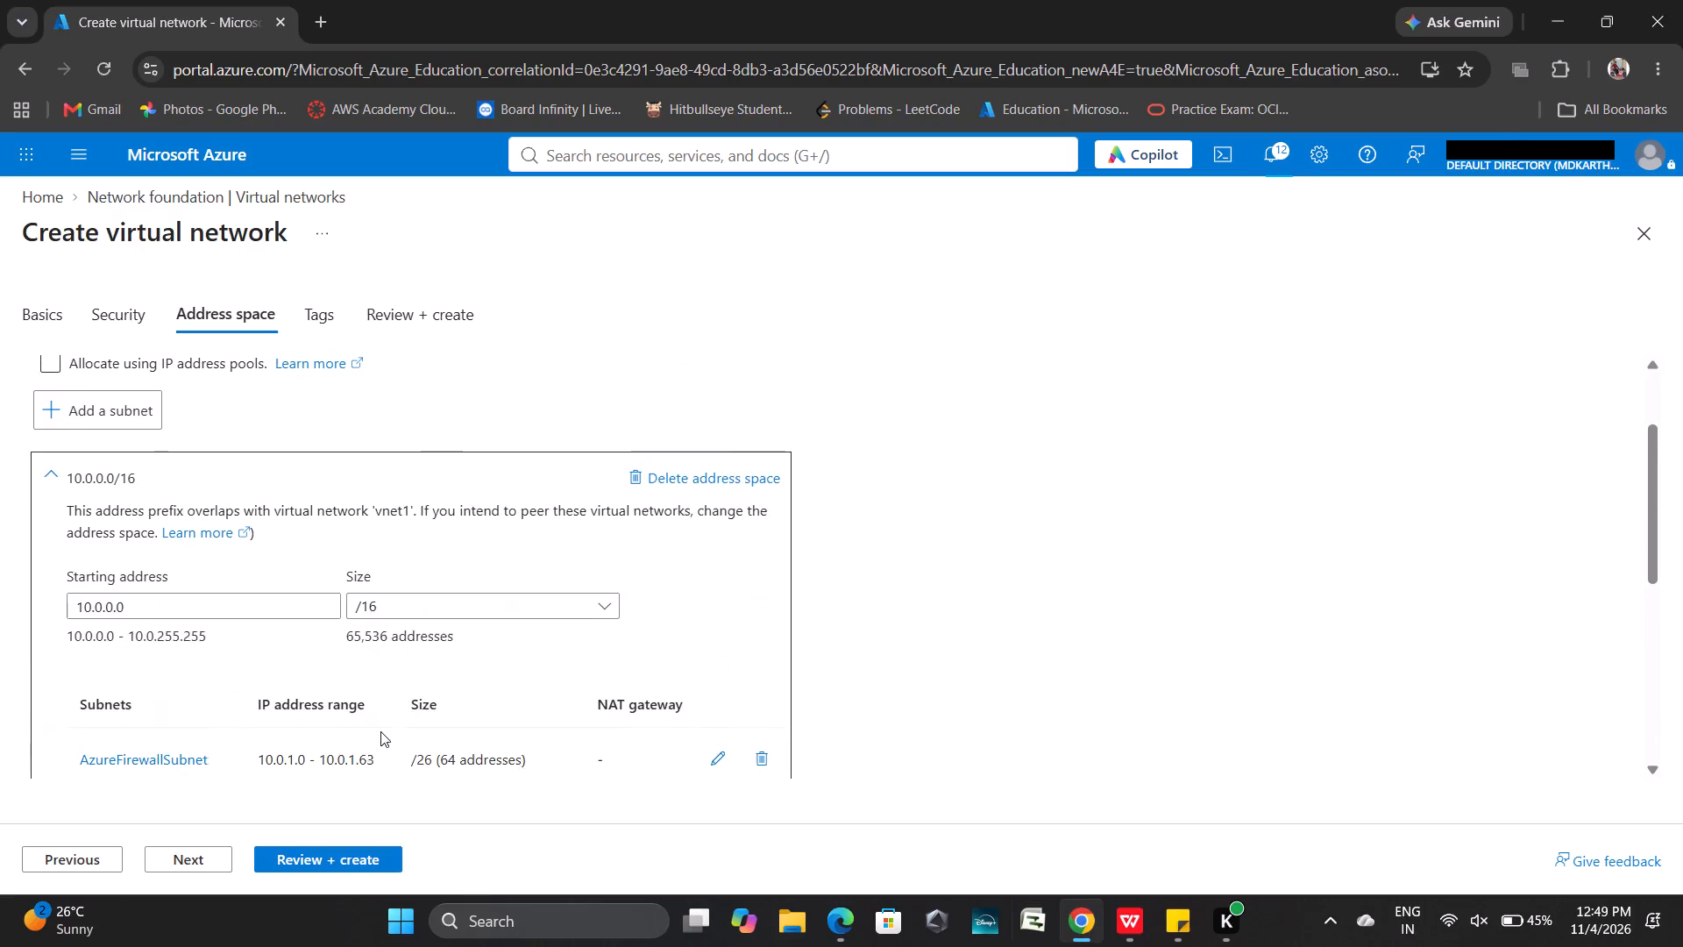
{"action": "left_click", "coordinate": [344, 849]}
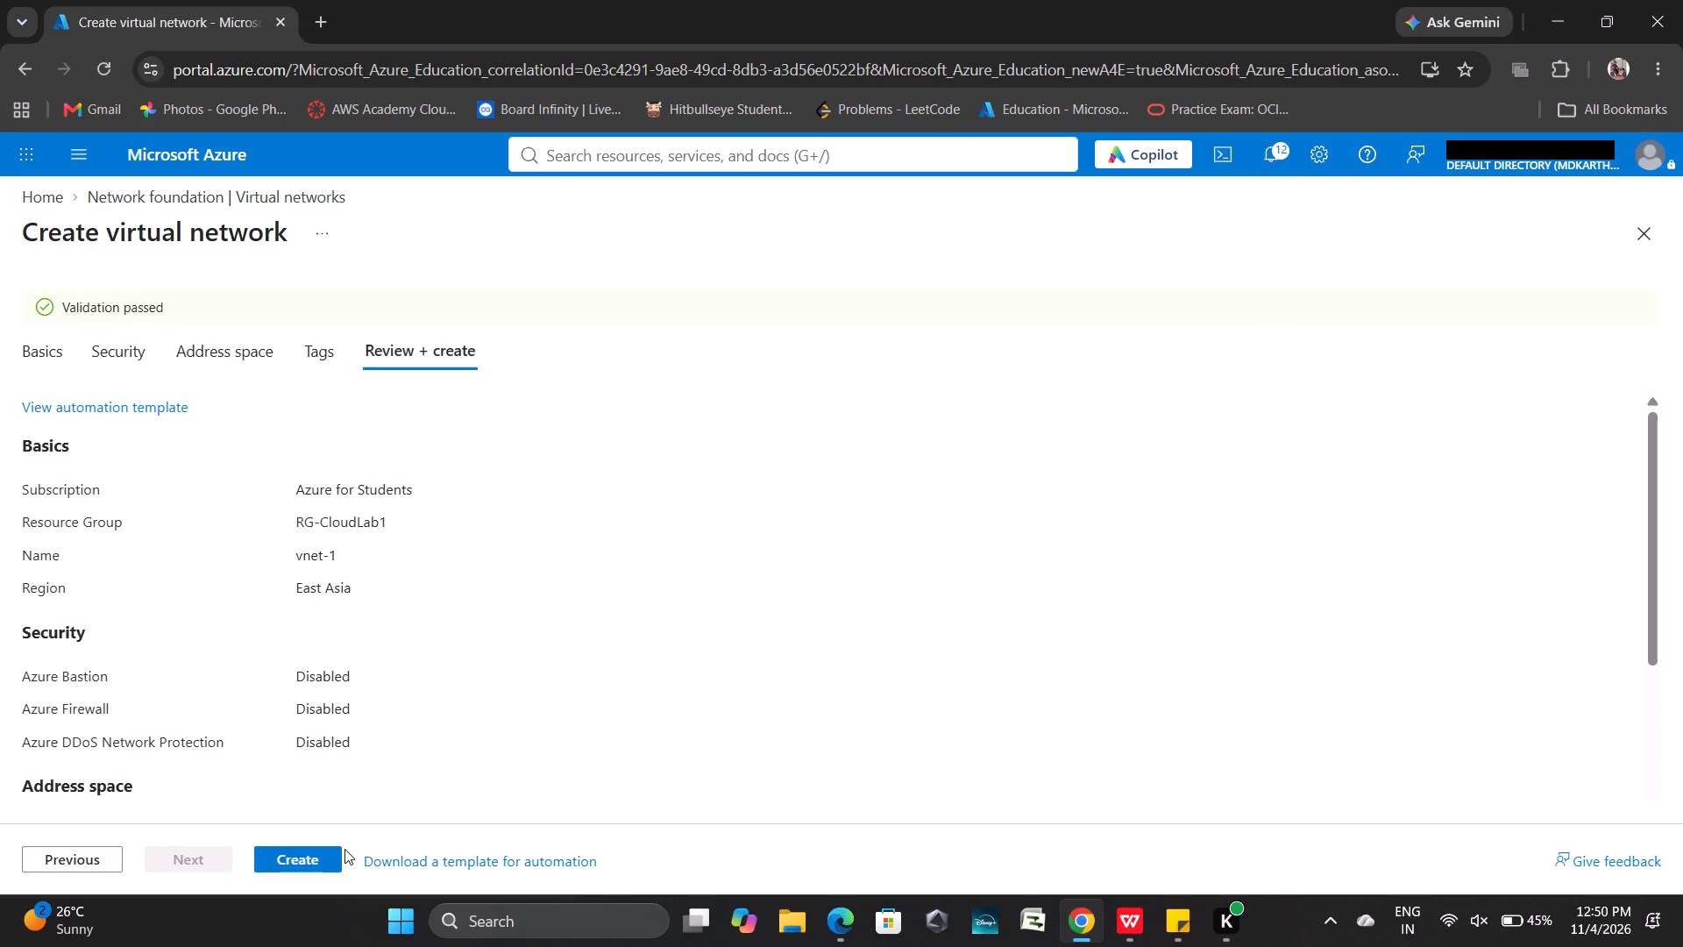
{"action": "left_click", "coordinate": [312, 859]}
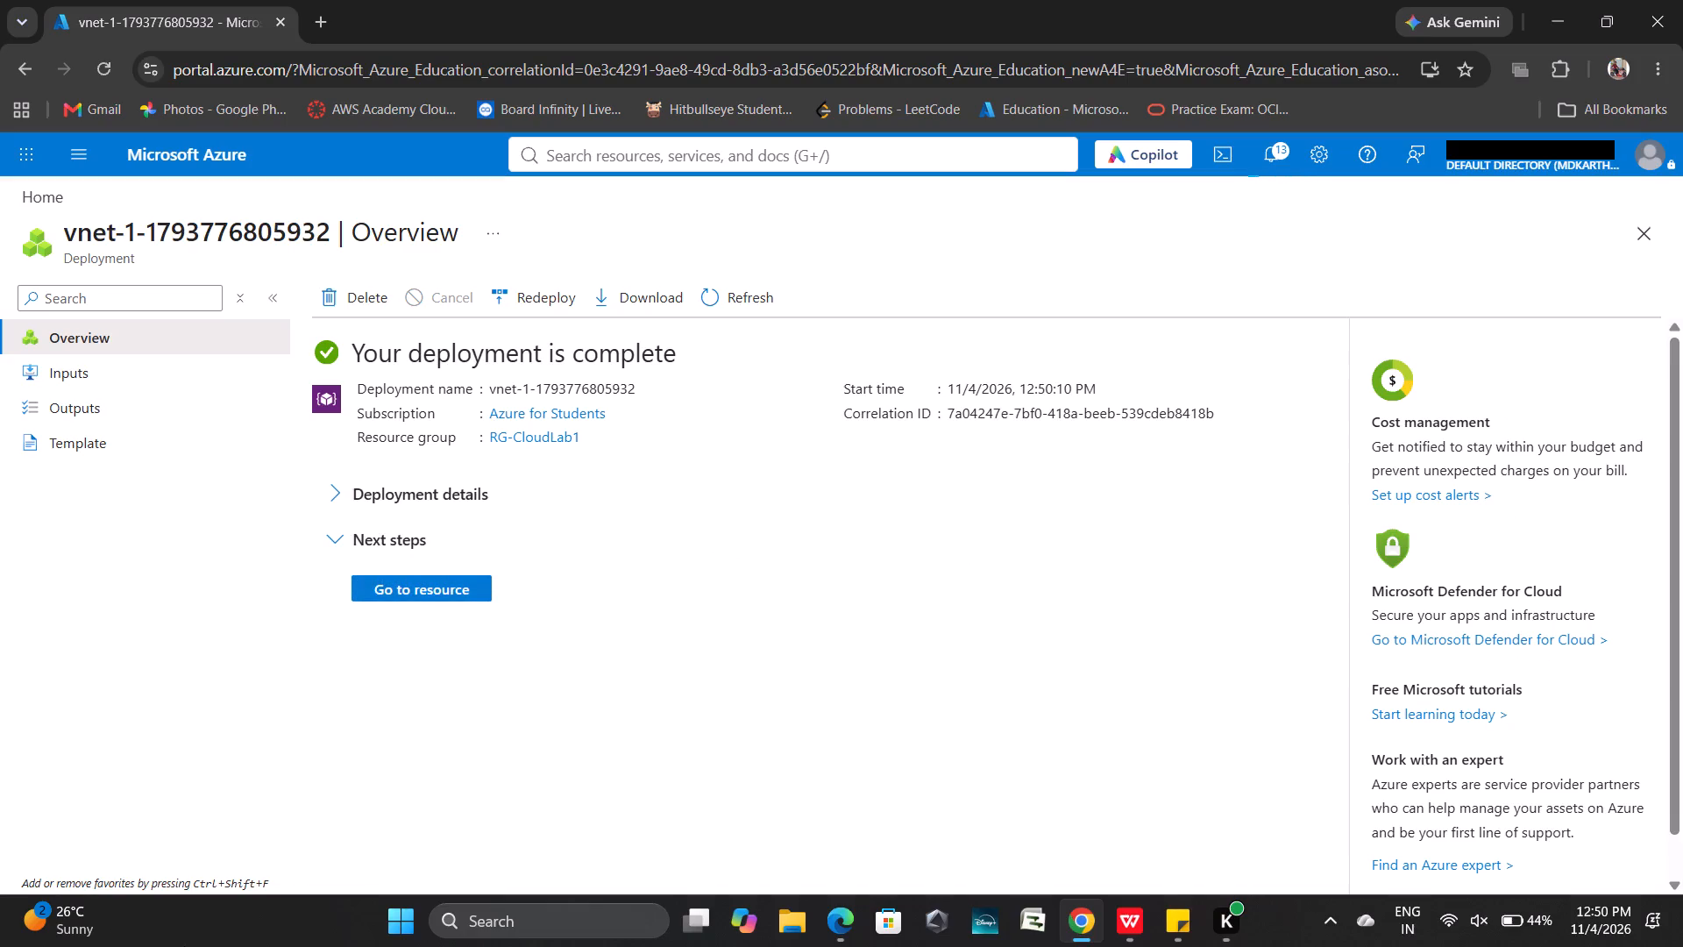
Capture the vnet-1 deployment page and paste it in cloud practical1.docx below the subnets screenshot, with four line breaks before and after.
{"action": "key", "text": "Print"}
{"action": "left_click", "coordinate": [815, 466]}
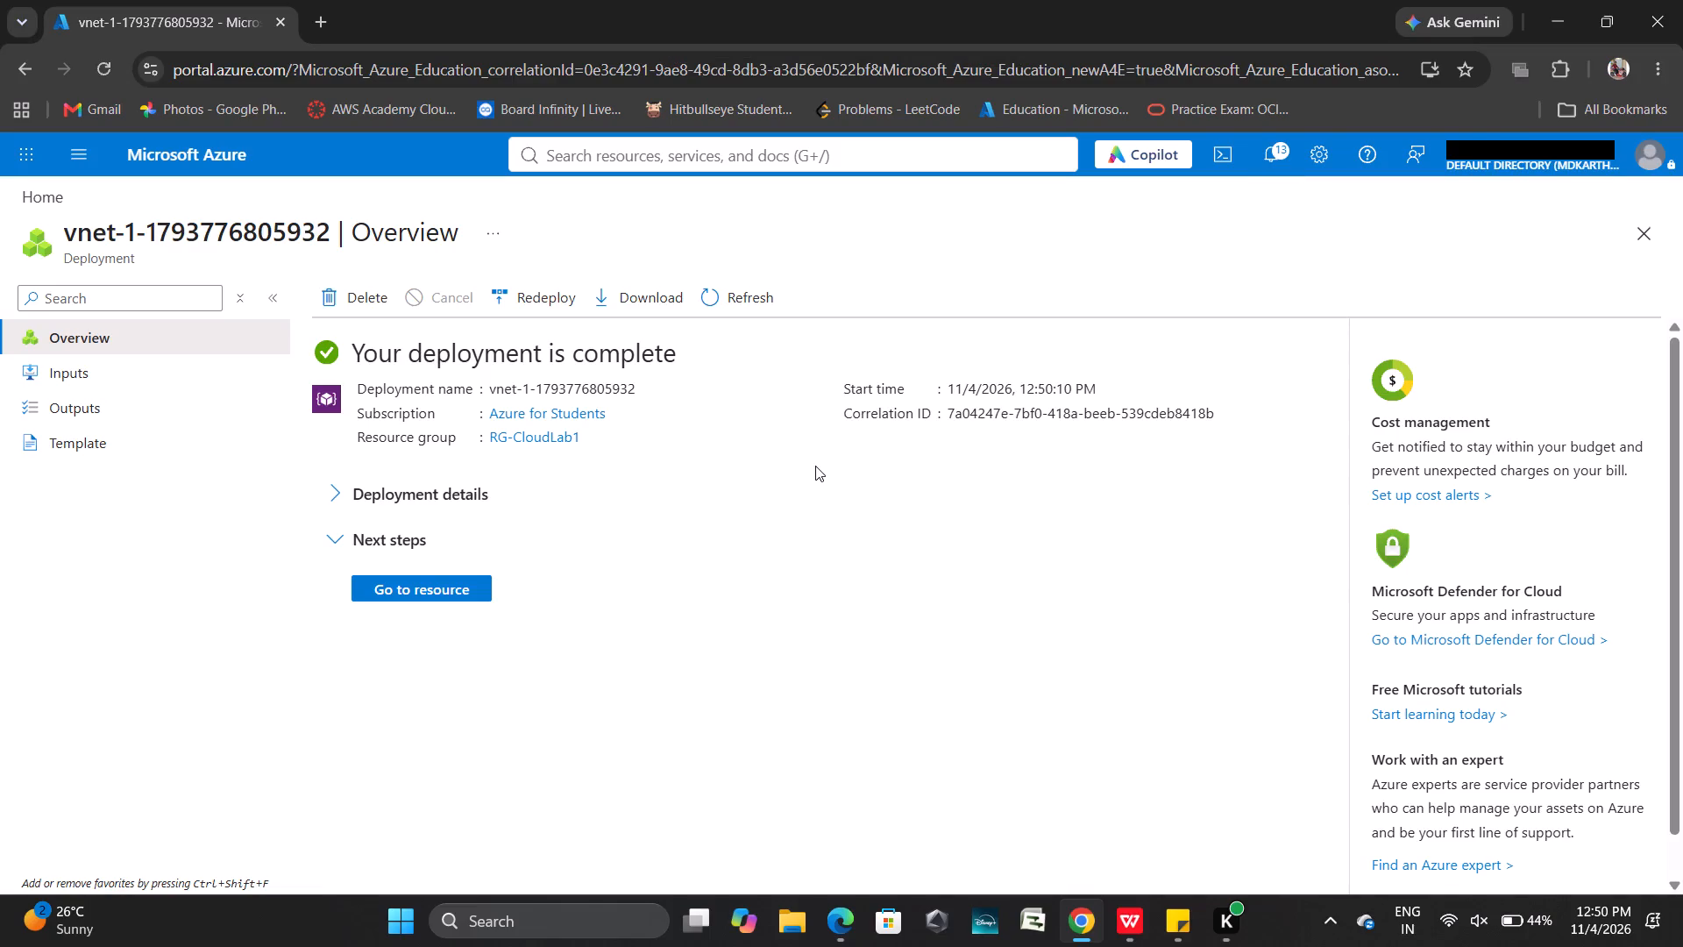
{"action": "left_click", "coordinate": [1132, 929]}
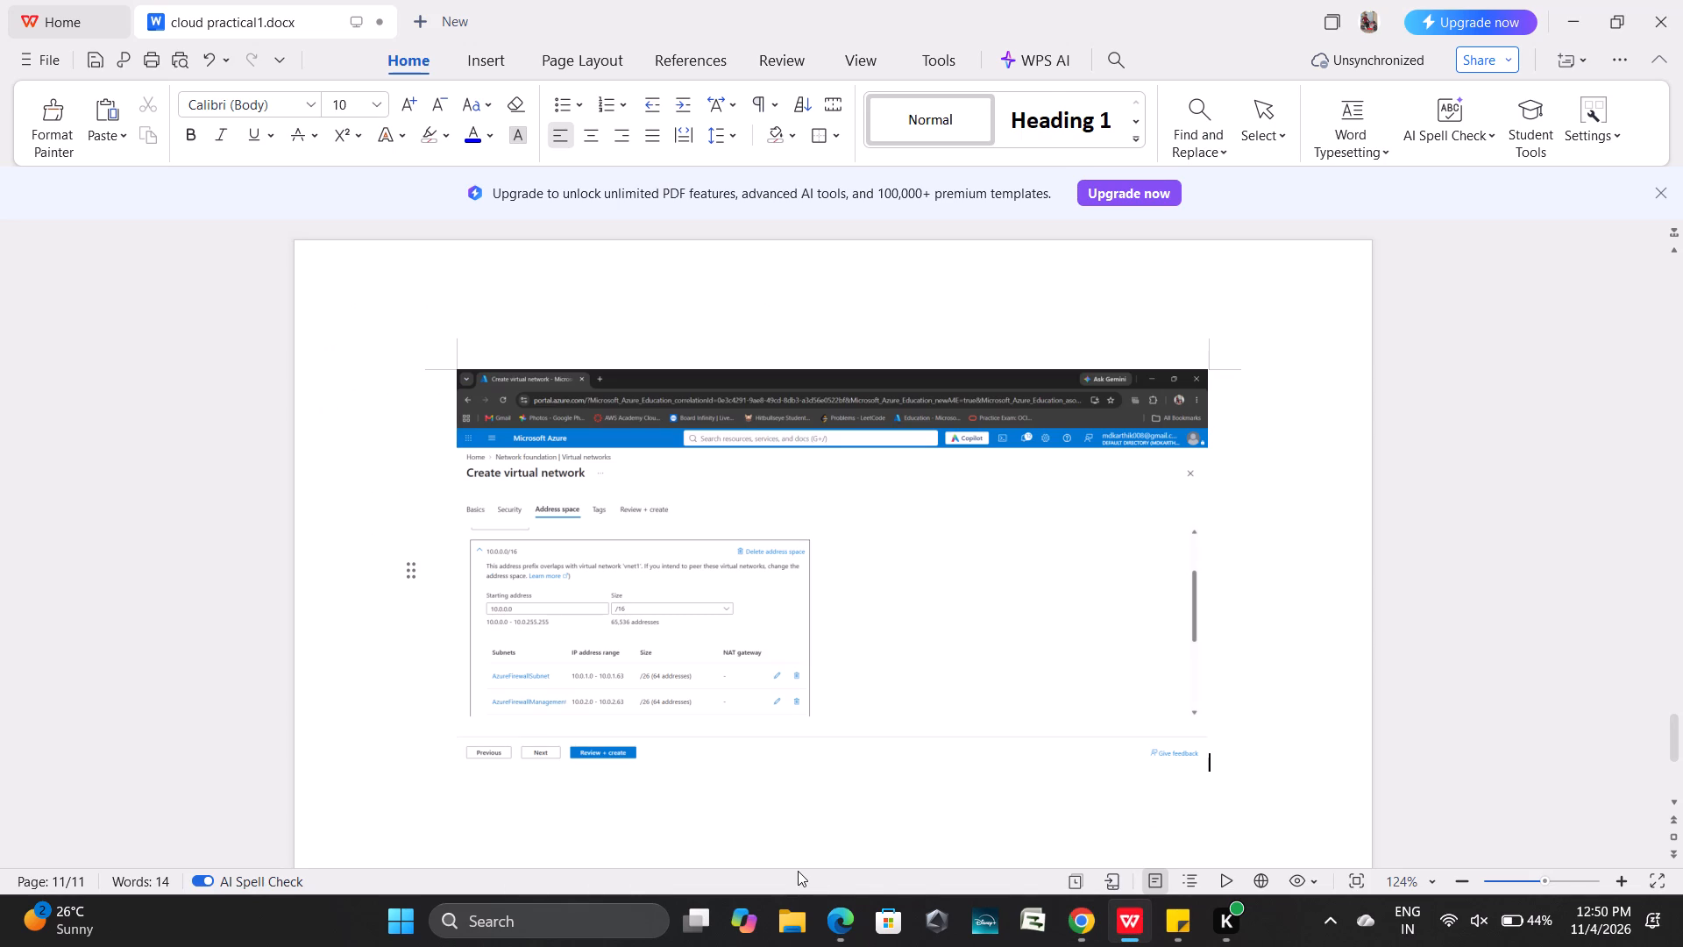
{"action": "key", "text": "Return"}
{"action": "key", "text": "Return"}
{"action": "key", "text": "Return"}
{"action": "scroll", "coordinate": [700, 946], "scroll_direction": "down", "scroll_amount": 4}
{"action": "scroll", "coordinate": [1254, 718], "scroll_direction": "down", "scroll_amount": 4}
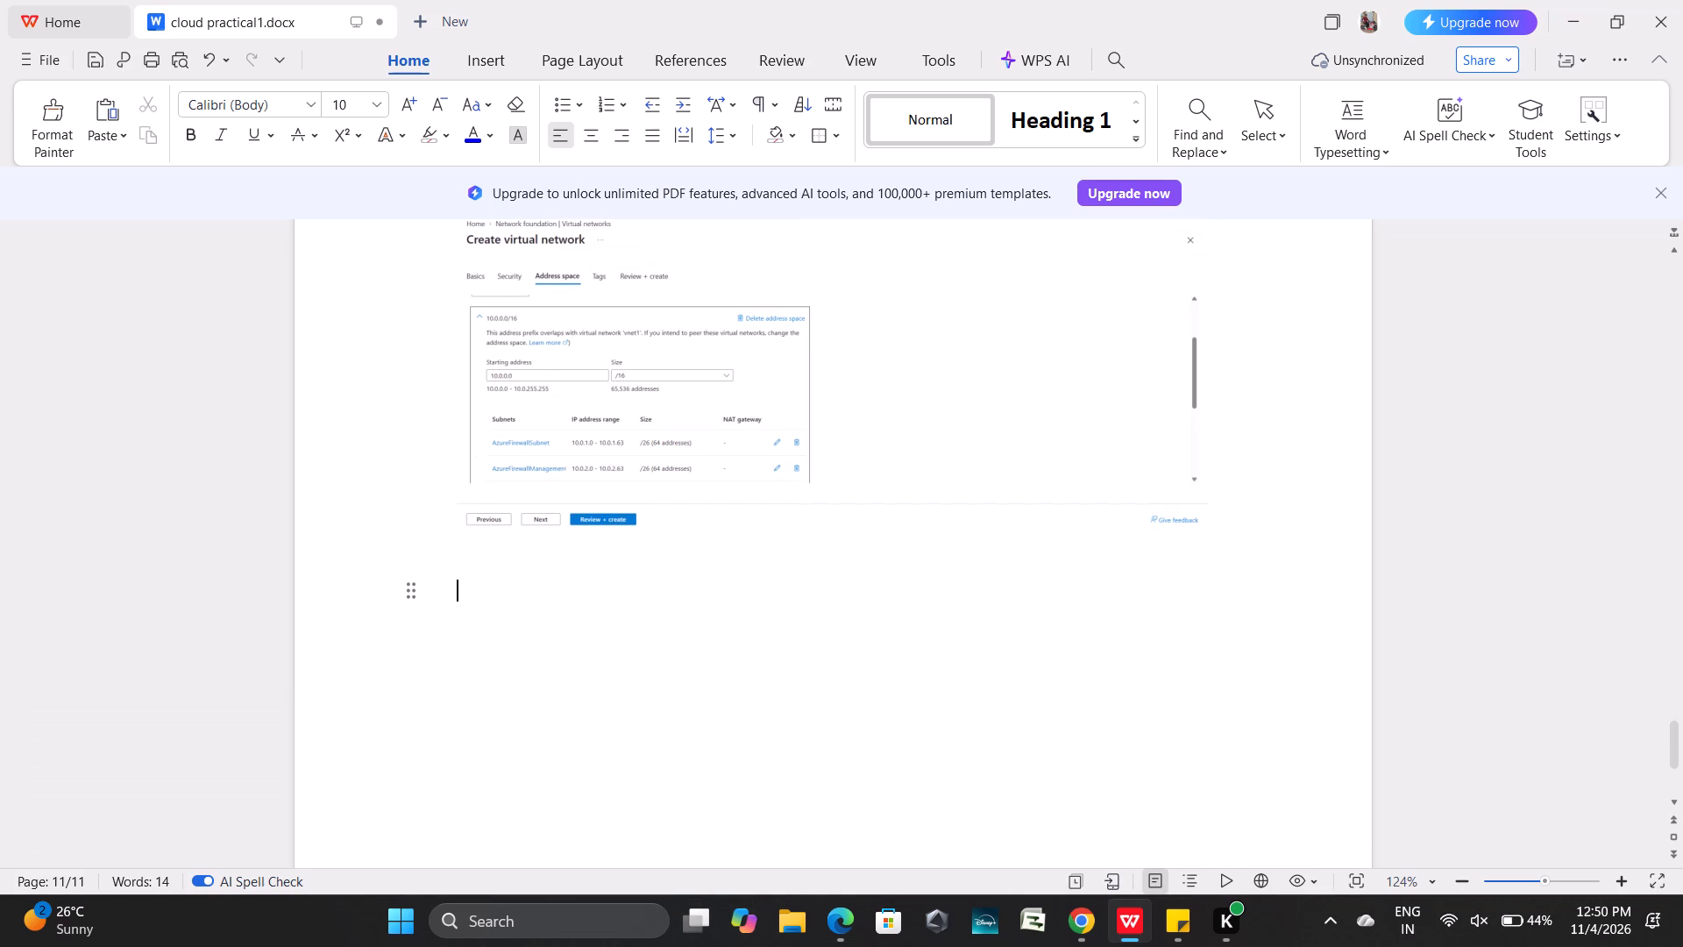
{"action": "key", "text": "Return"}
{"action": "key", "text": "ctrl+v"}
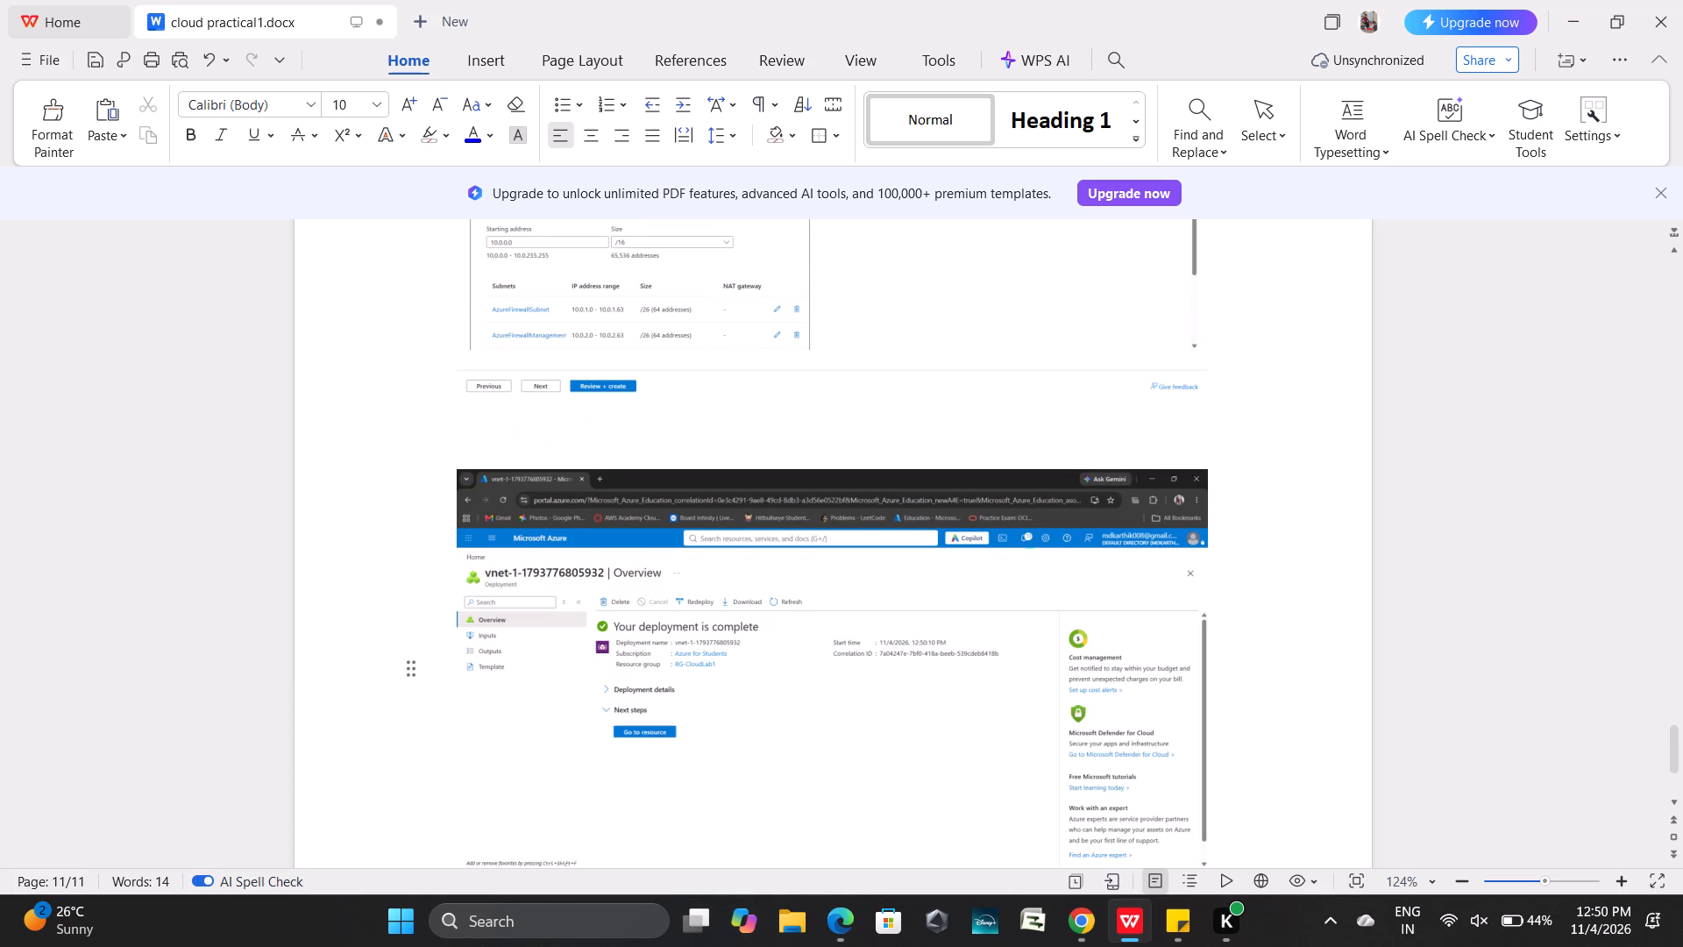
{"action": "scroll", "coordinate": [905, 659], "scroll_direction": "down", "scroll_amount": 3}
{"action": "key", "text": "Return"}
{"action": "key", "text": "Return"}
{"action": "key", "text": "Return"}
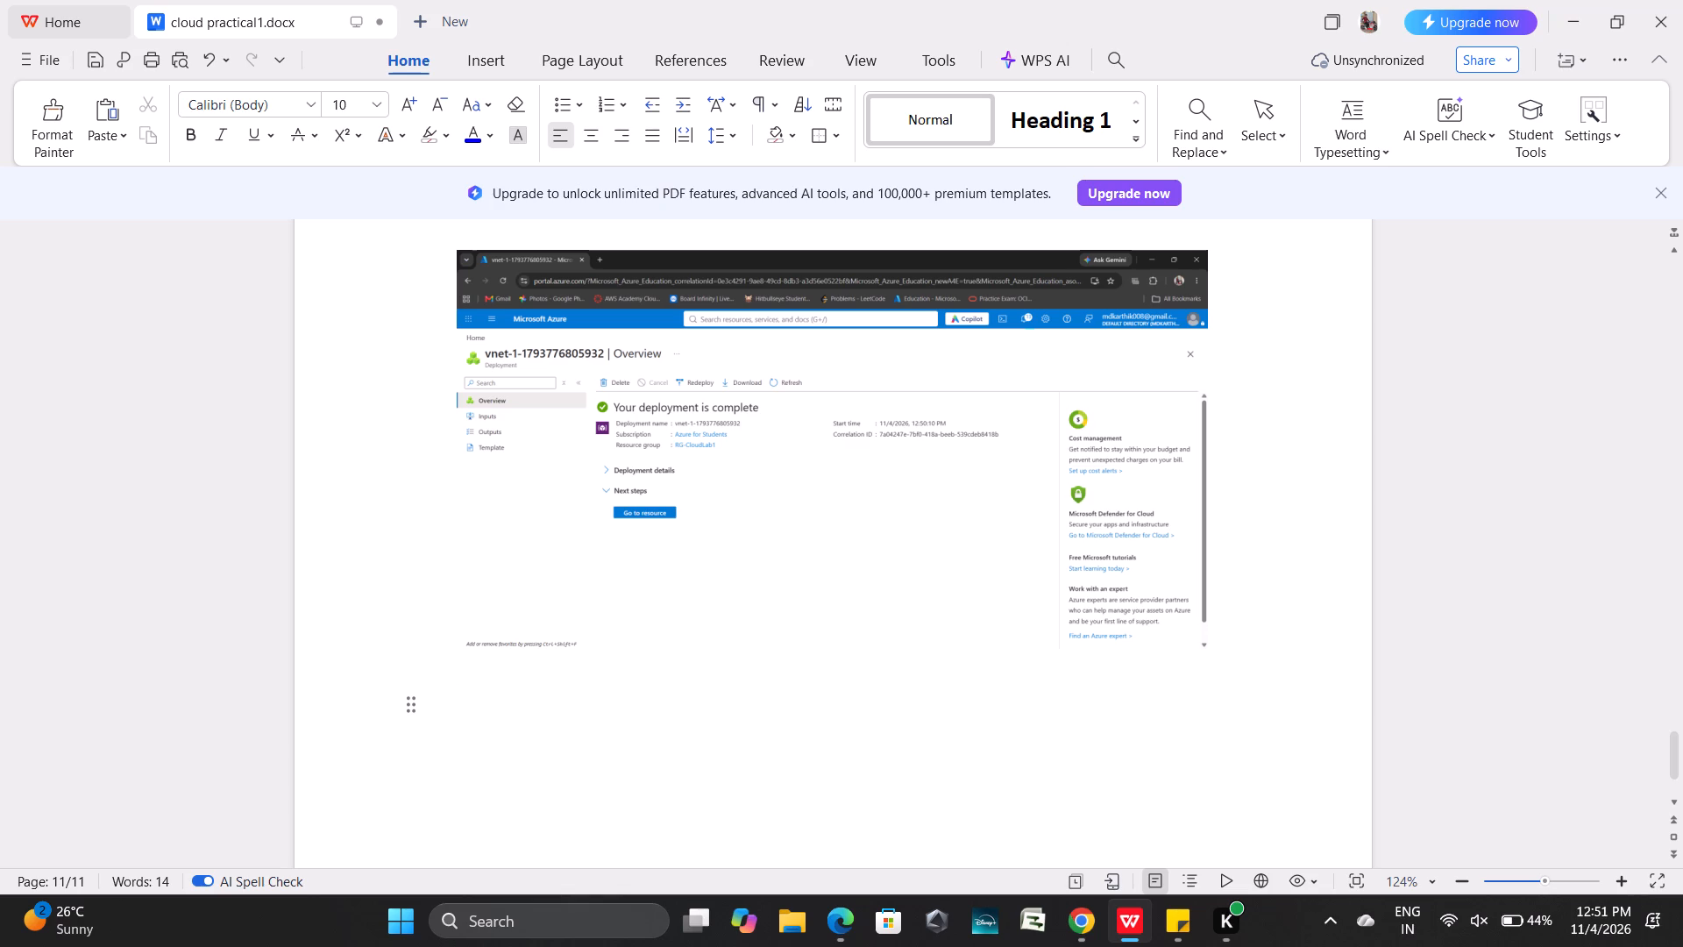
{"action": "key", "text": "Return"}
Return to Chrome and open routetable1 from the portal's route tables.
{"action": "key", "text": "alt+Tab"}
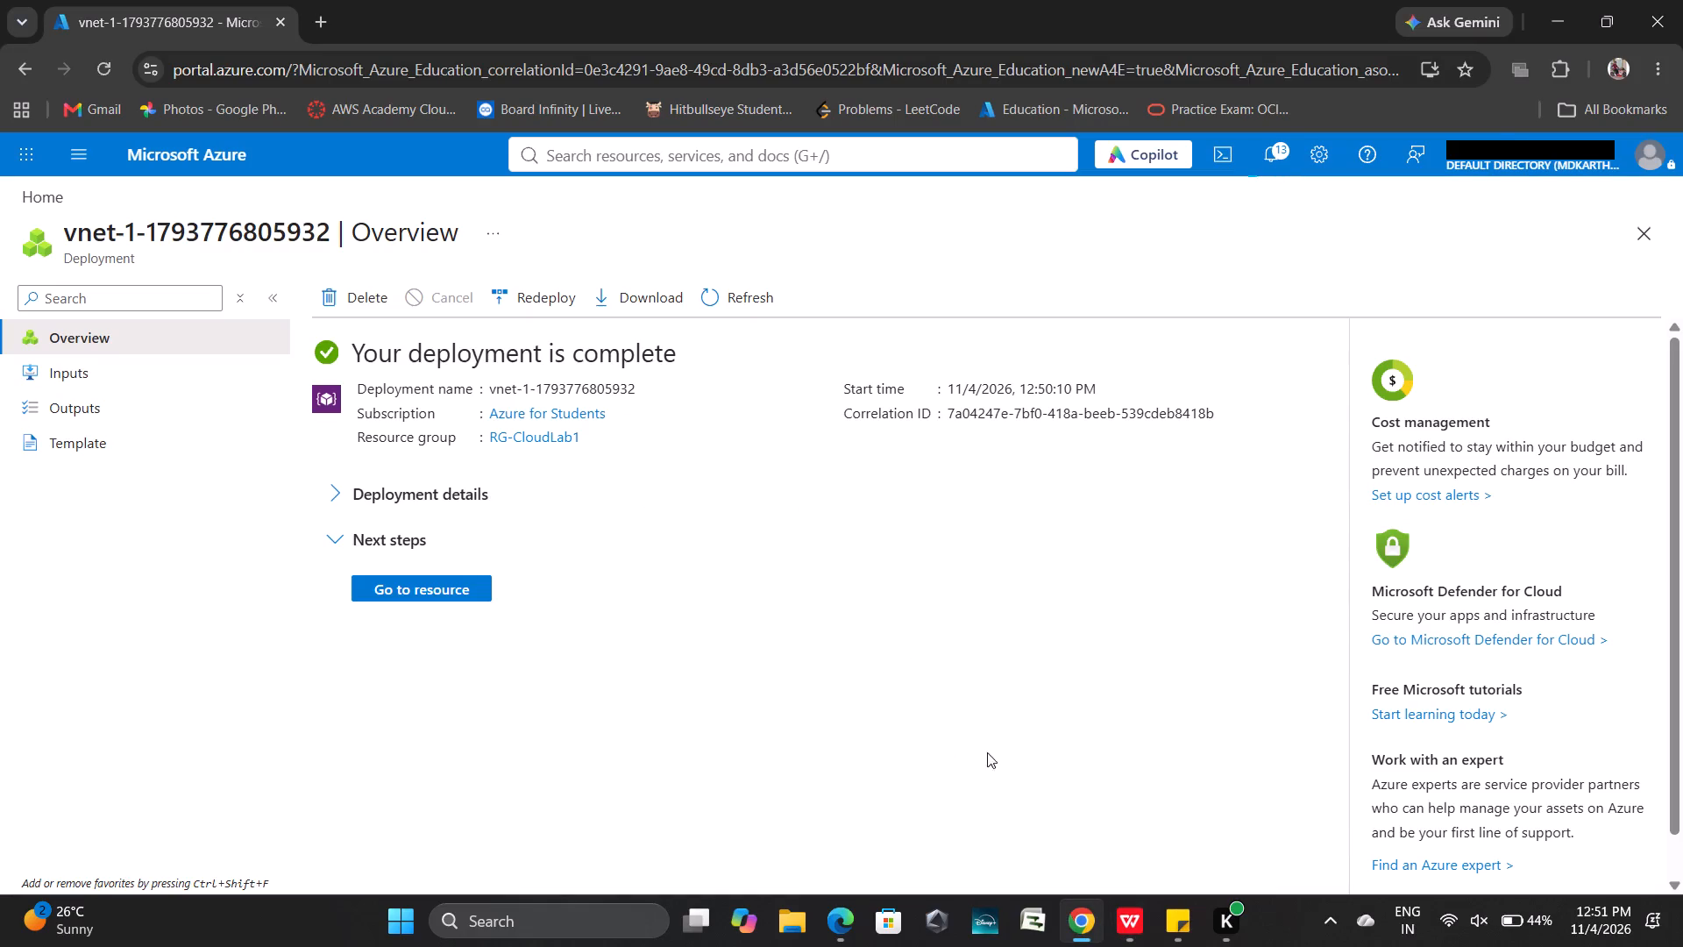
{"action": "left_click", "coordinate": [657, 146]}
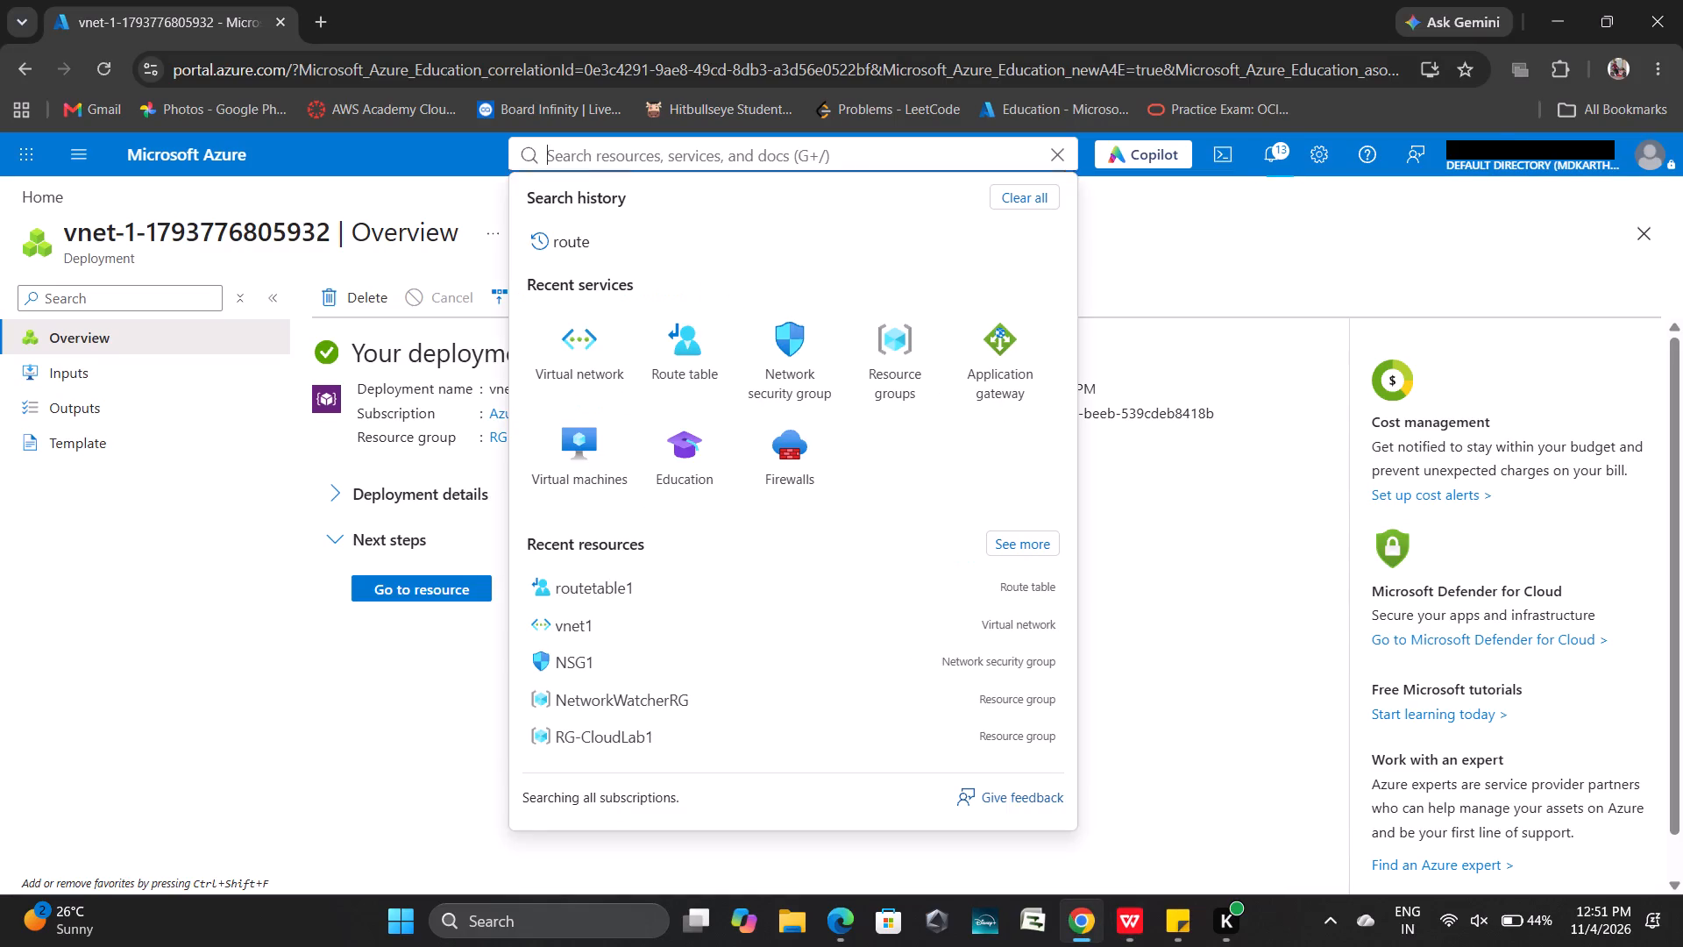
{"action": "left_click", "coordinate": [685, 372]}
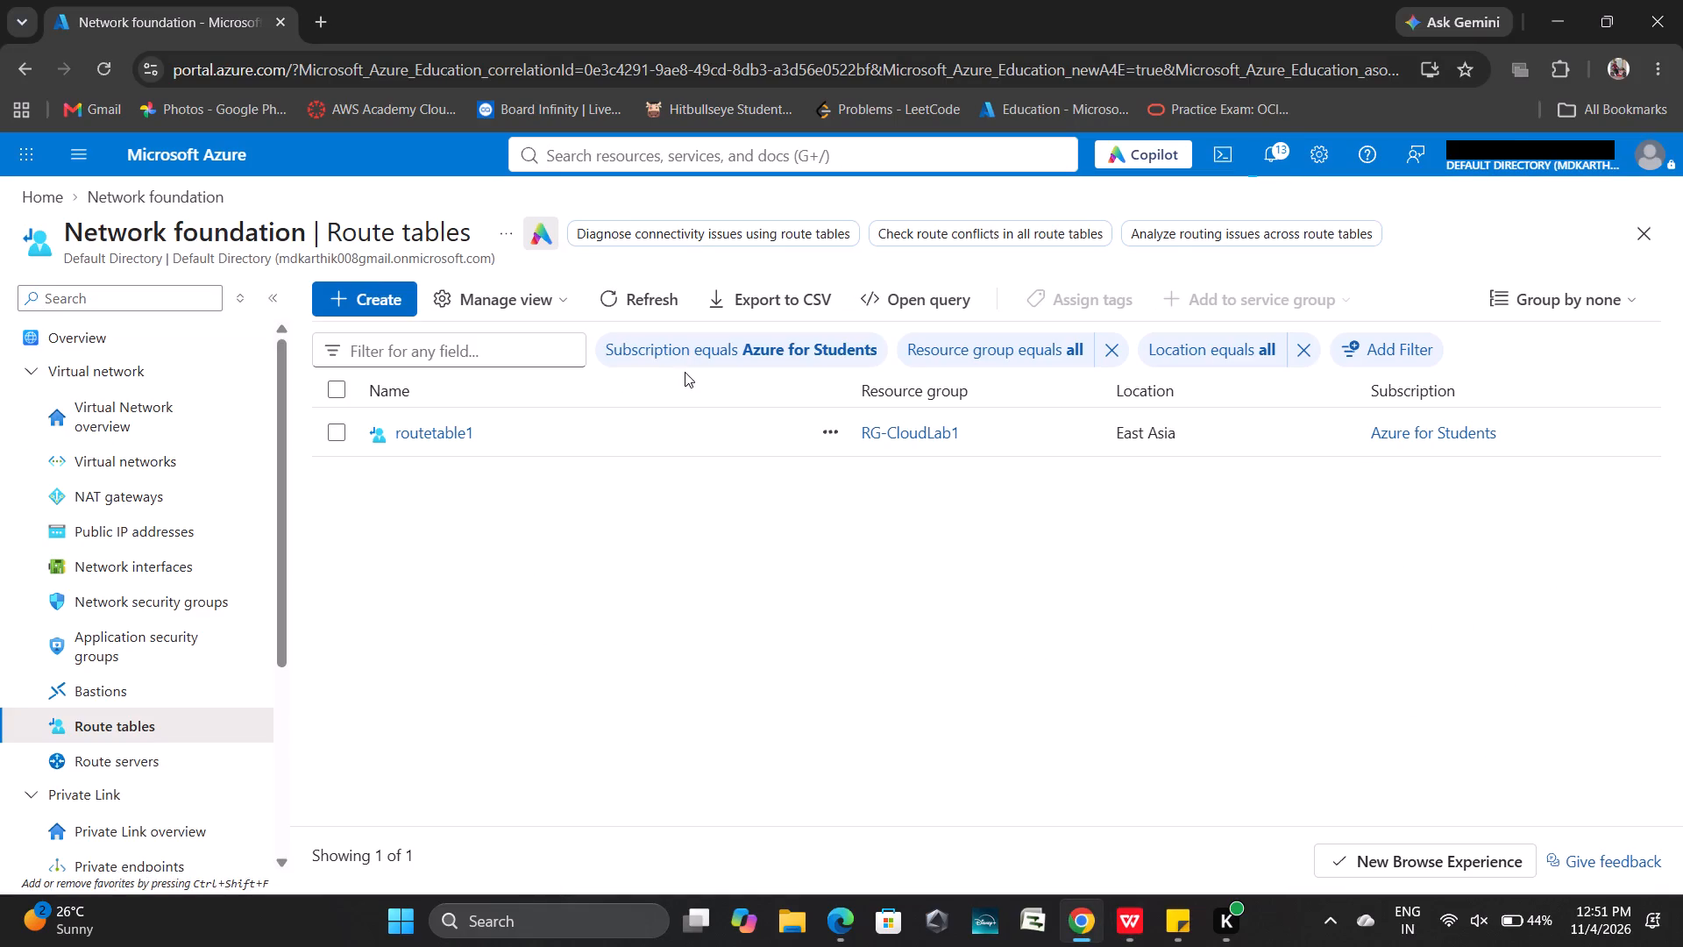
{"action": "left_click", "coordinate": [437, 437]}
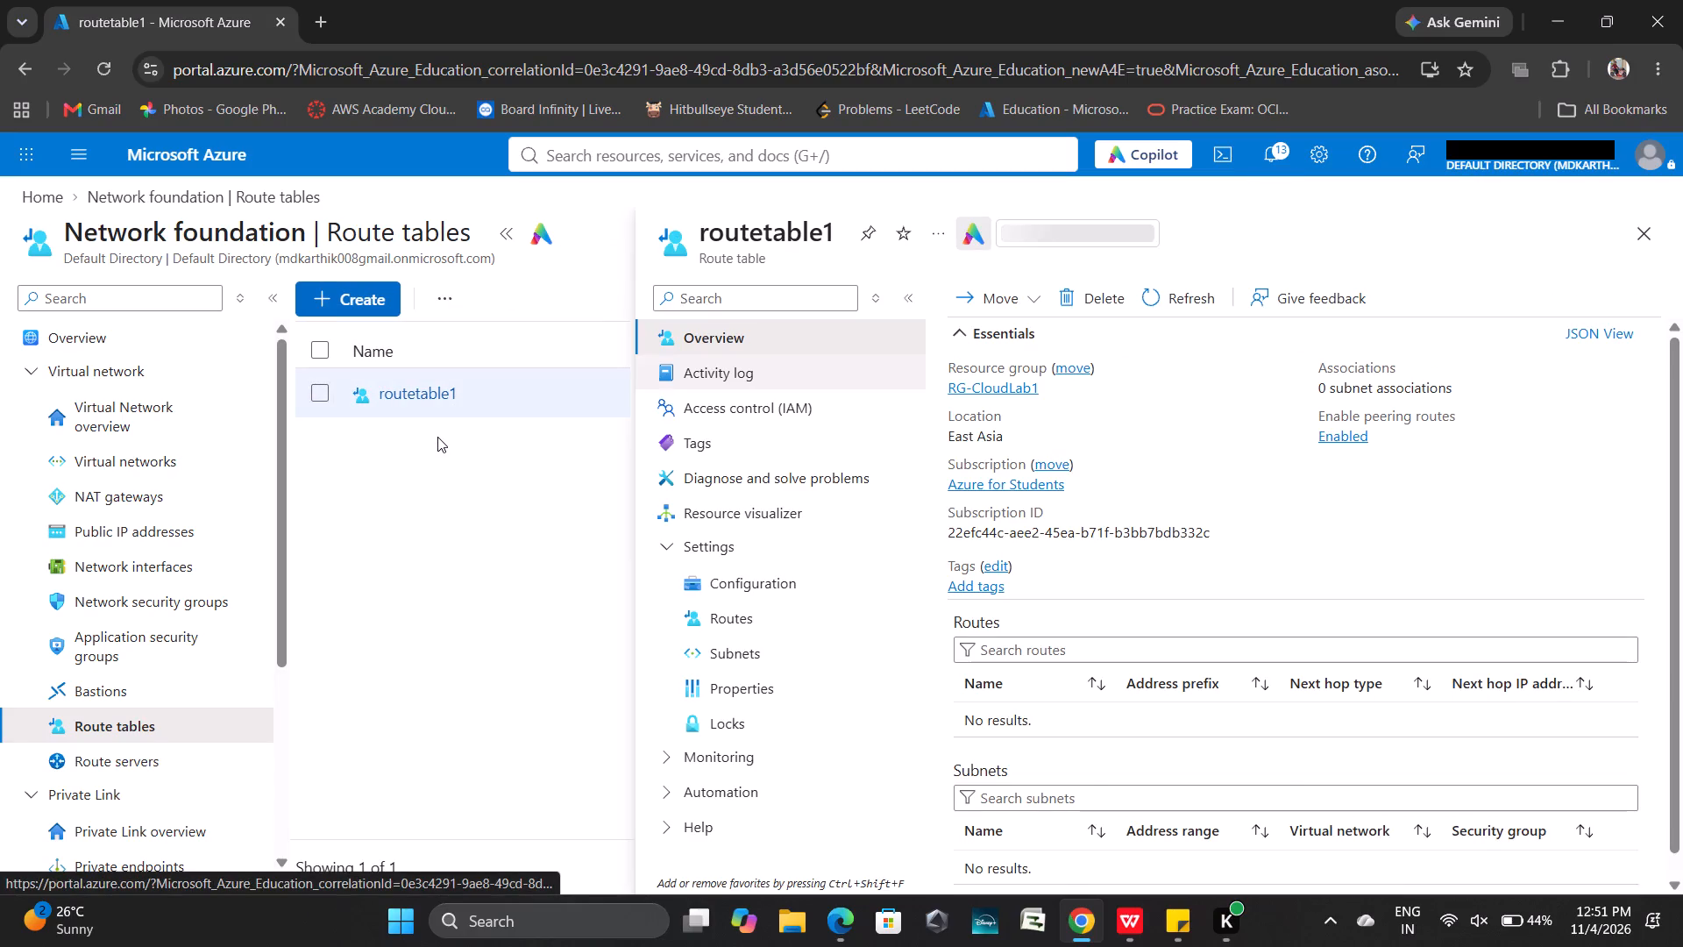
In Sticky Notes, copy the whole NSG section above the UDR heading and remove it along with the leftover blank line.
{"action": "left_click", "coordinate": [1174, 917]}
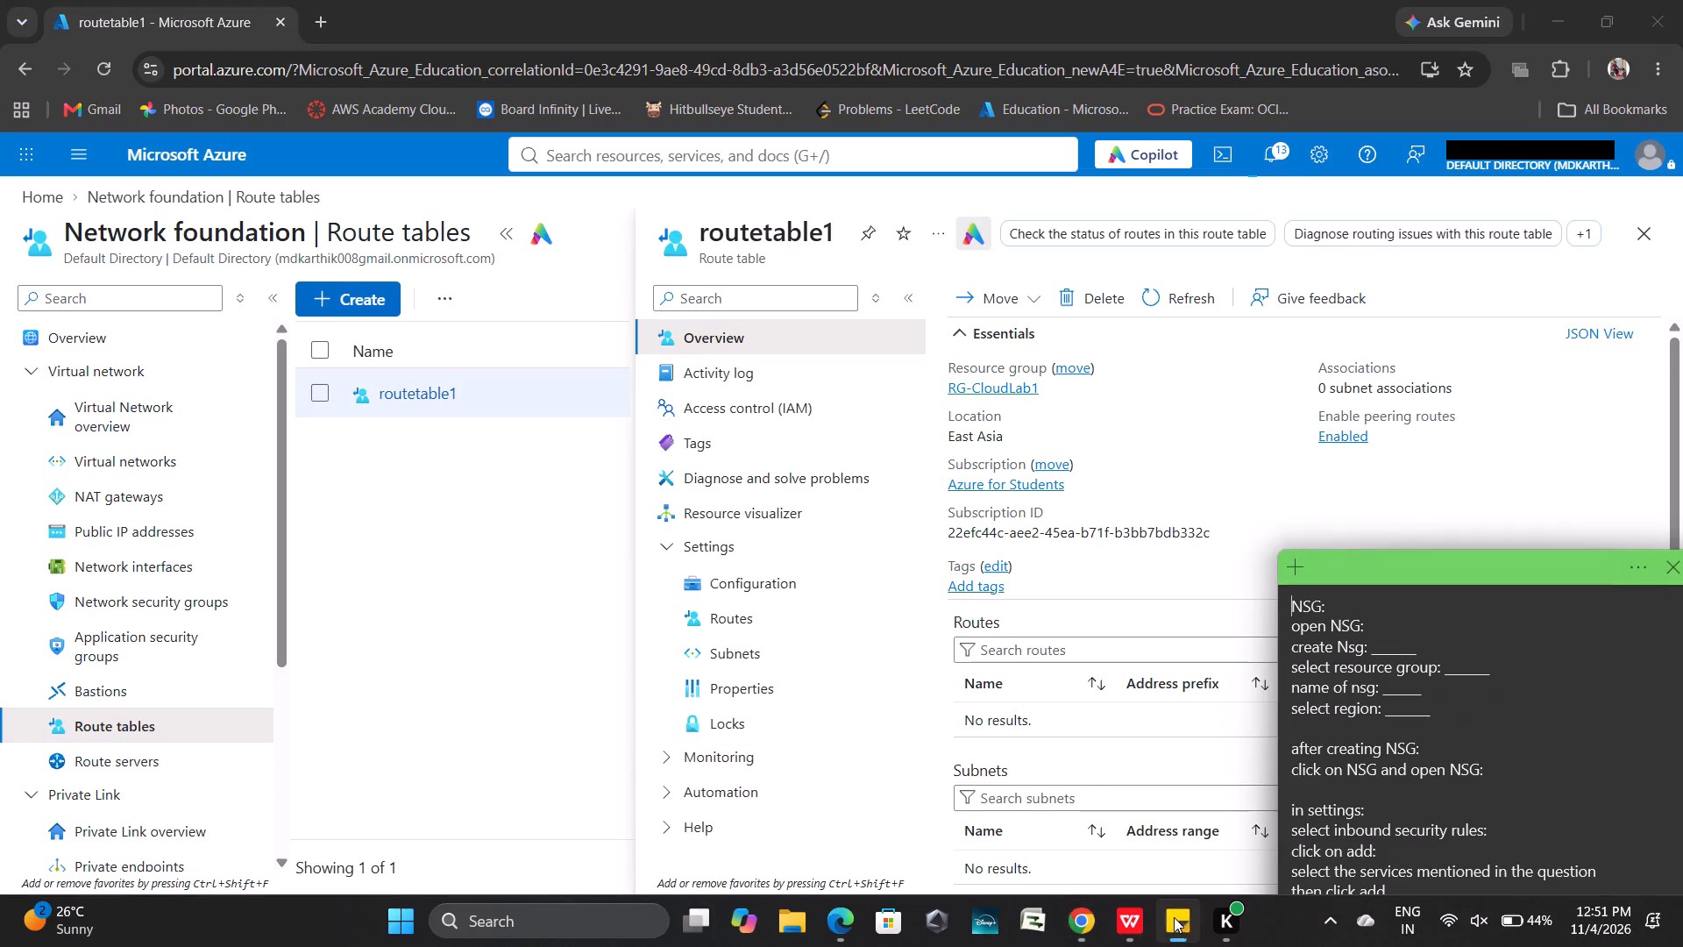
{"action": "scroll", "coordinate": [1427, 762], "scroll_direction": "down", "scroll_amount": 2}
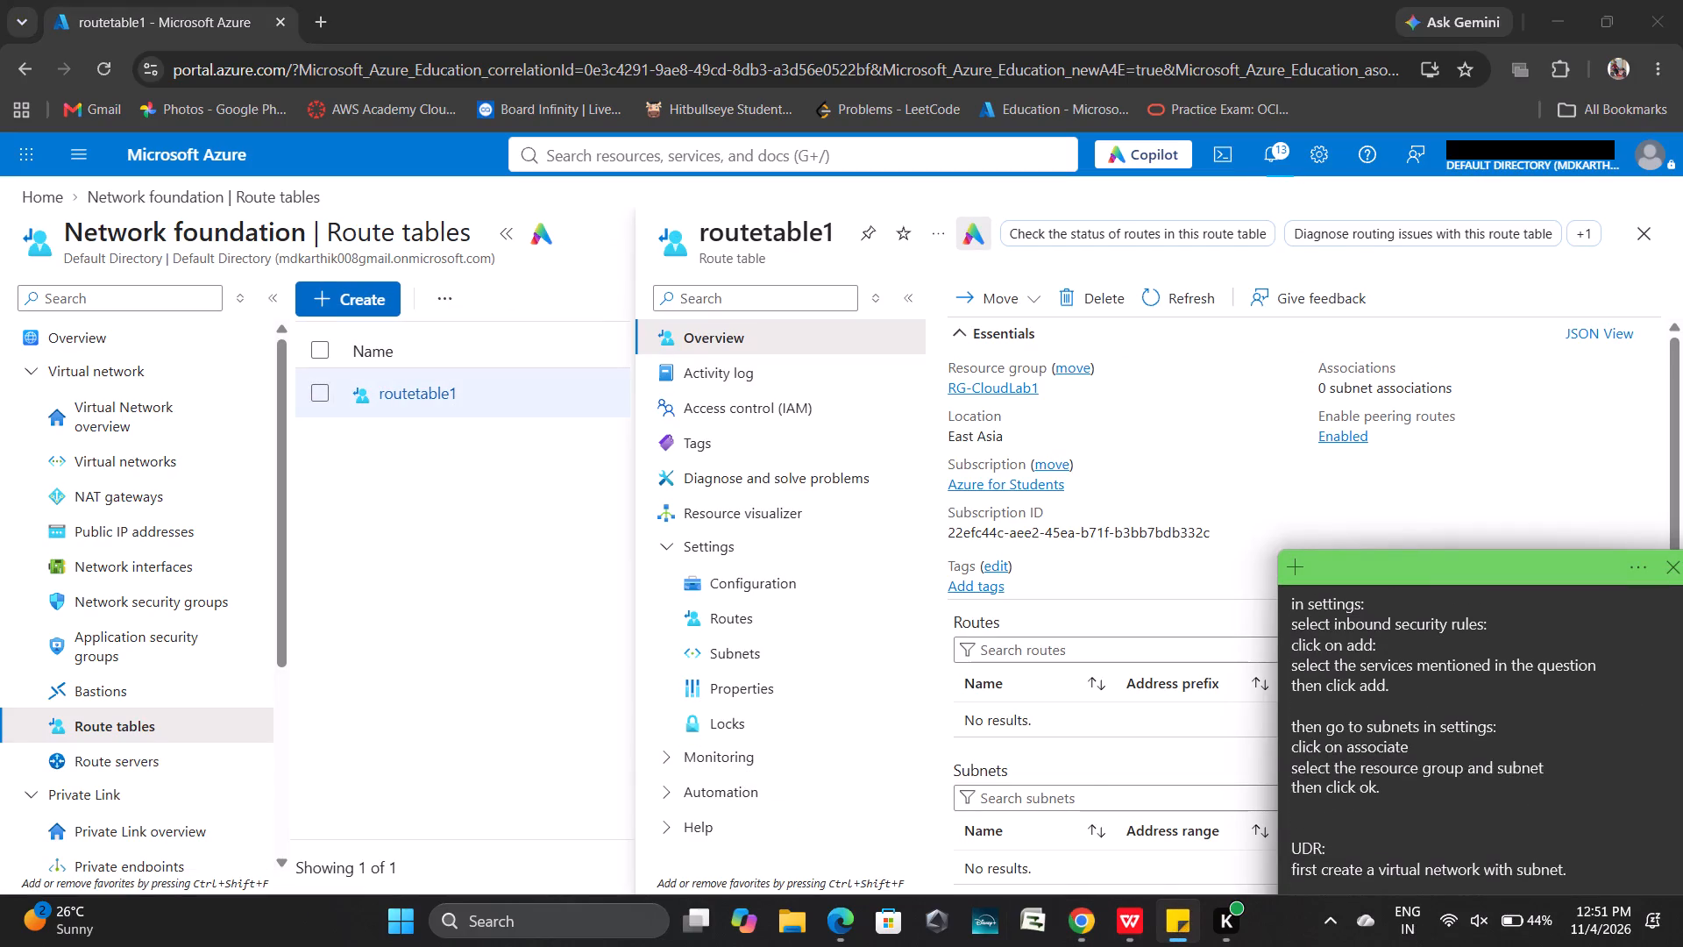
{"action": "left_click_drag", "start_coordinate": [1340, 826], "coordinate": [1277, 568]}
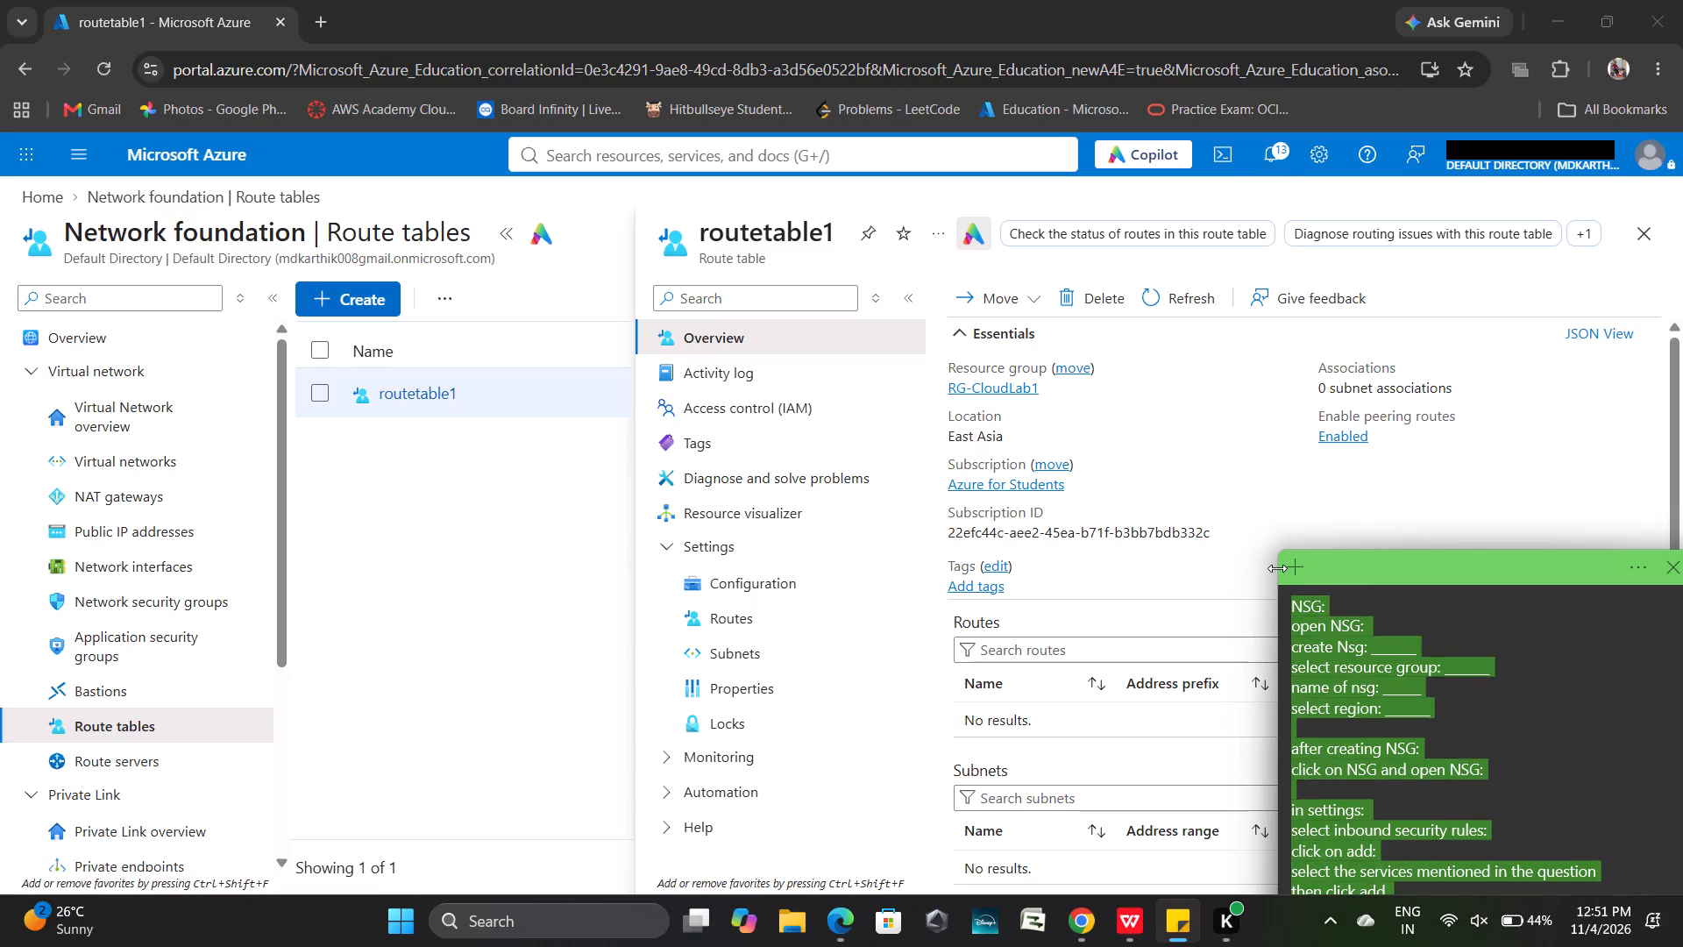
{"action": "key", "text": "ctrl+c"}
{"action": "key", "text": "BackSpace"}
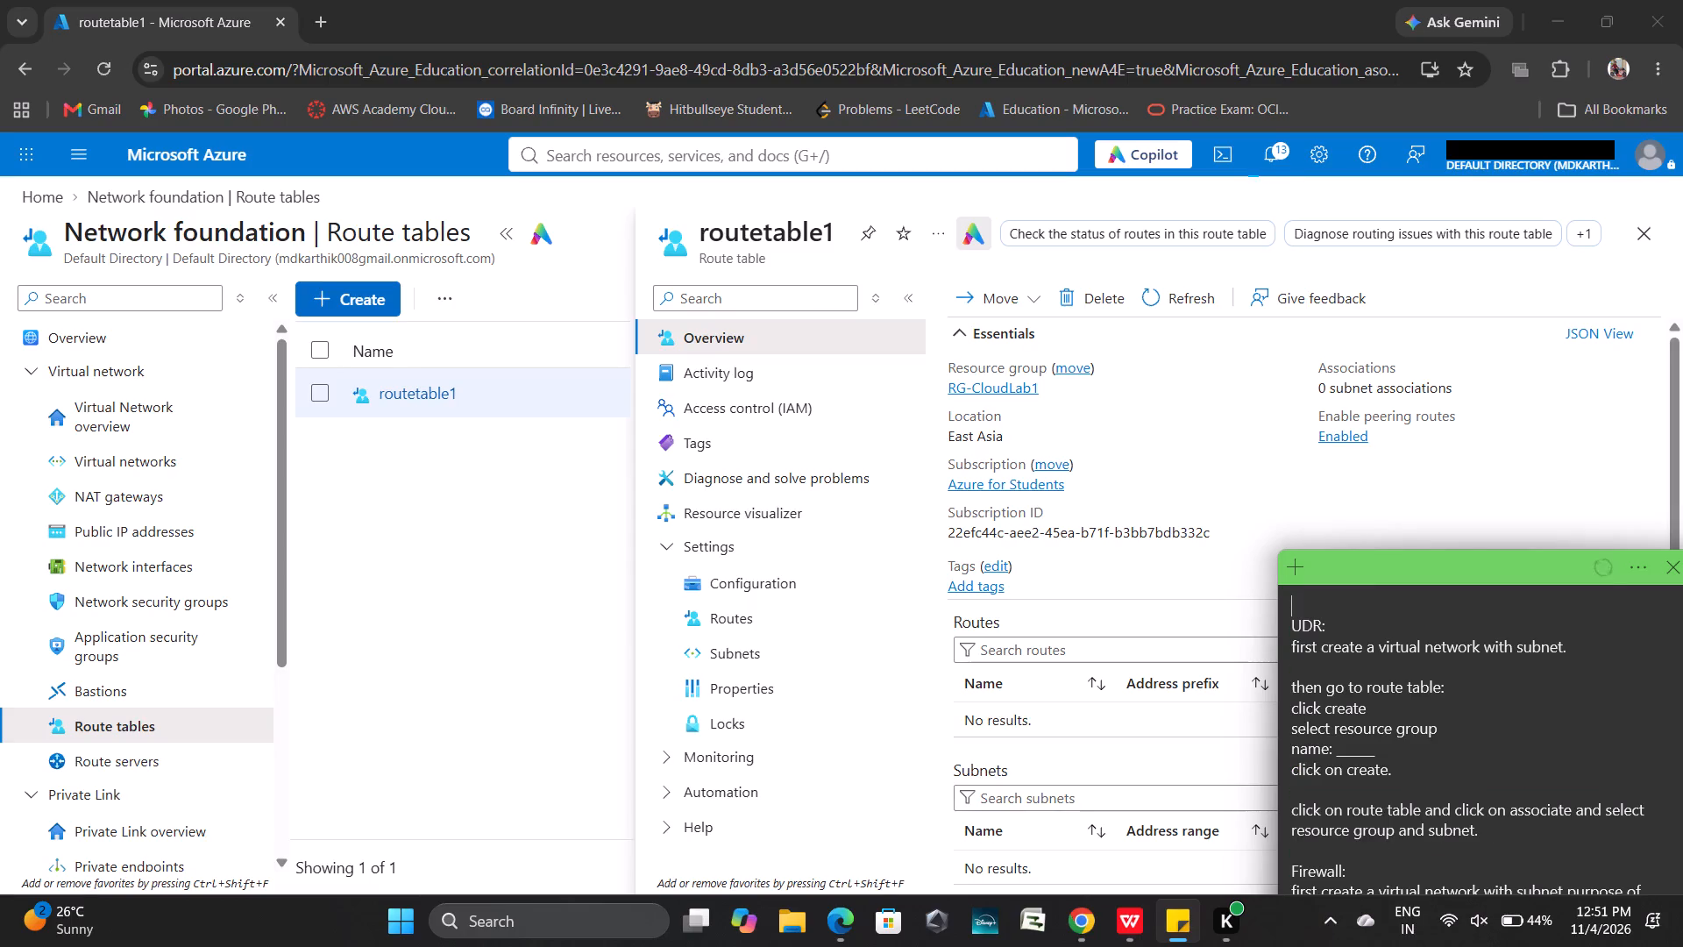
{"action": "key", "text": "Down"}
{"action": "key", "text": "BackSpace"}
Paste the copied NSG section at the end of the note, below the Firewall instructions, after fifteen line breaks.
{"action": "scroll", "coordinate": [1545, 734], "scroll_direction": "down", "scroll_amount": 10}
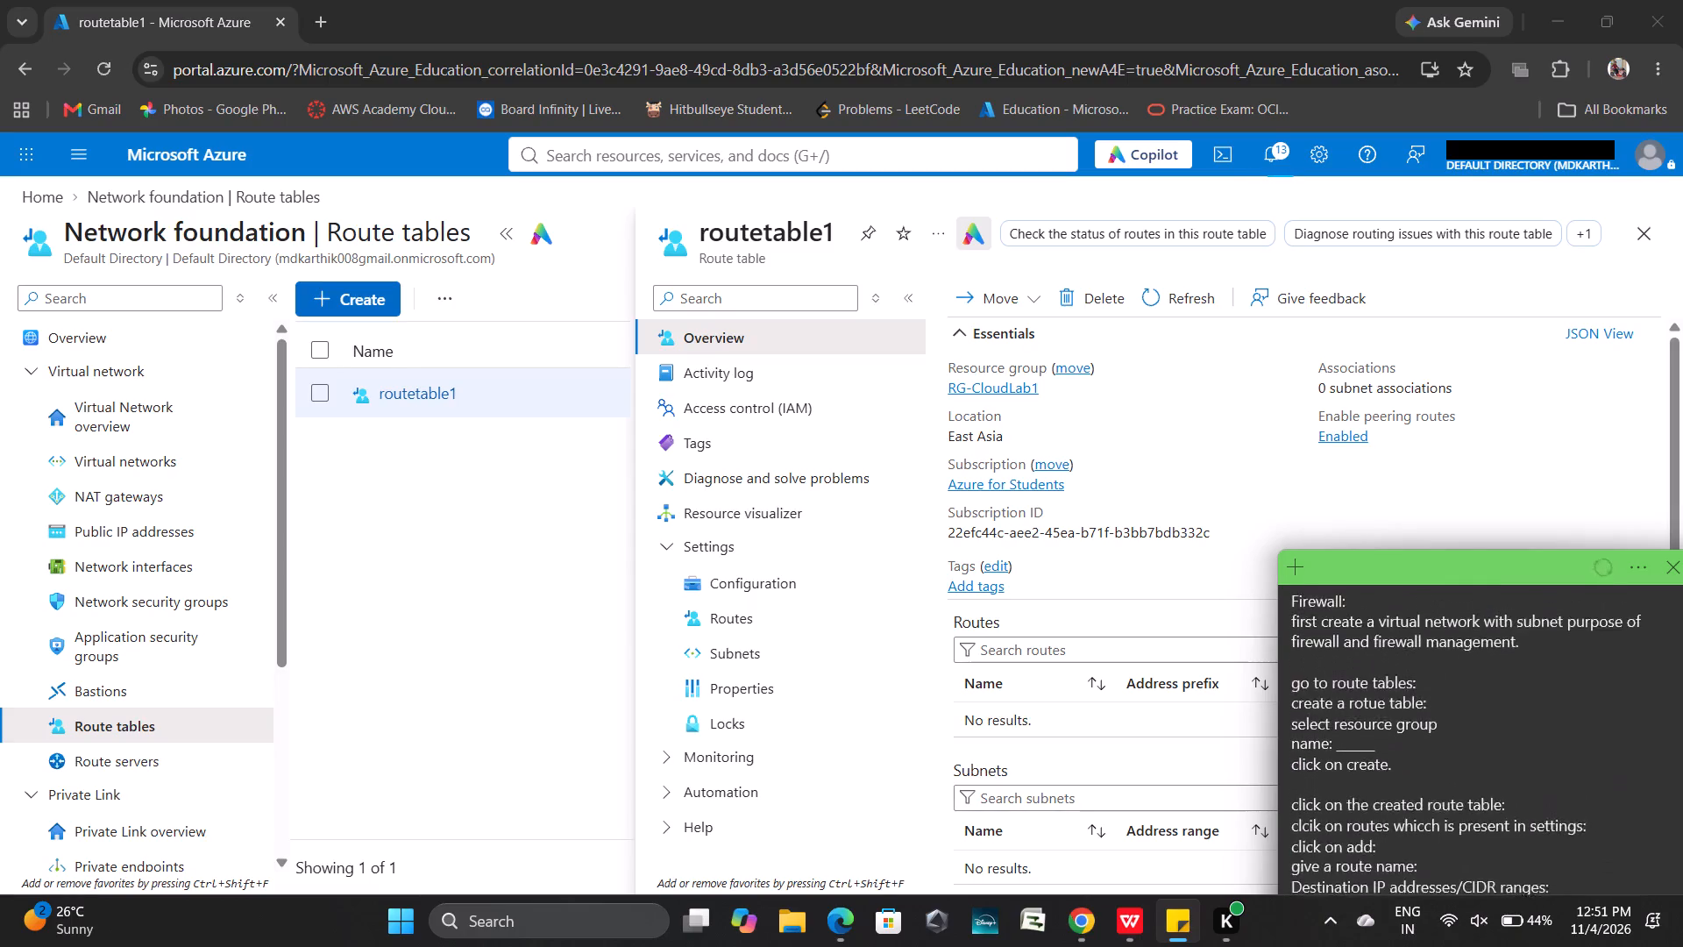
{"action": "scroll", "coordinate": [1545, 734], "scroll_direction": "down", "scroll_amount": 6}
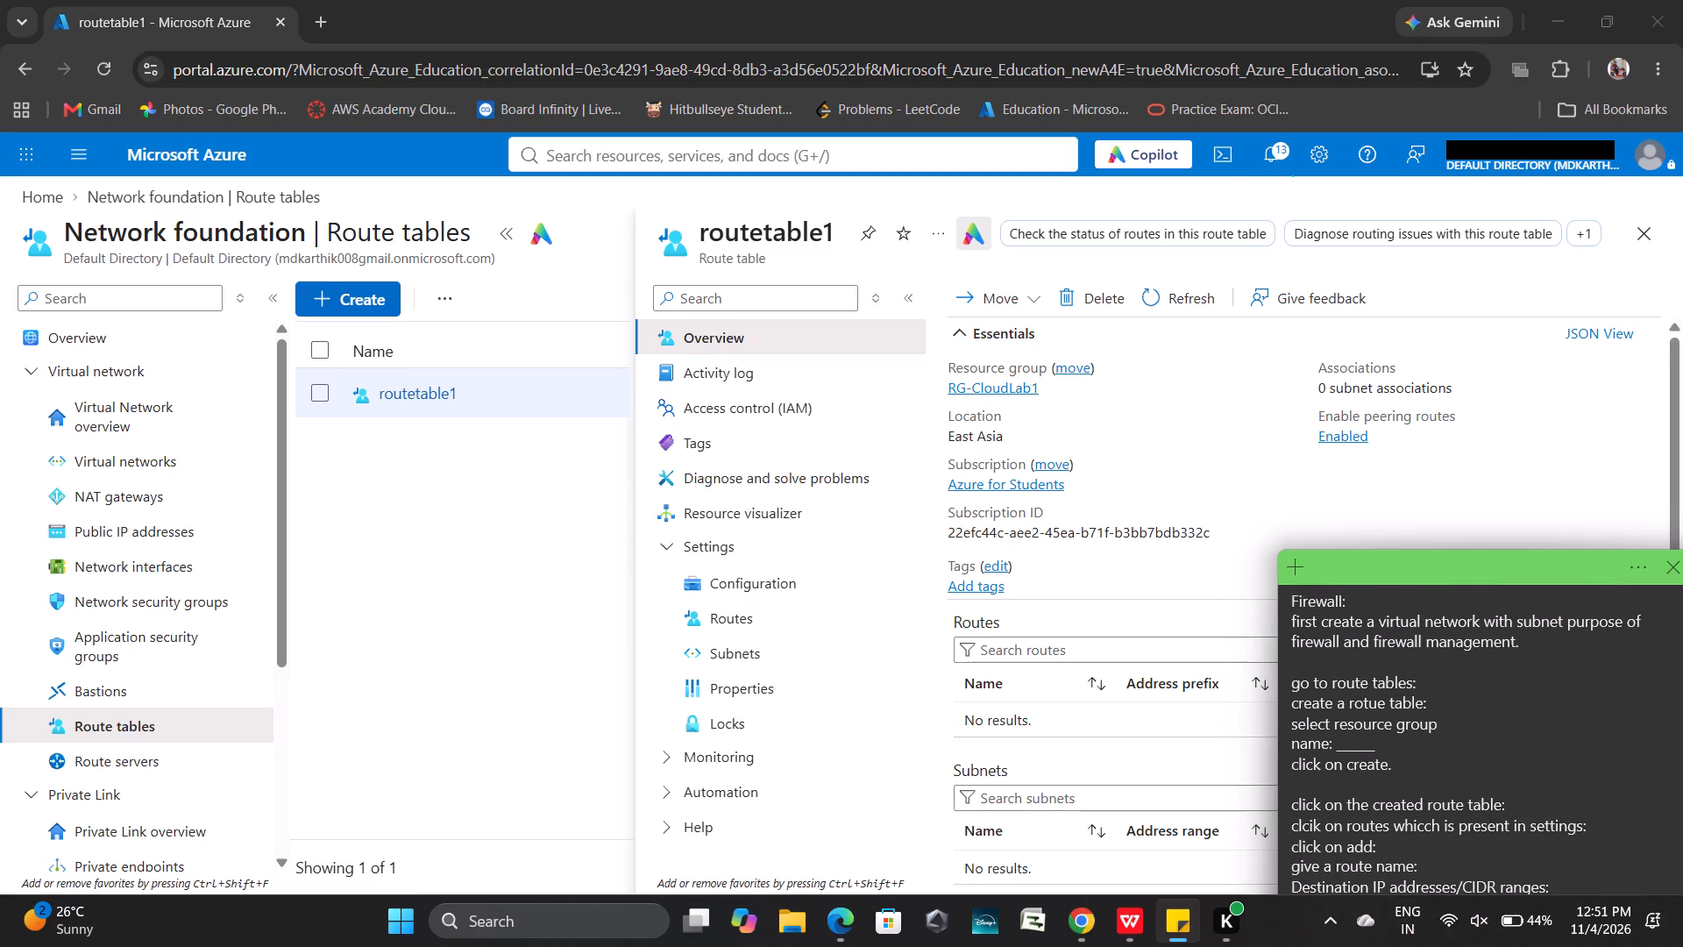
{"action": "left_click", "coordinate": [1562, 874]}
{"action": "key", "text": "Down"}
{"action": "key", "text": "Down"}
{"action": "key", "text": "Down"}
{"action": "key", "text": "Down"}
{"action": "key", "text": "Down"}
{"action": "key", "text": "Down"}
{"action": "key", "text": "Down"}
{"action": "key", "text": "Down"}
{"action": "key", "text": "Down"}
{"action": "key", "text": "Down"}
{"action": "key", "text": "Down"}
{"action": "key", "text": "Down"}
{"action": "key", "text": "Down"}
{"action": "key", "text": "Down"}
{"action": "key", "text": "Down"}
{"action": "key", "text": "Down"}
{"action": "key", "text": "Down"}
{"action": "key", "text": "Down"}
{"action": "key", "text": "Down"}
{"action": "key", "text": "Down"}
{"action": "key", "text": "Down"}
{"action": "key", "text": "Down"}
{"action": "key", "text": "Return"}
{"action": "key", "text": "Return"}
{"action": "key", "text": "Return"}
{"action": "key", "text": "Return"}
{"action": "key", "text": "Return"}
{"action": "key", "text": "Return"}
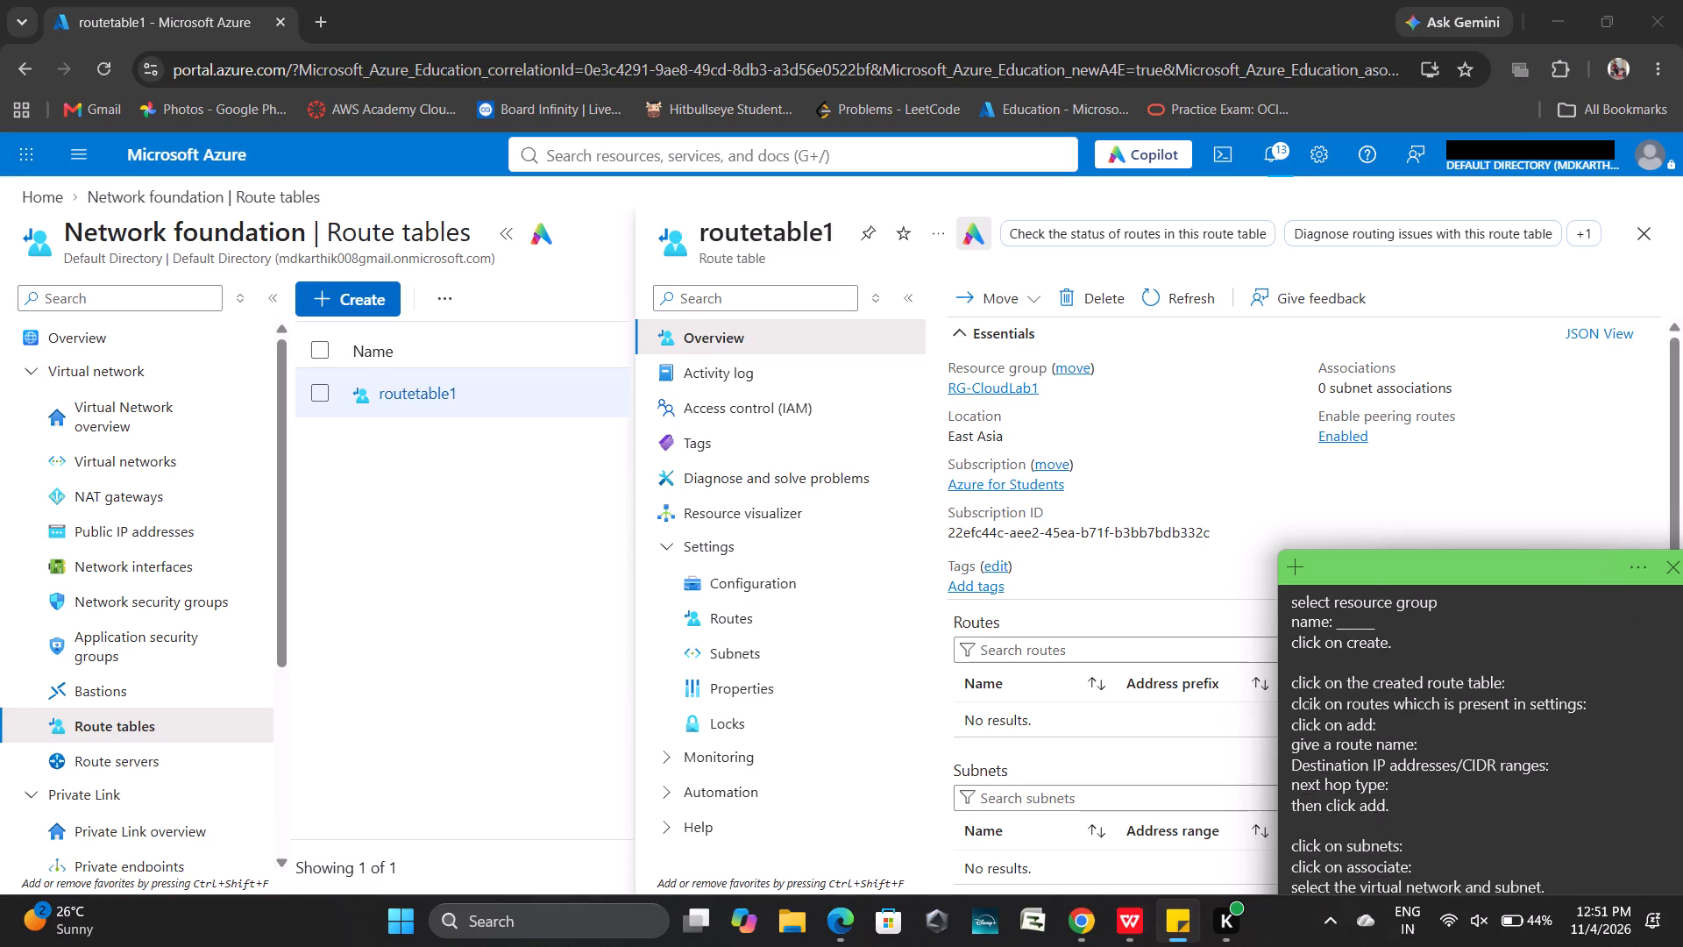
{"action": "key", "text": "Return"}
{"action": "key", "text": "Return"}
{"action": "key", "text": "Return"}
{"action": "key", "text": "Return"}
{"action": "key", "text": "Return"}
{"action": "key", "text": "Return"}
{"action": "key", "text": "Return"}
{"action": "key", "text": "Return"}
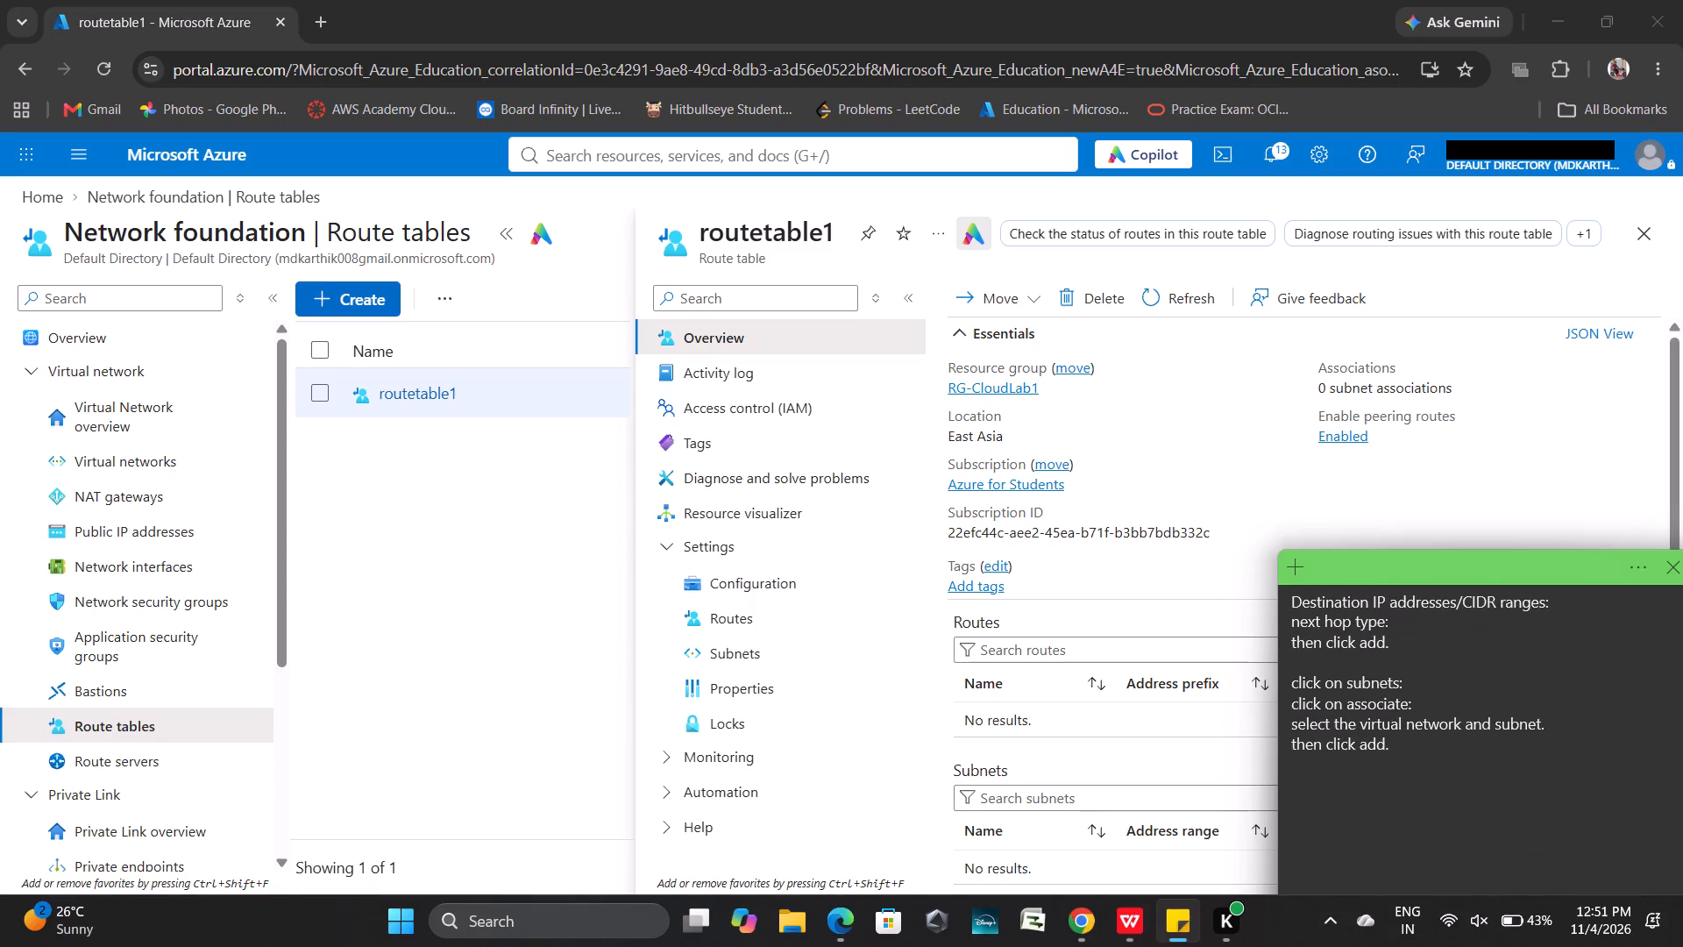
{"action": "key", "text": "Return"}
{"action": "key", "text": "ctrl+v"}
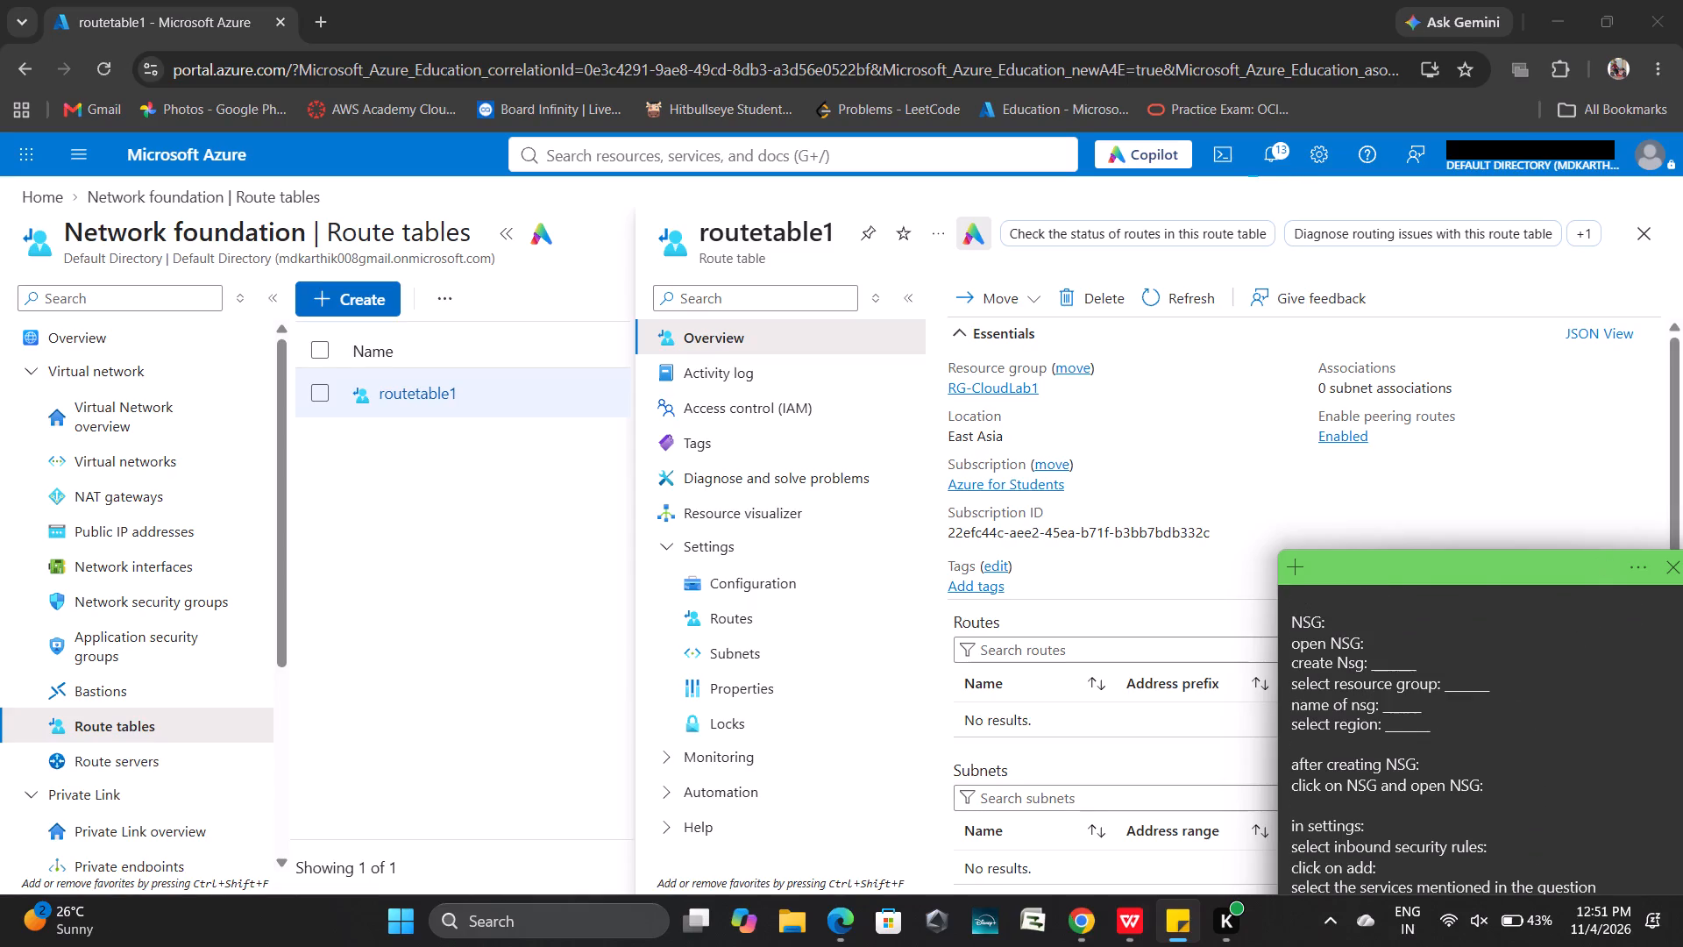
Review the note's Firewall instructions for adding a route to the route table.
{"action": "scroll", "coordinate": [1543, 822], "scroll_direction": "down", "scroll_amount": 3}
{"action": "scroll", "coordinate": [1543, 822], "scroll_direction": "up", "scroll_amount": 2}
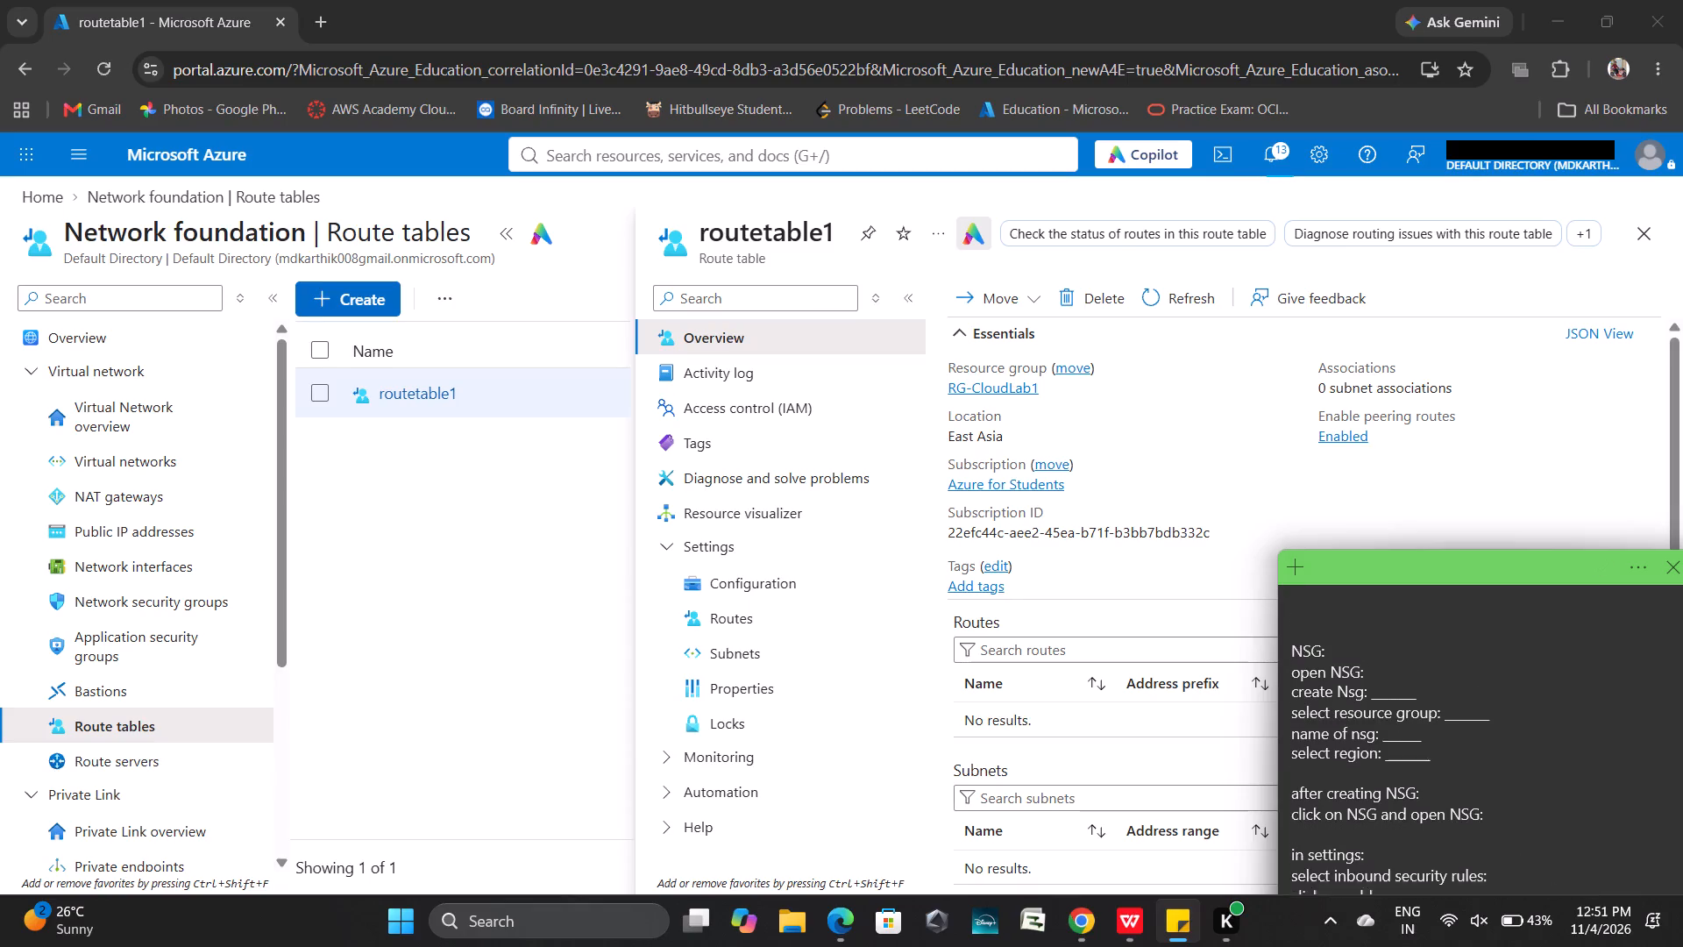
{"action": "scroll", "coordinate": [1543, 822], "scroll_direction": "up", "scroll_amount": 8}
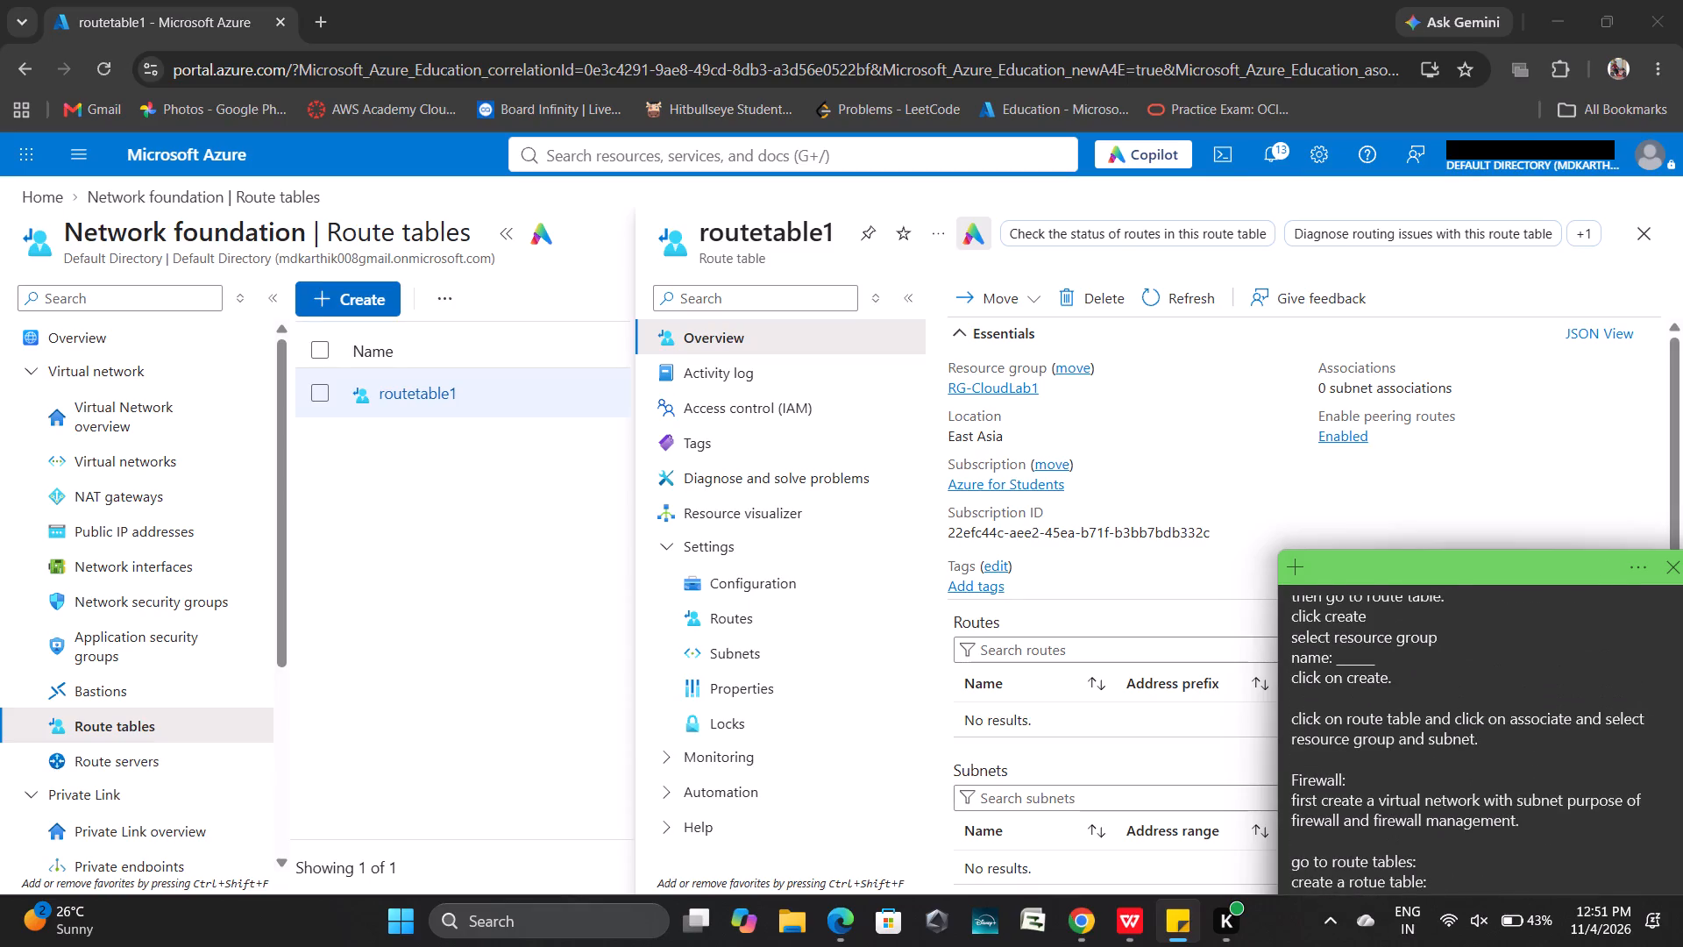
{"action": "scroll", "coordinate": [1413, 741], "scroll_direction": "down", "scroll_amount": 2}
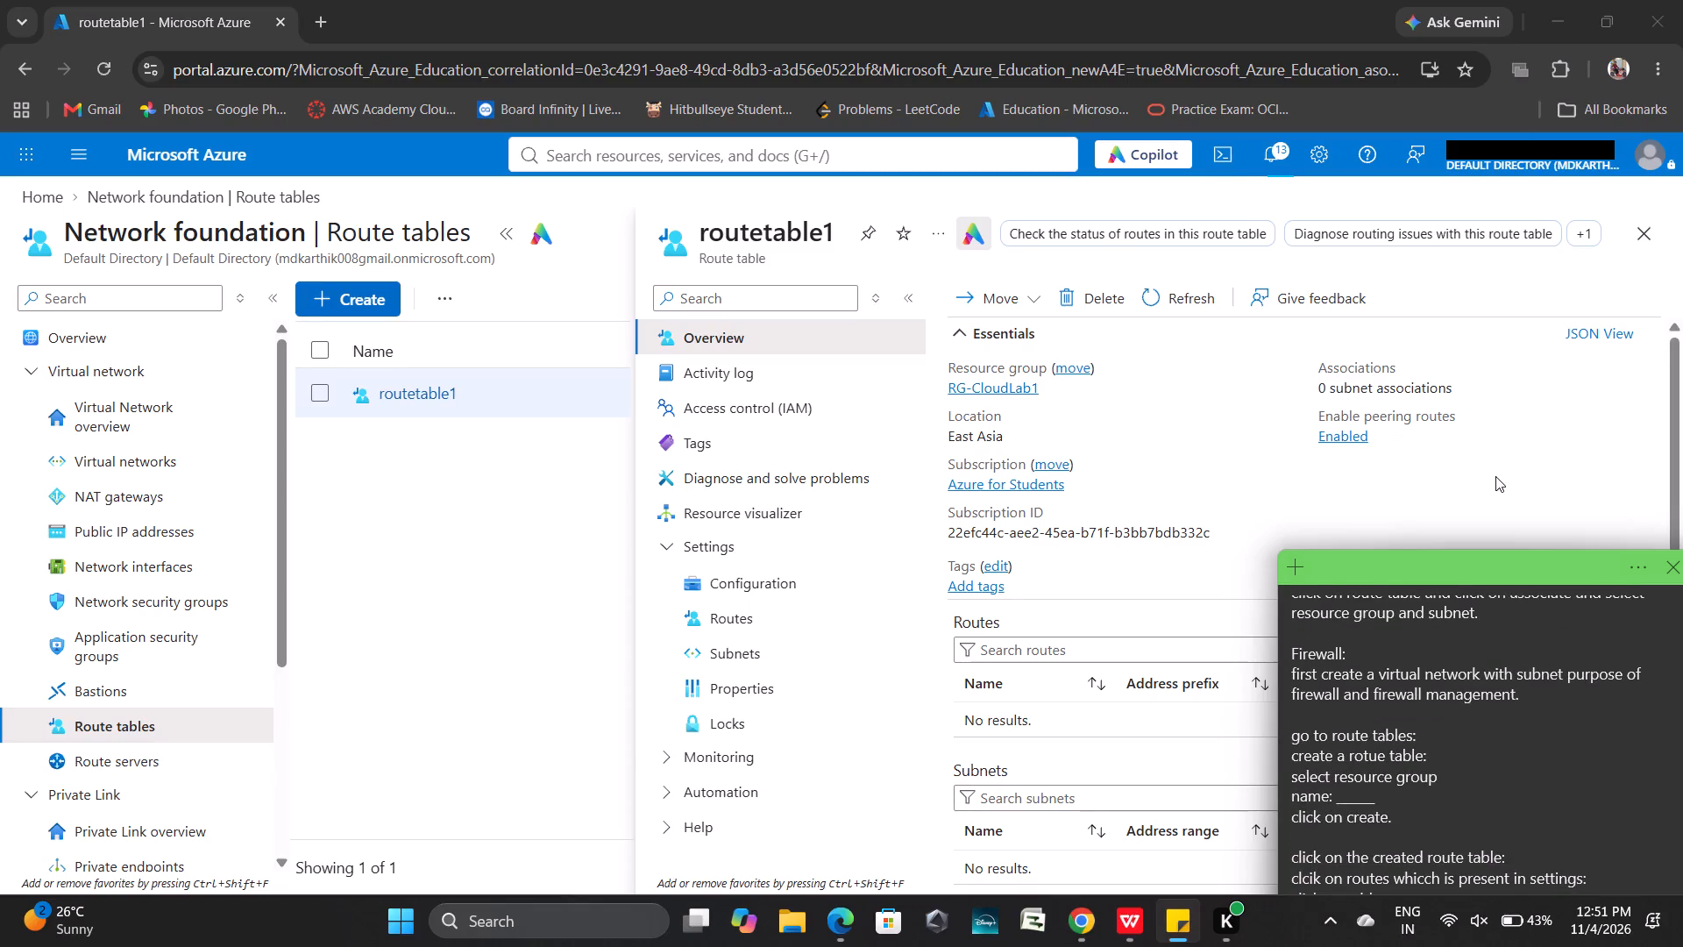
{"action": "scroll", "coordinate": [1493, 745], "scroll_direction": "down", "scroll_amount": 2}
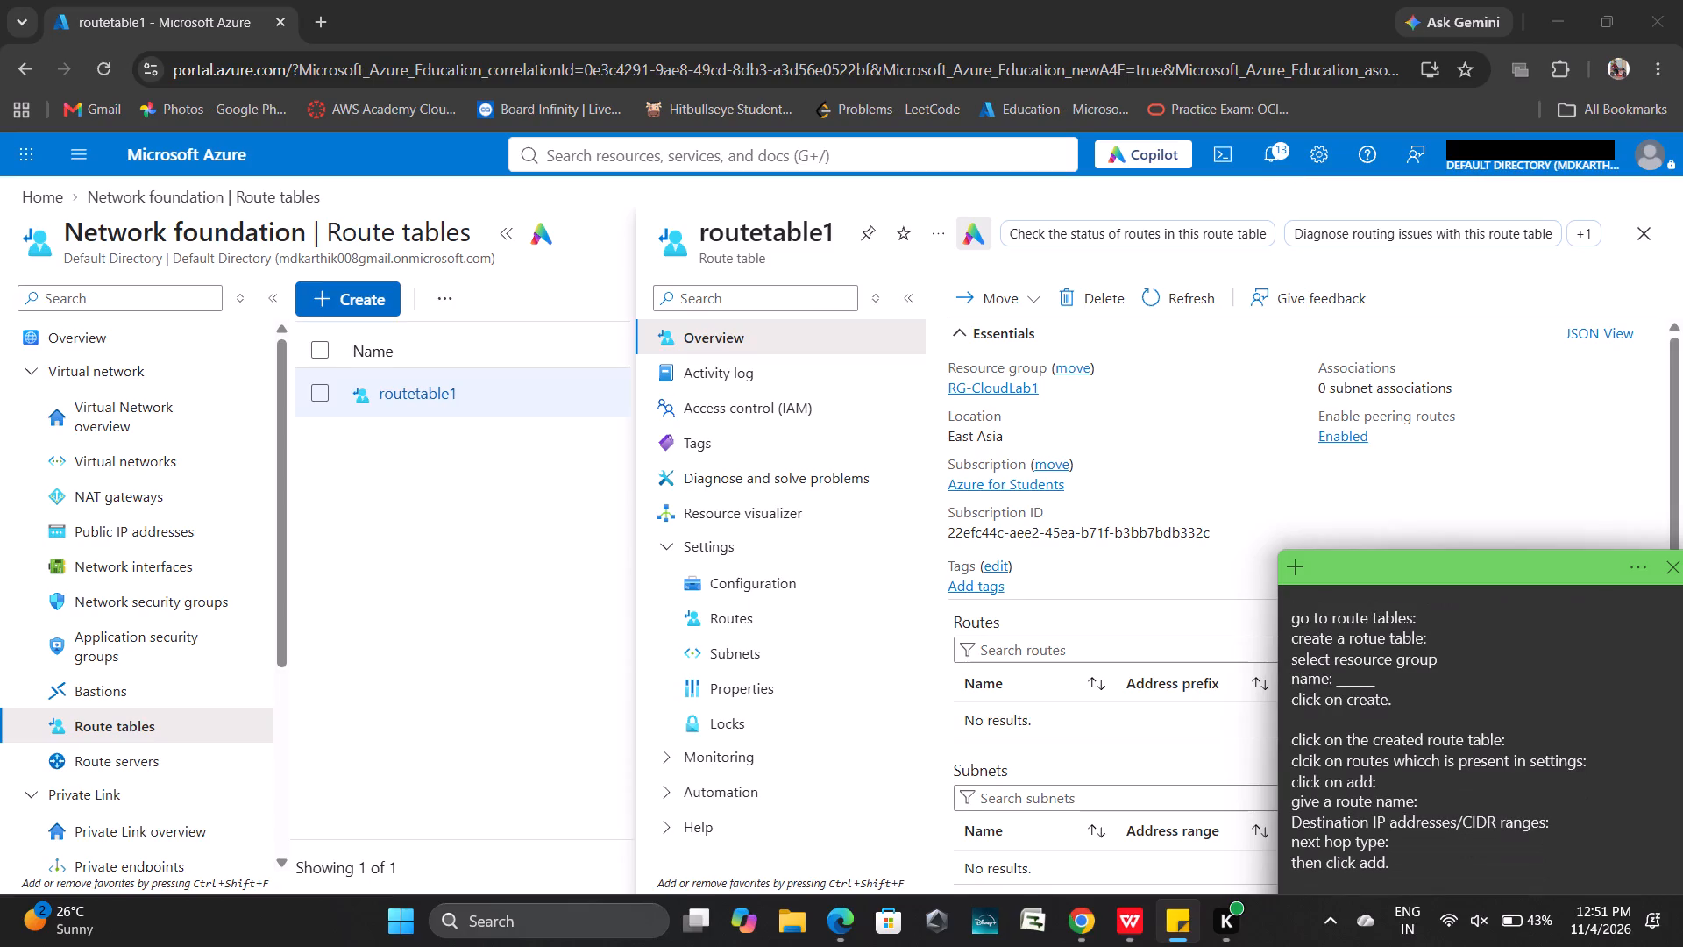
Return to Chrome and open the Routes settings of routetable1.
{"action": "scroll", "coordinate": [1493, 745], "scroll_direction": "down", "scroll_amount": 1}
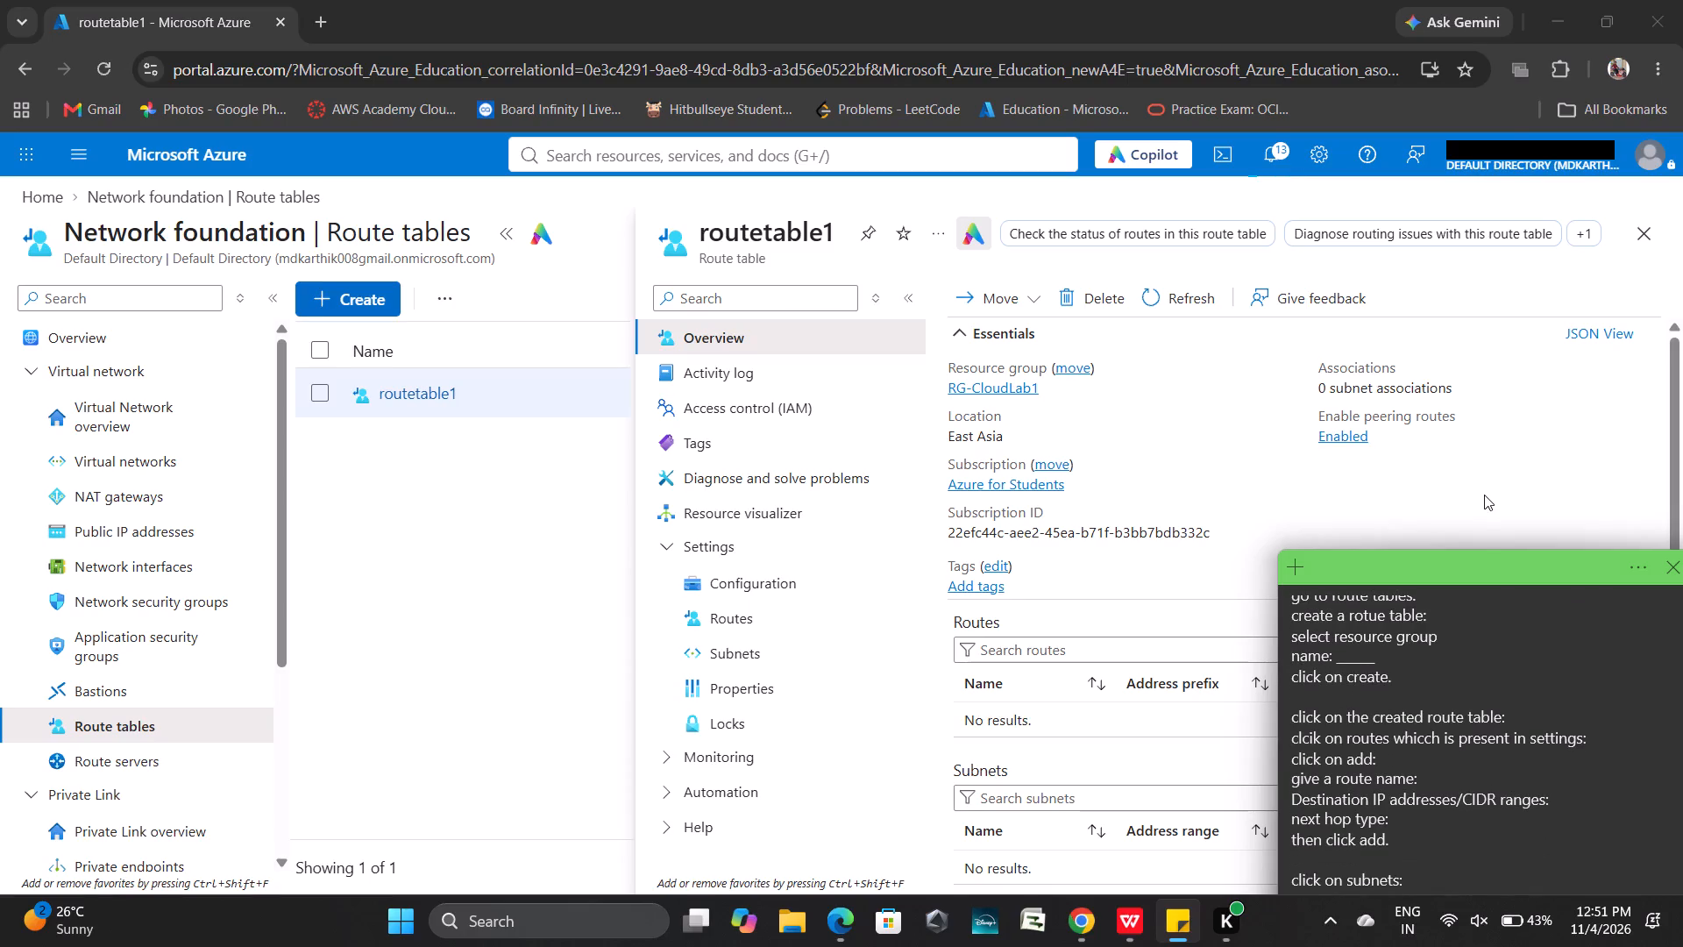
{"action": "left_click", "coordinate": [1484, 495]}
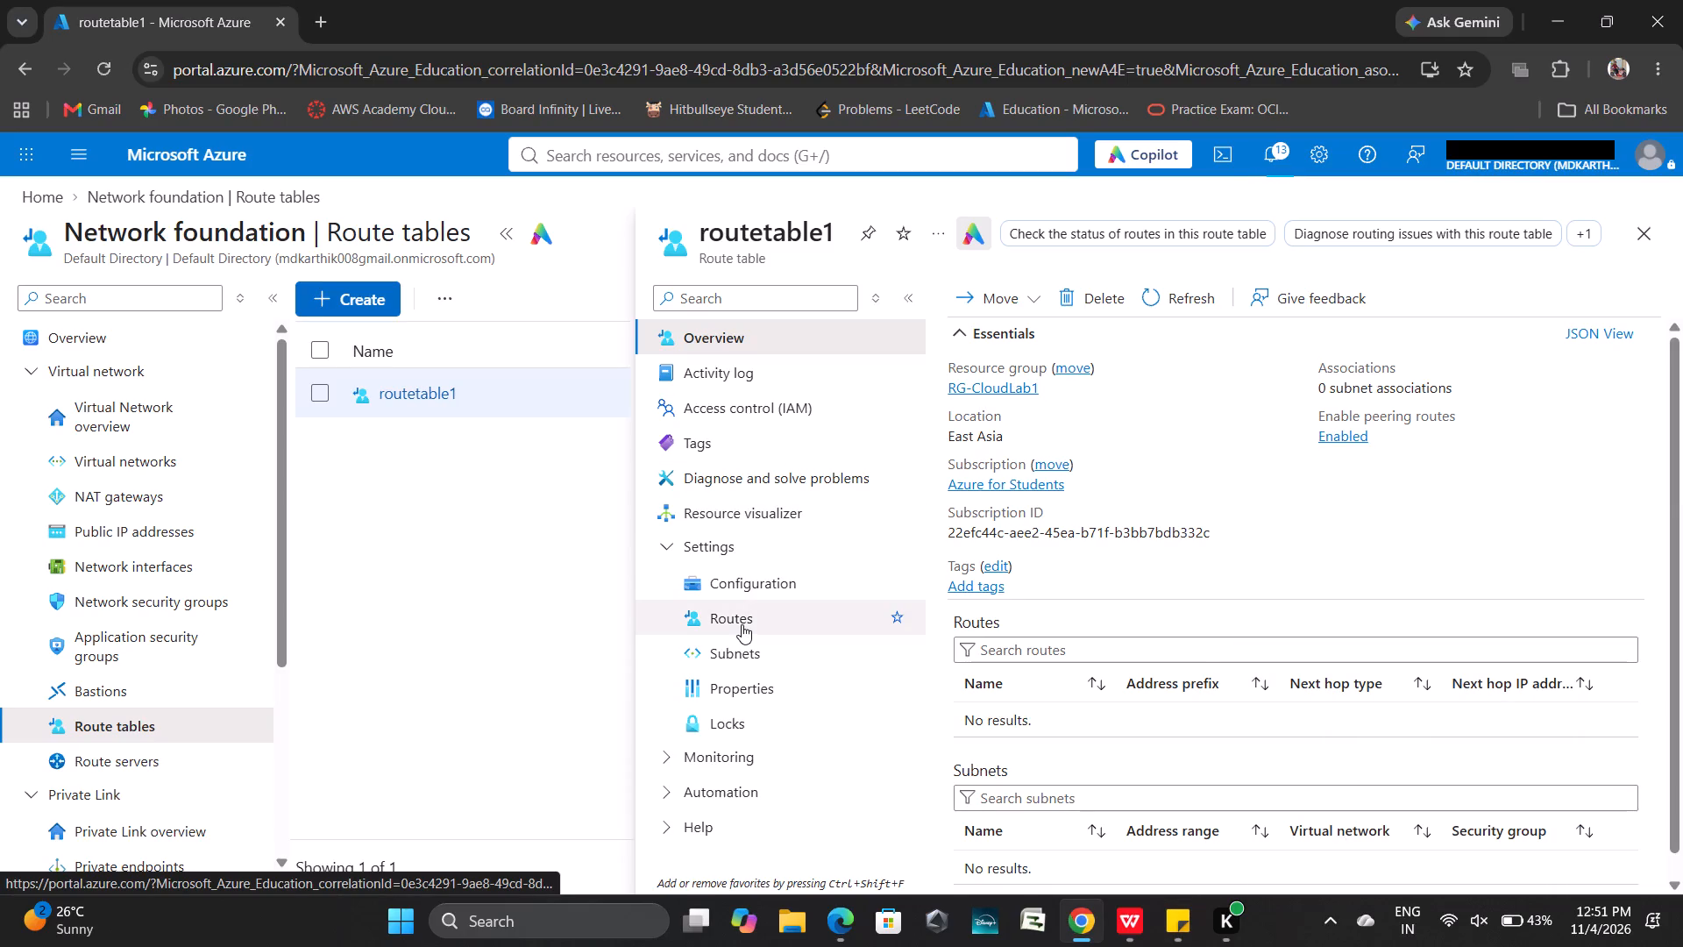
{"action": "left_click", "coordinate": [741, 623]}
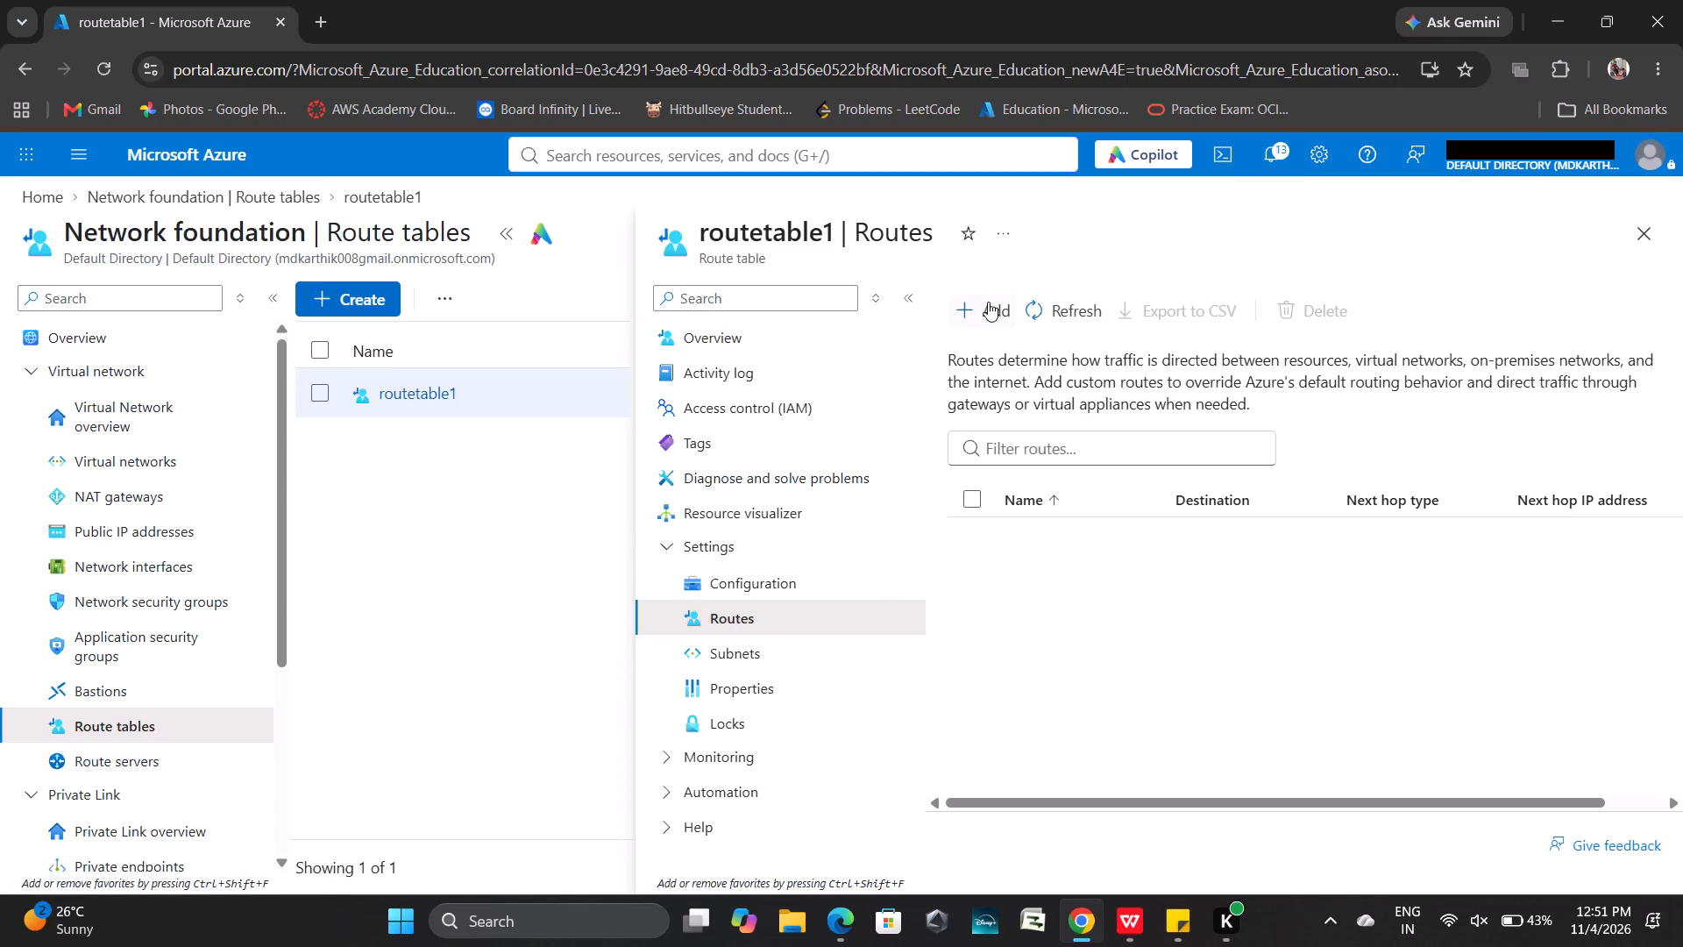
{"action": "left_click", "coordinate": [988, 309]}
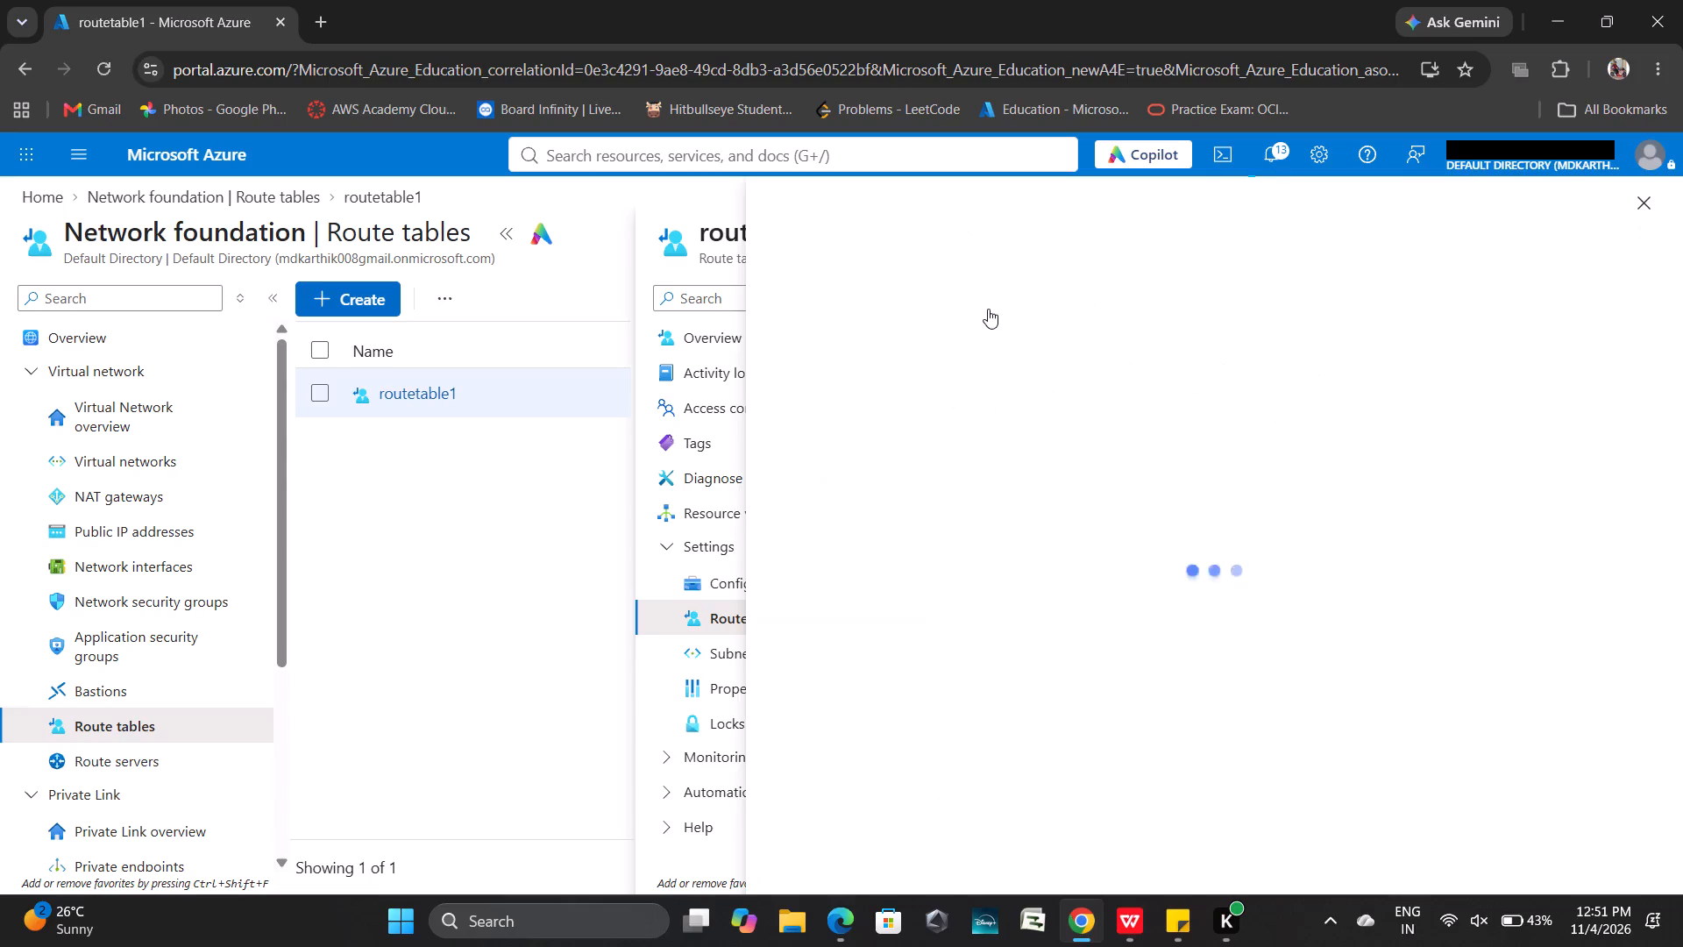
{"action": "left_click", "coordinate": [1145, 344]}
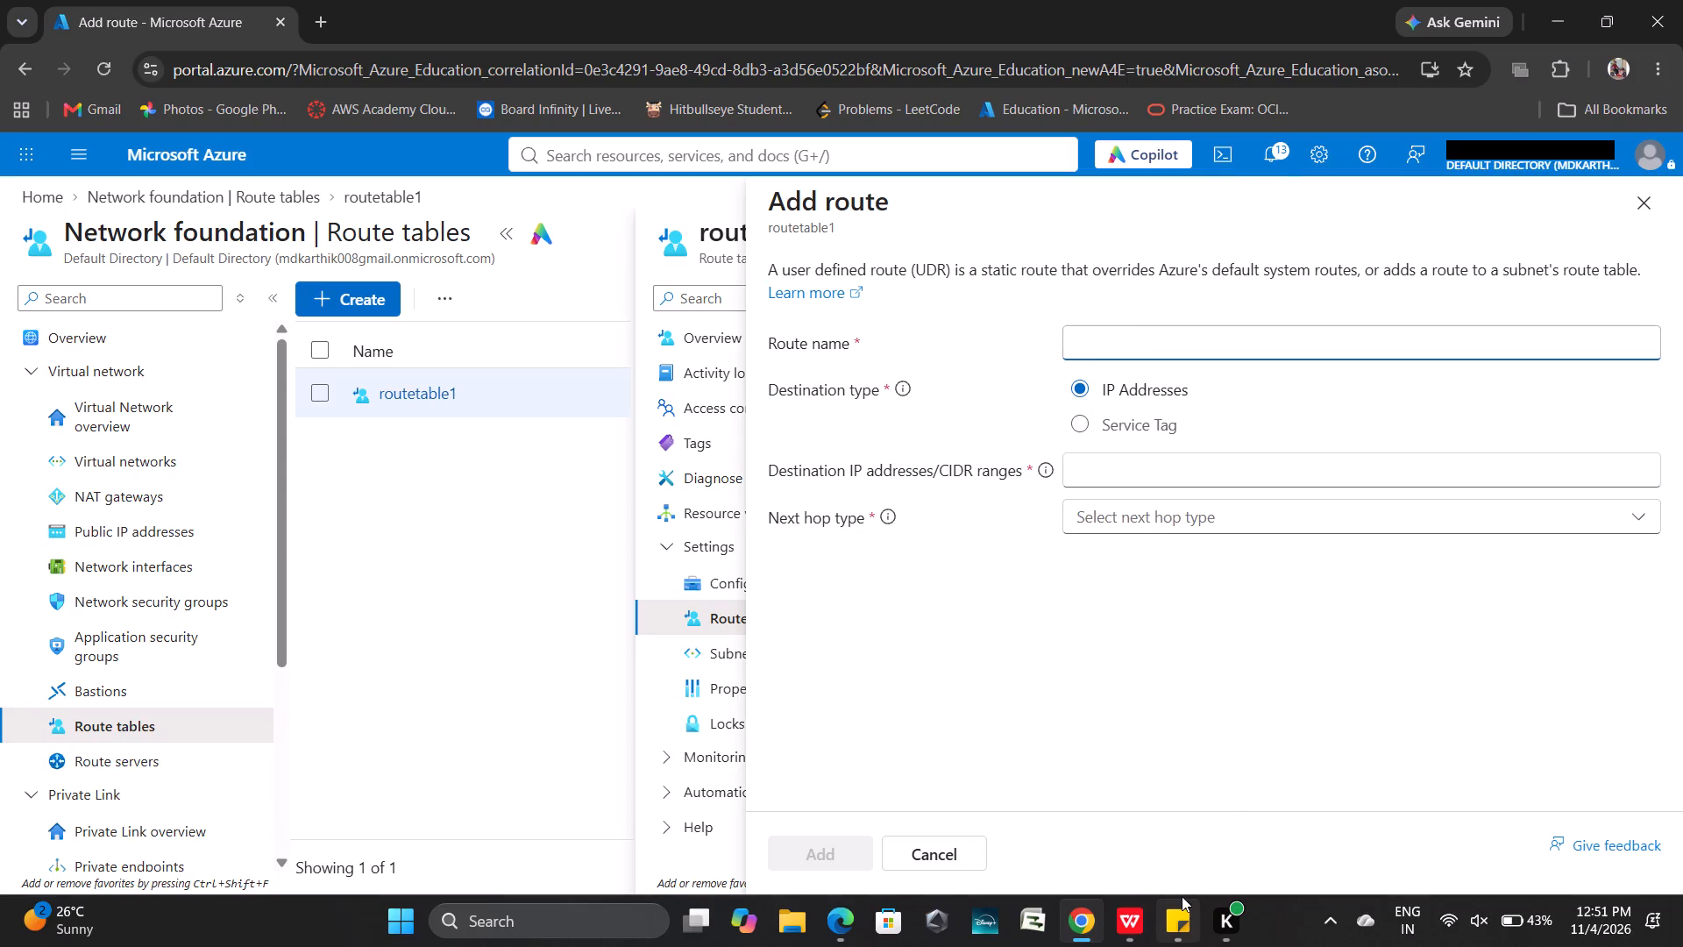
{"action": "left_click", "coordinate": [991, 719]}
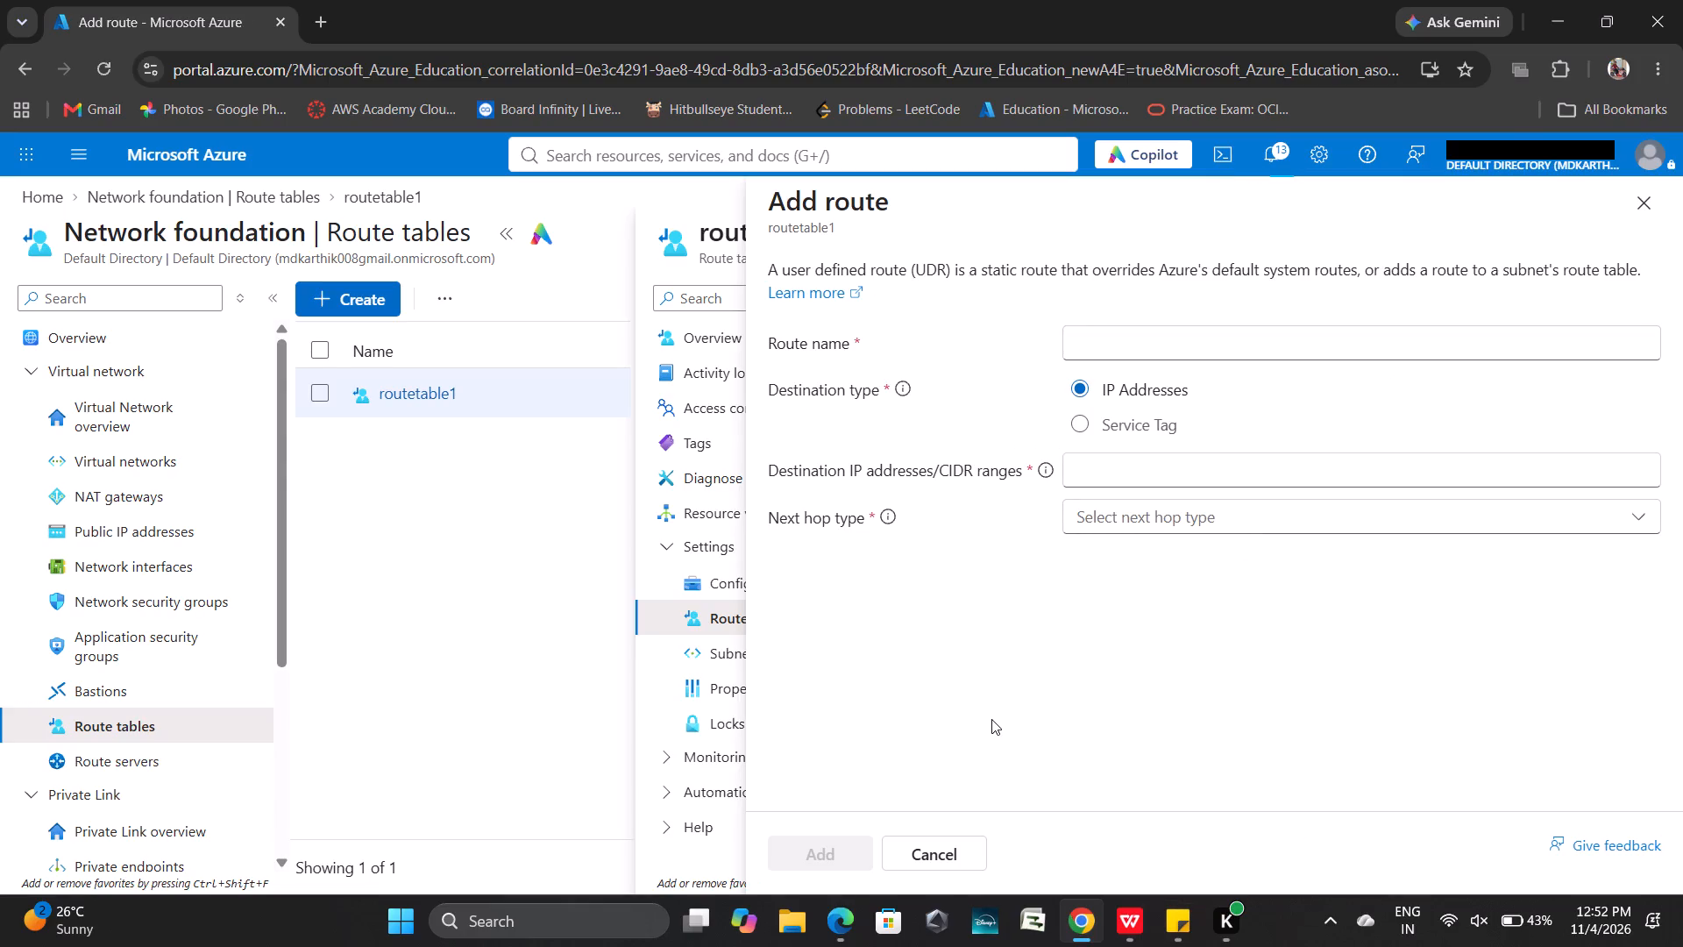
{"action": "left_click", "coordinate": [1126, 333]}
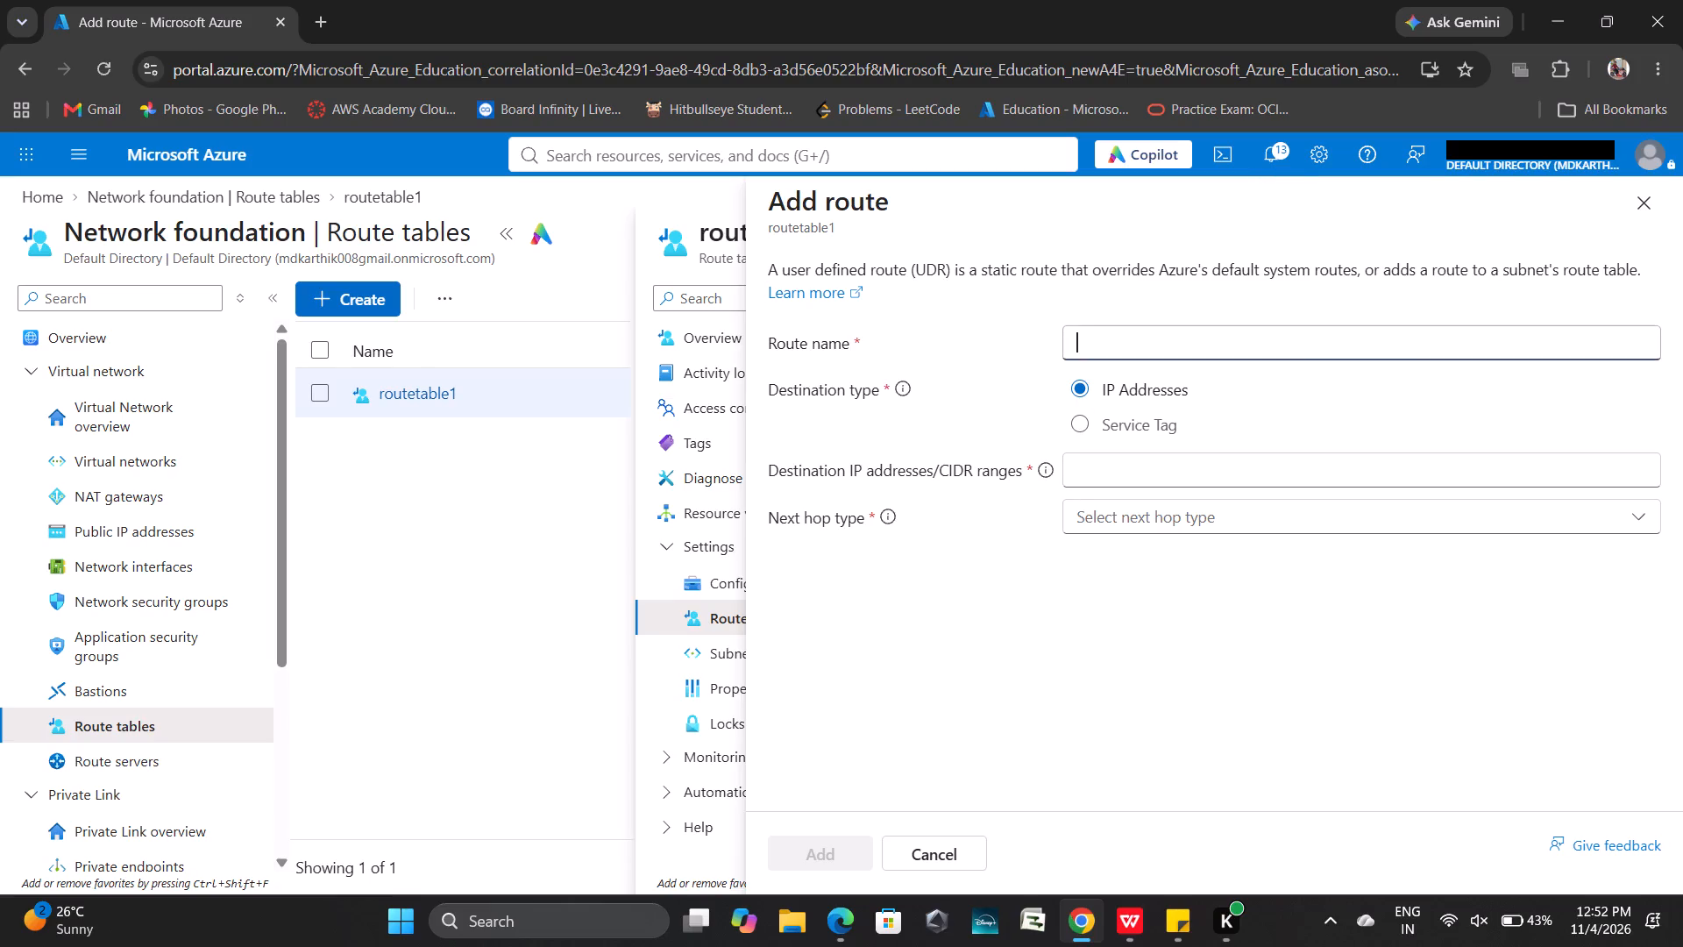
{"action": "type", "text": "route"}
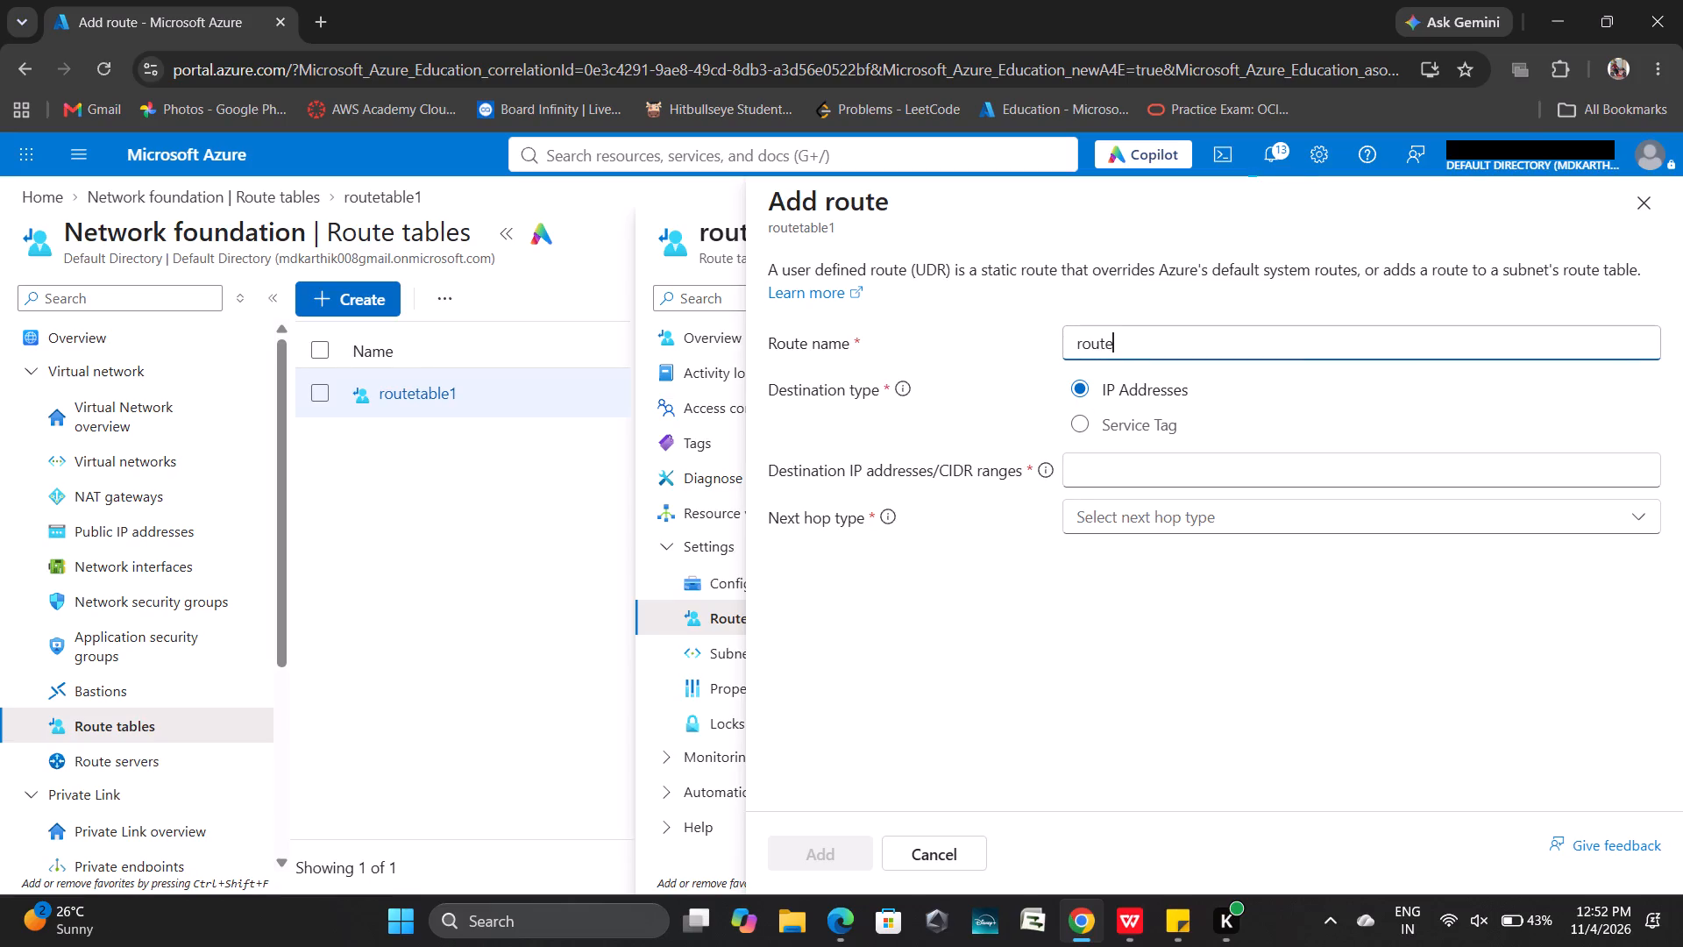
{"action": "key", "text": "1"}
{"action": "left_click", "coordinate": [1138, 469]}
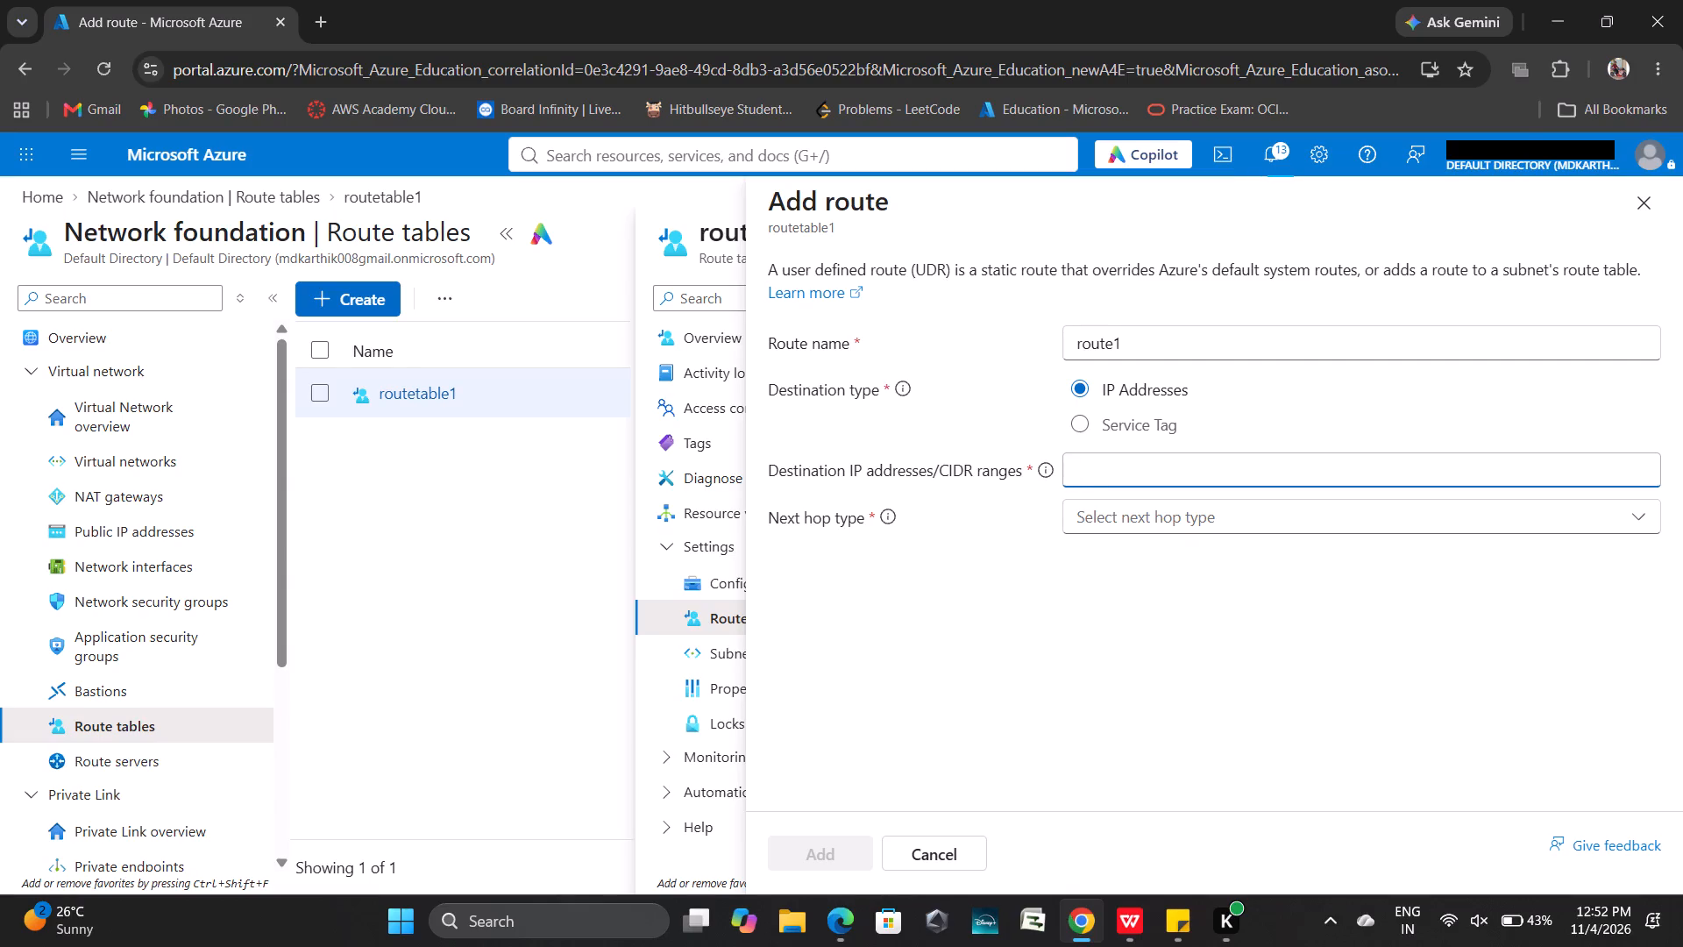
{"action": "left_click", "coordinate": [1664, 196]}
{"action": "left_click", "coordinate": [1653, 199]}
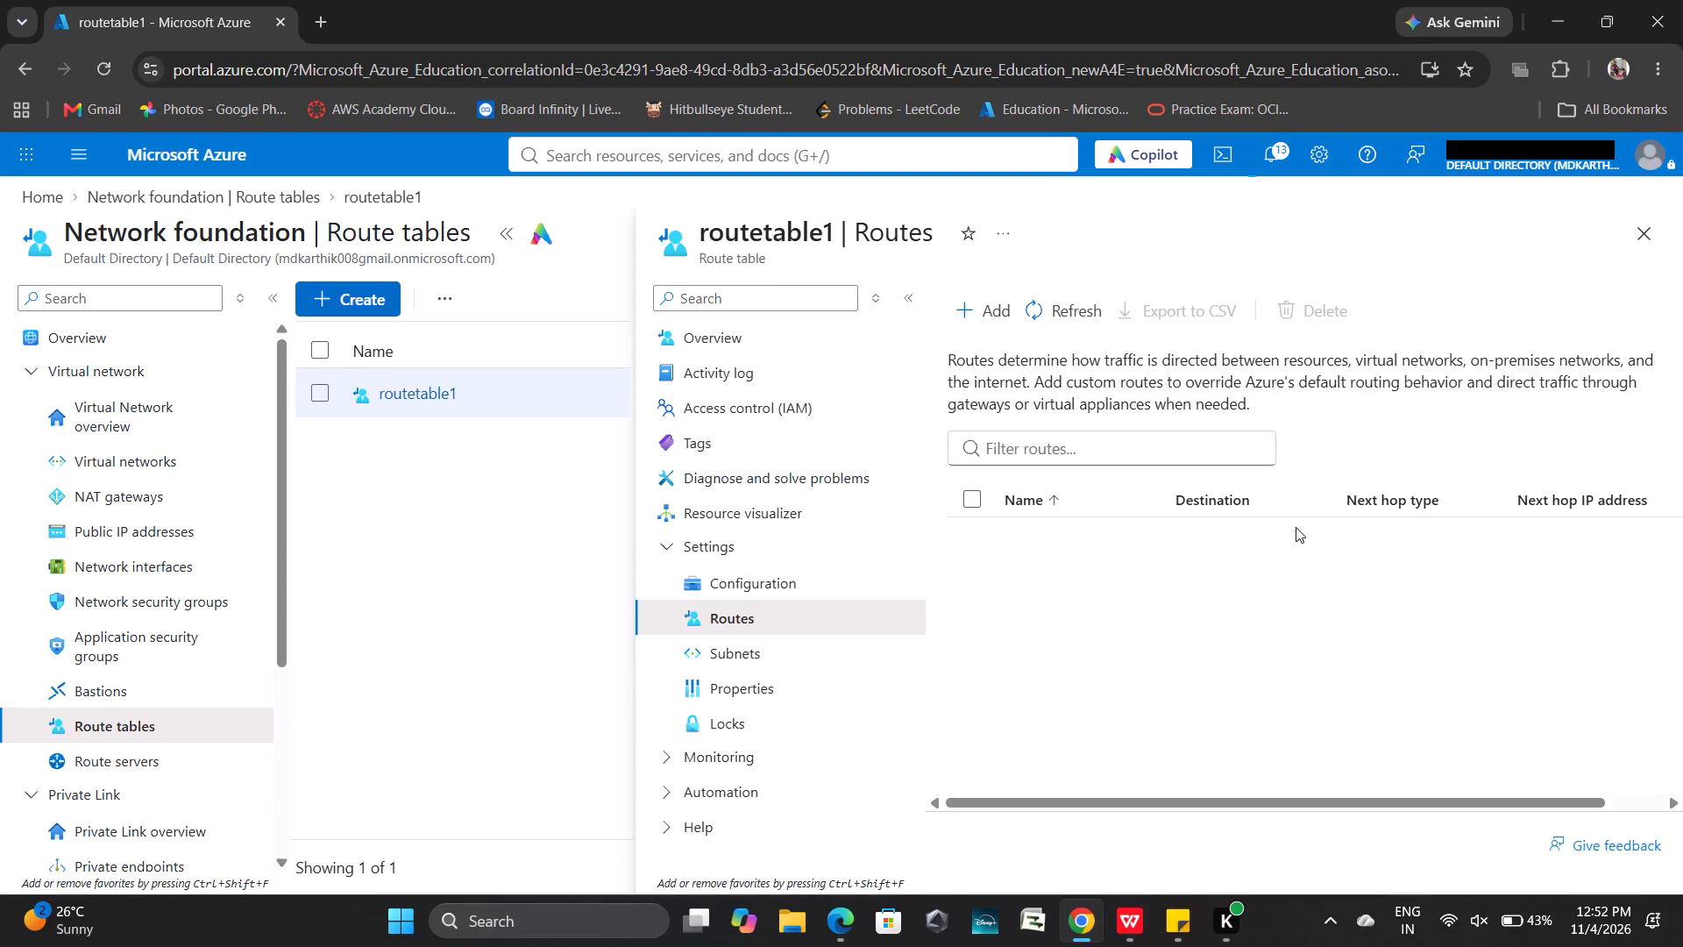
Capture the routetable1 Routes page and paste it at the end of cloud practical1.docx in WPS Office, followed by three line breaks.
{"action": "key", "text": "Print"}
{"action": "left_click", "coordinate": [1085, 600]}
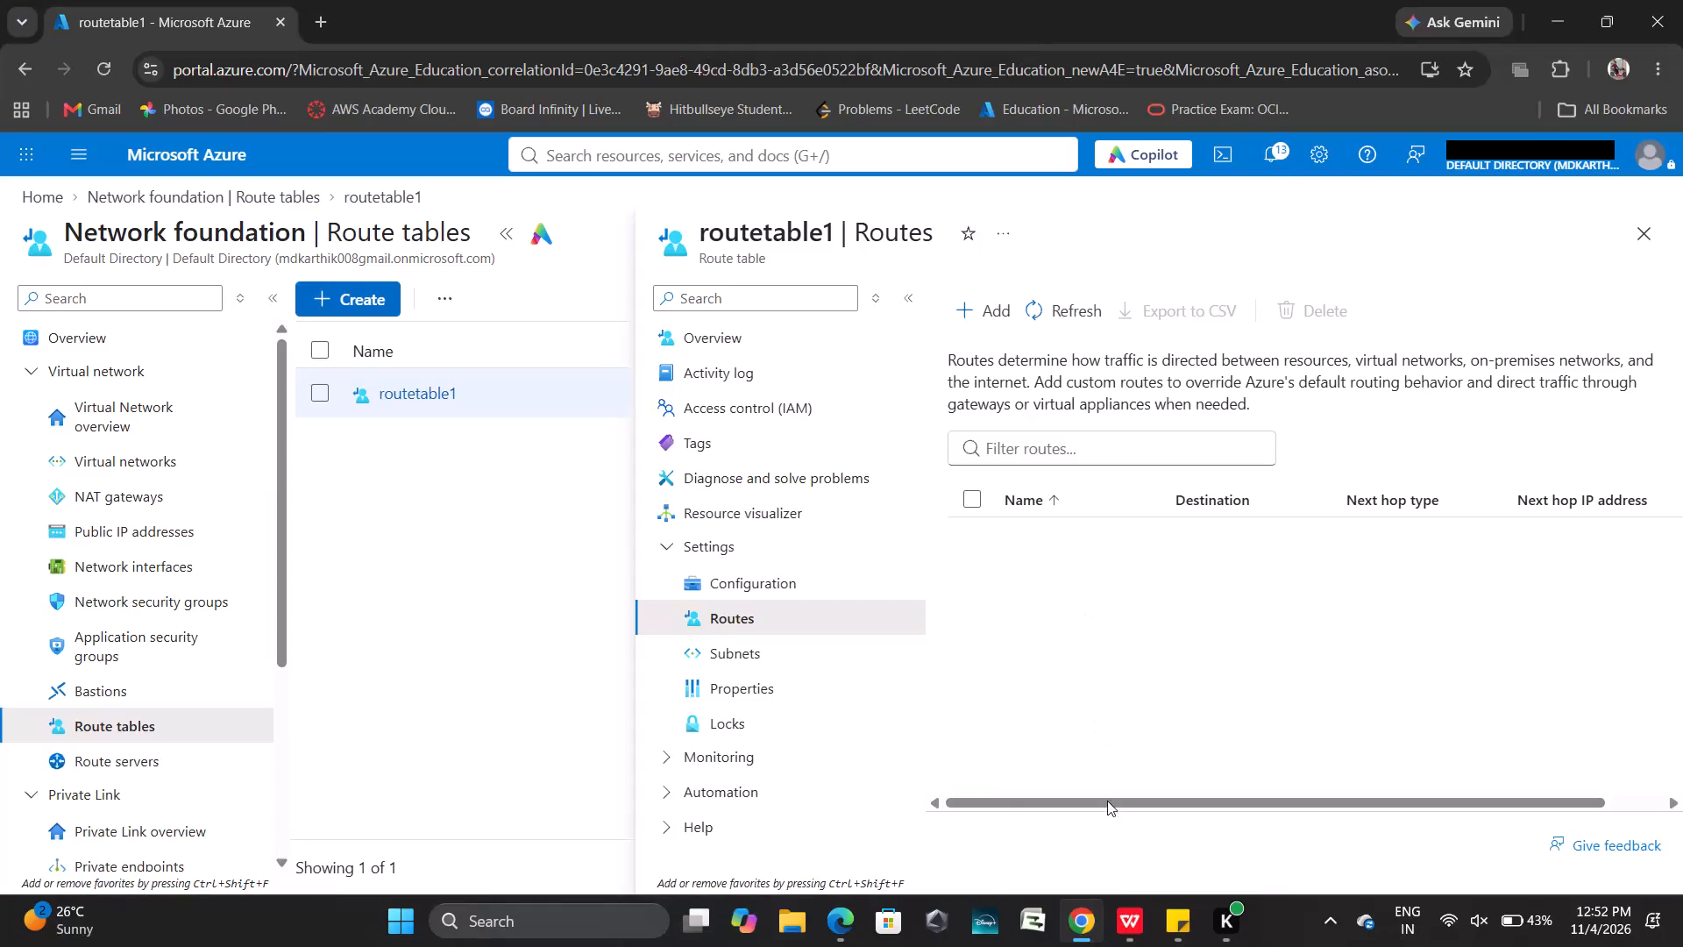
{"action": "left_click", "coordinate": [1126, 921]}
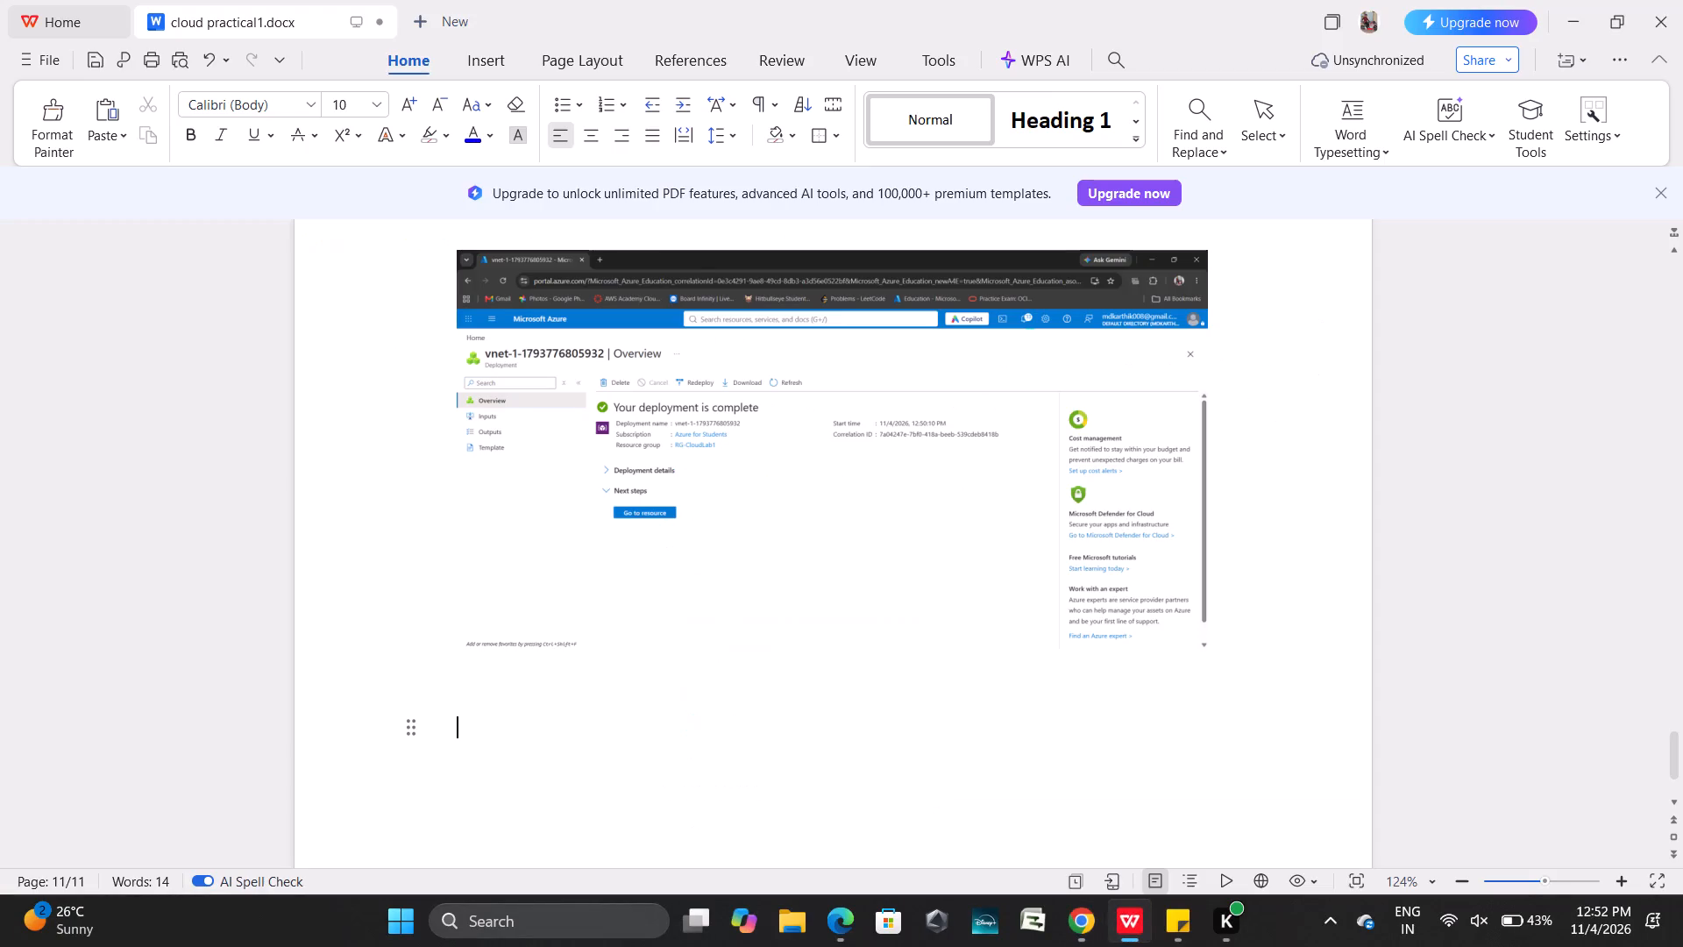
{"action": "key", "text": "ctrl+v"}
{"action": "key", "text": "Down"}
{"action": "key", "text": "Down"}
{"action": "key", "text": "Return"}
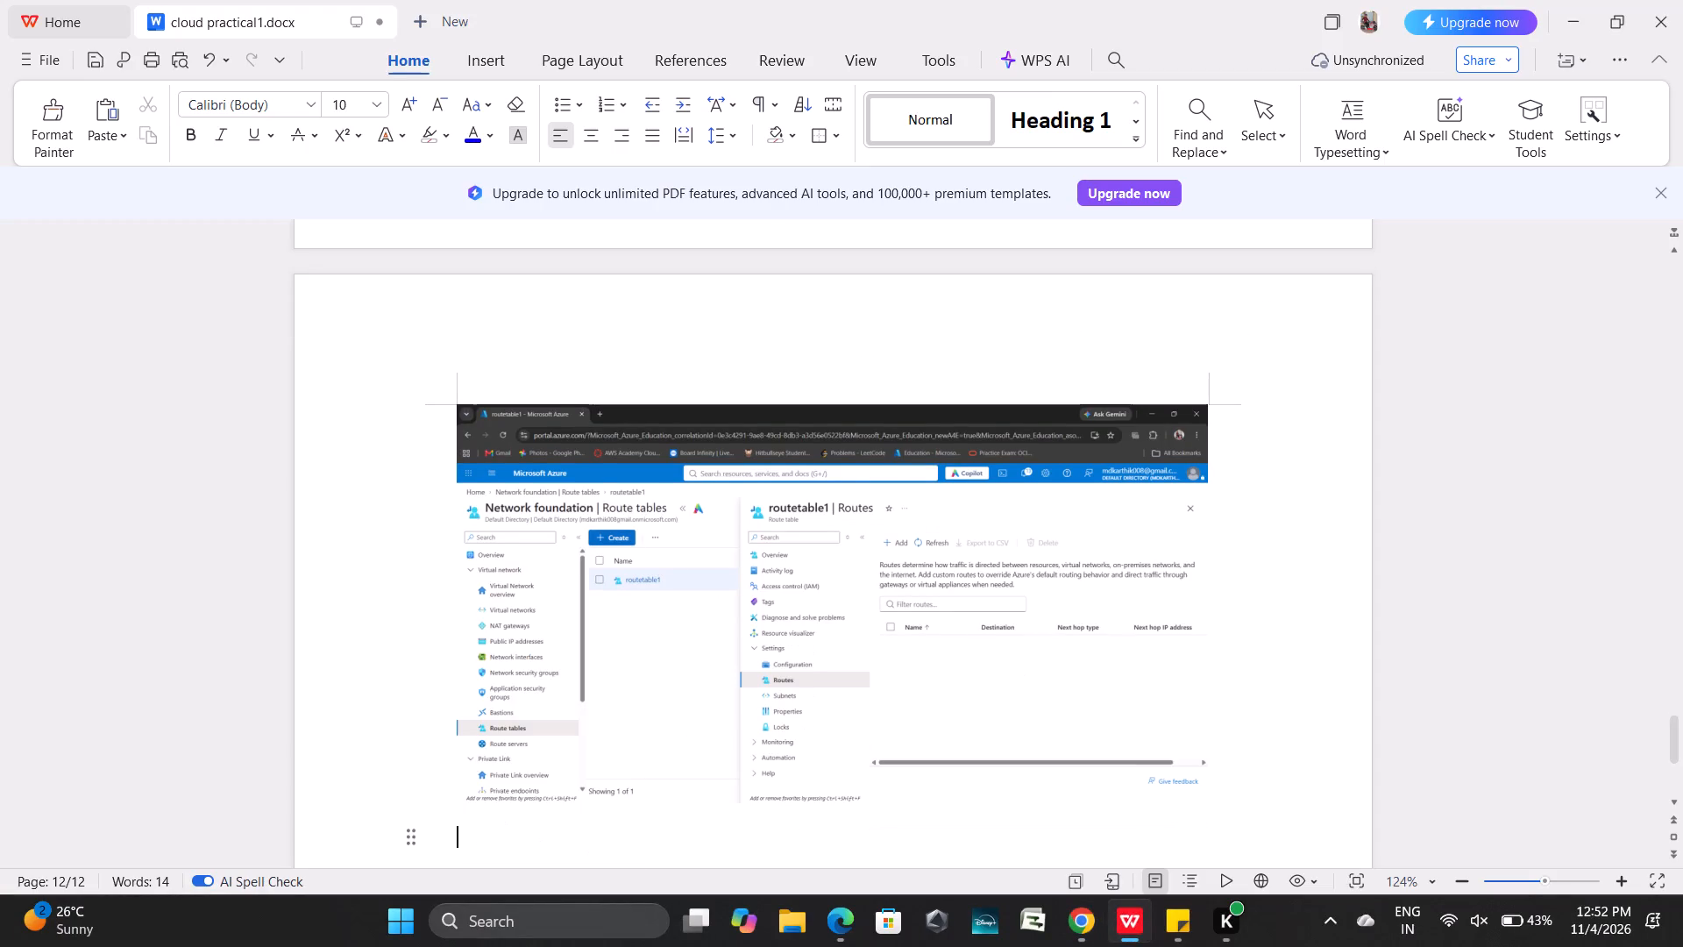
{"action": "key", "text": "Return"}
{"action": "key", "text": "Return"}
Return to Chrome and start a new route in routetable1 named route1, keeping IP Addresses as the destination type.
{"action": "key", "text": "alt+Tab"}
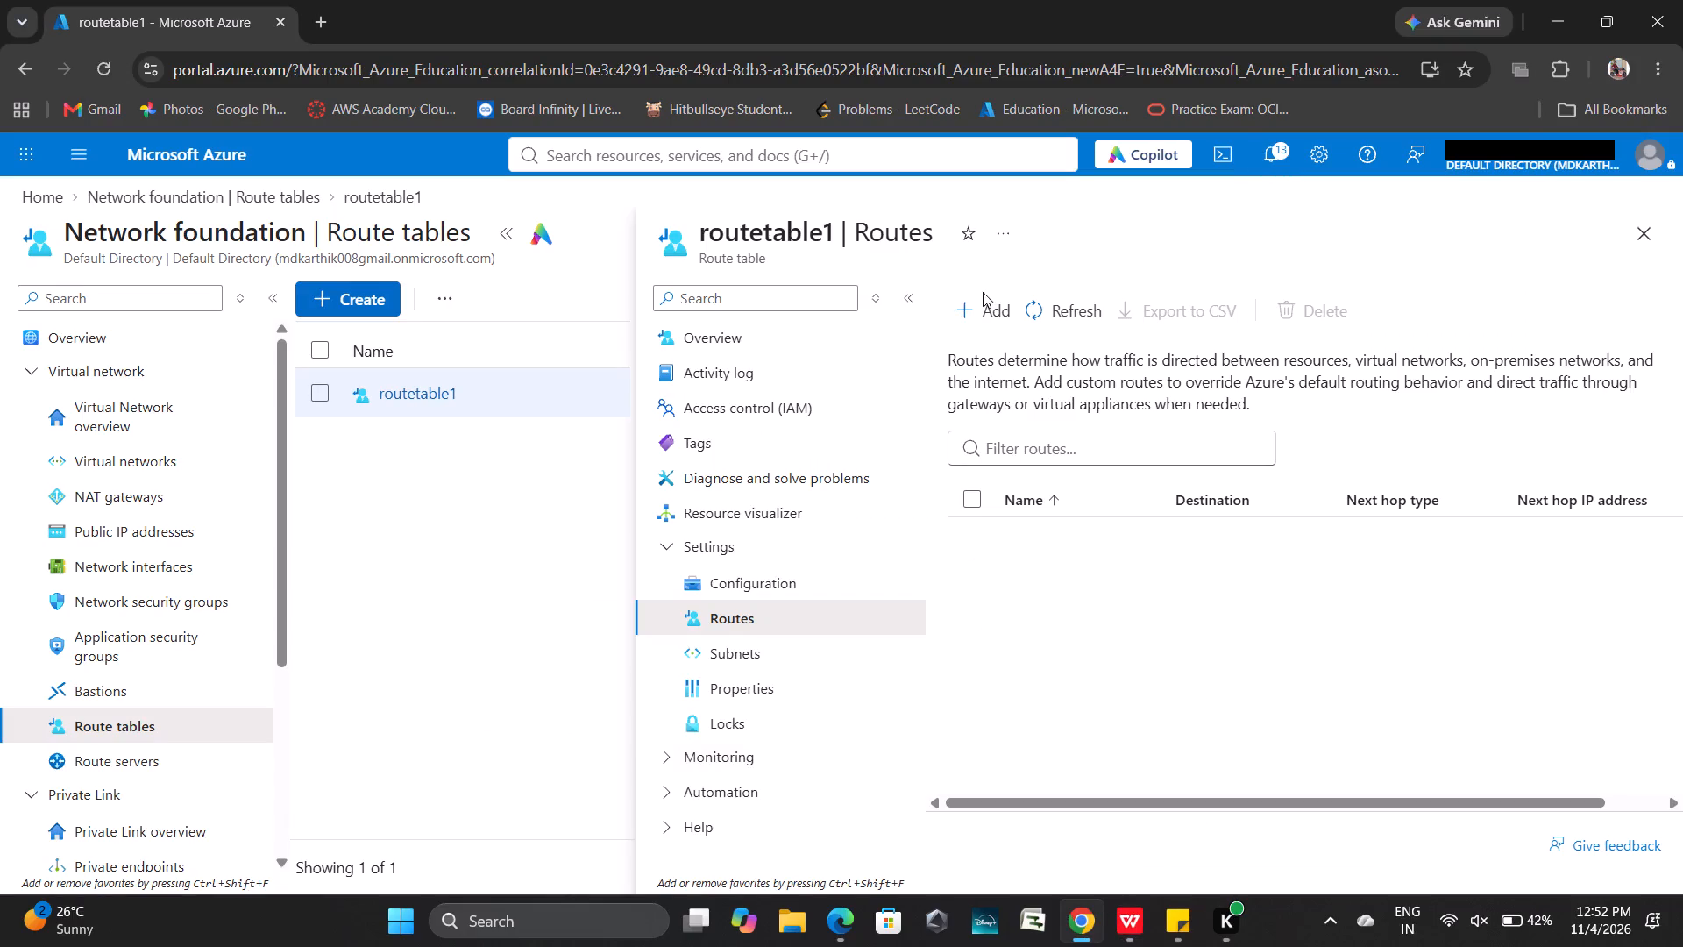
{"action": "left_click", "coordinate": [986, 307]}
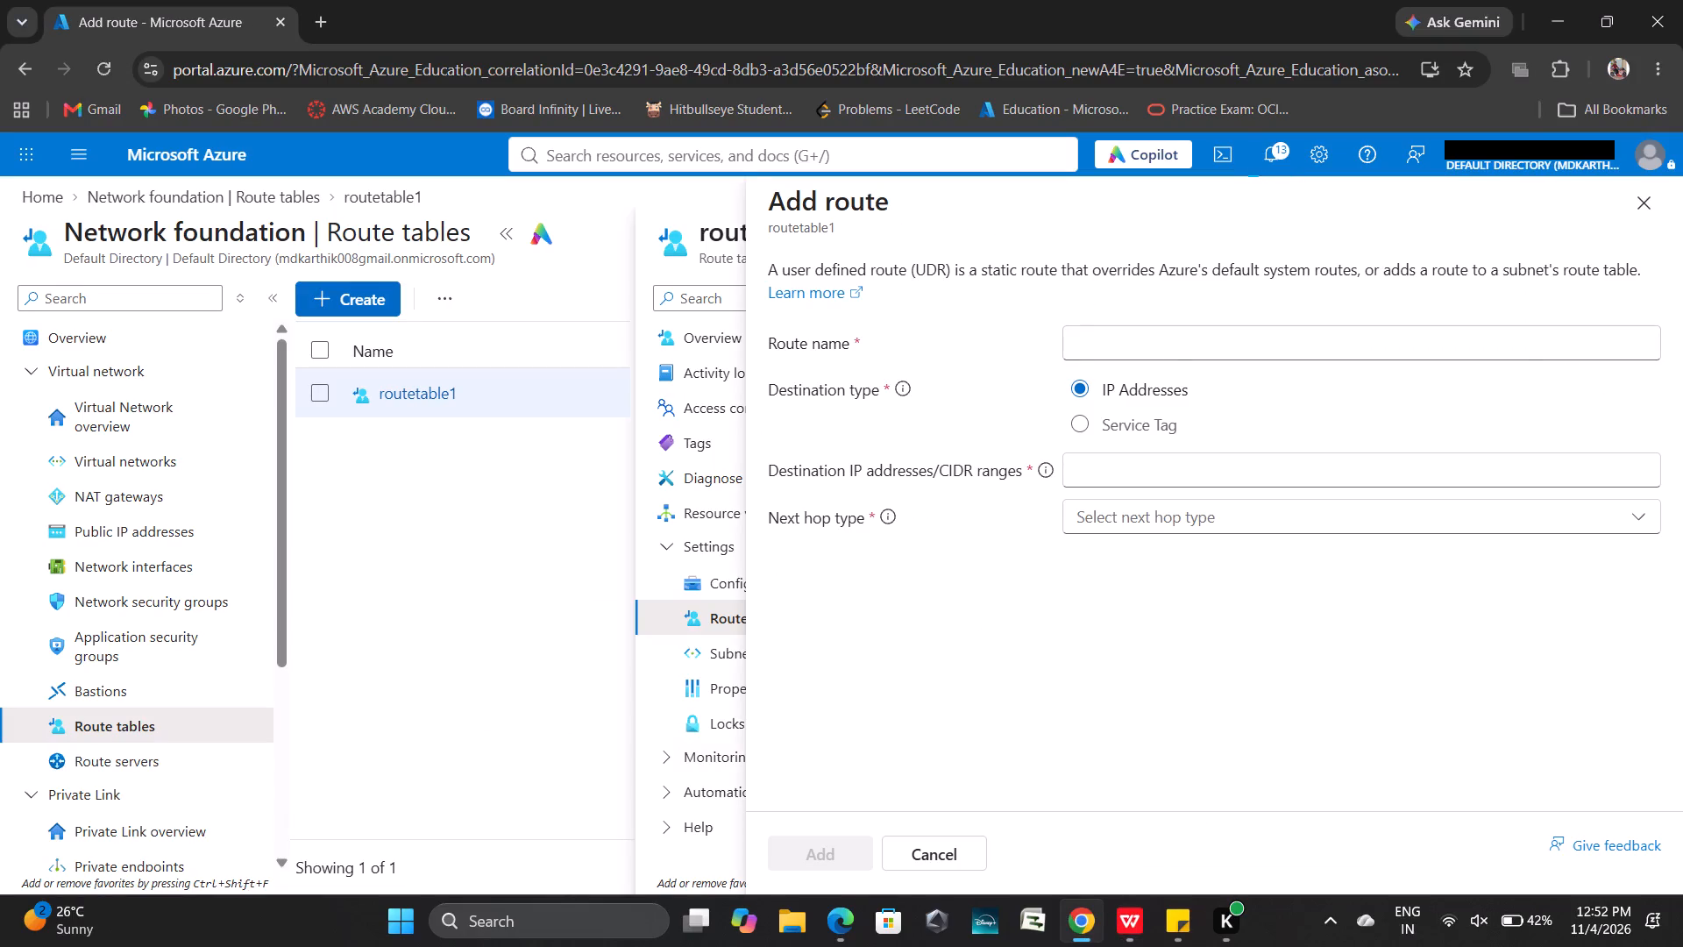
{"action": "left_click", "coordinate": [1171, 353]}
{"action": "type", "text": "route1"}
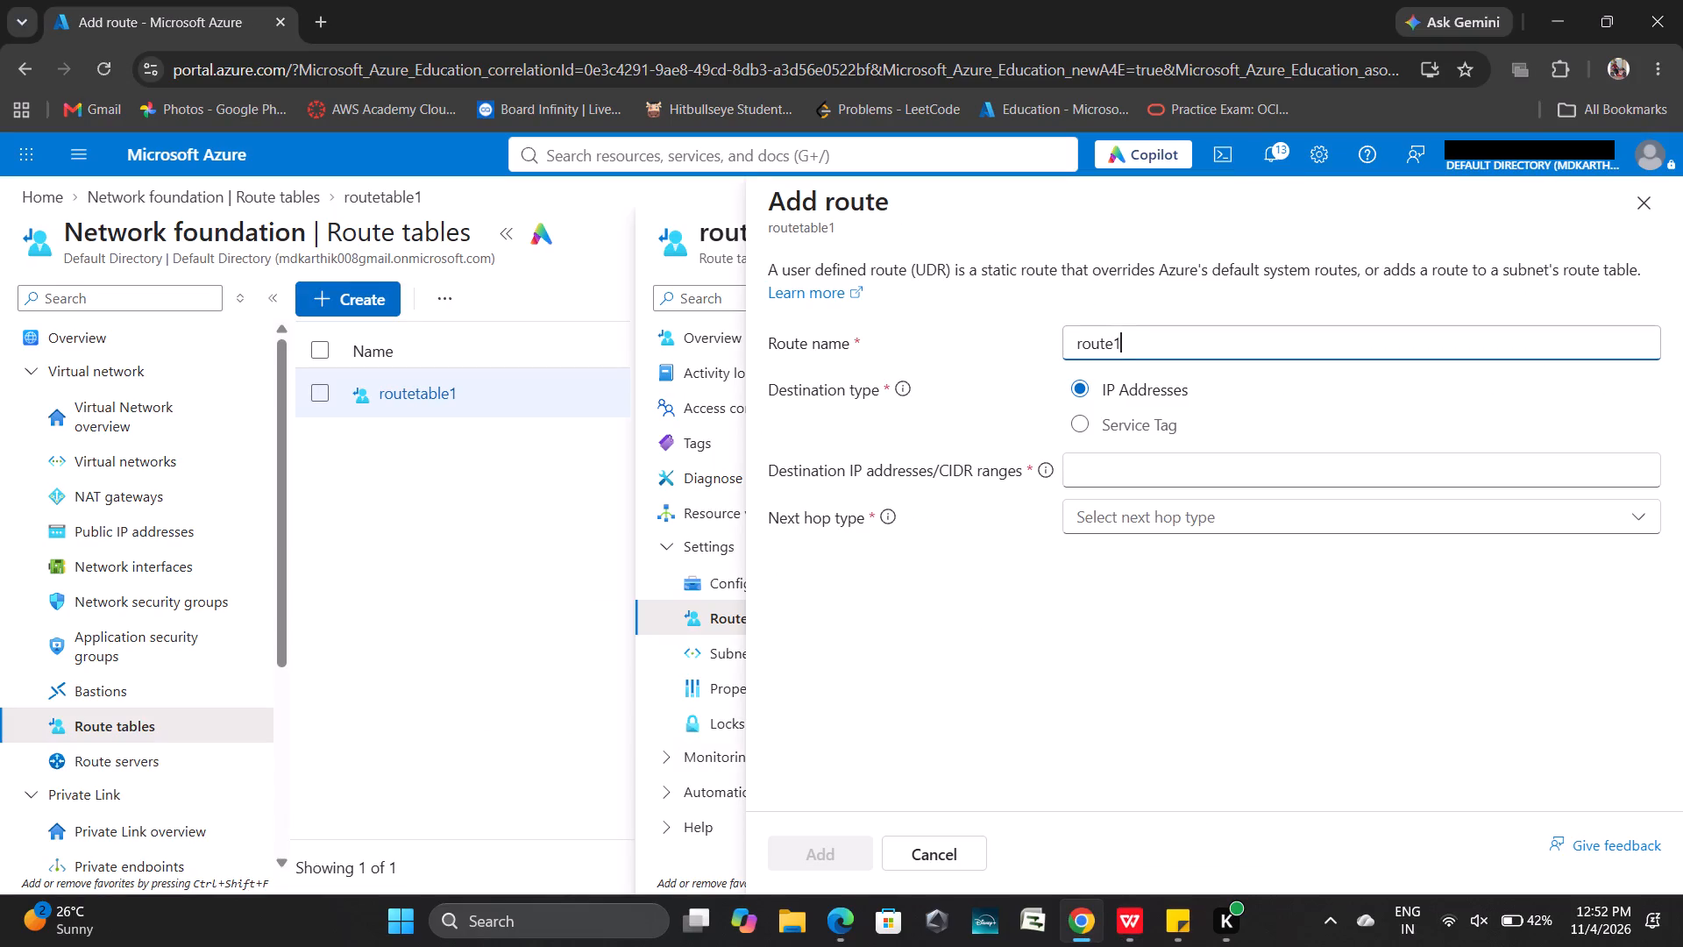
{"action": "left_click", "coordinate": [1236, 460]}
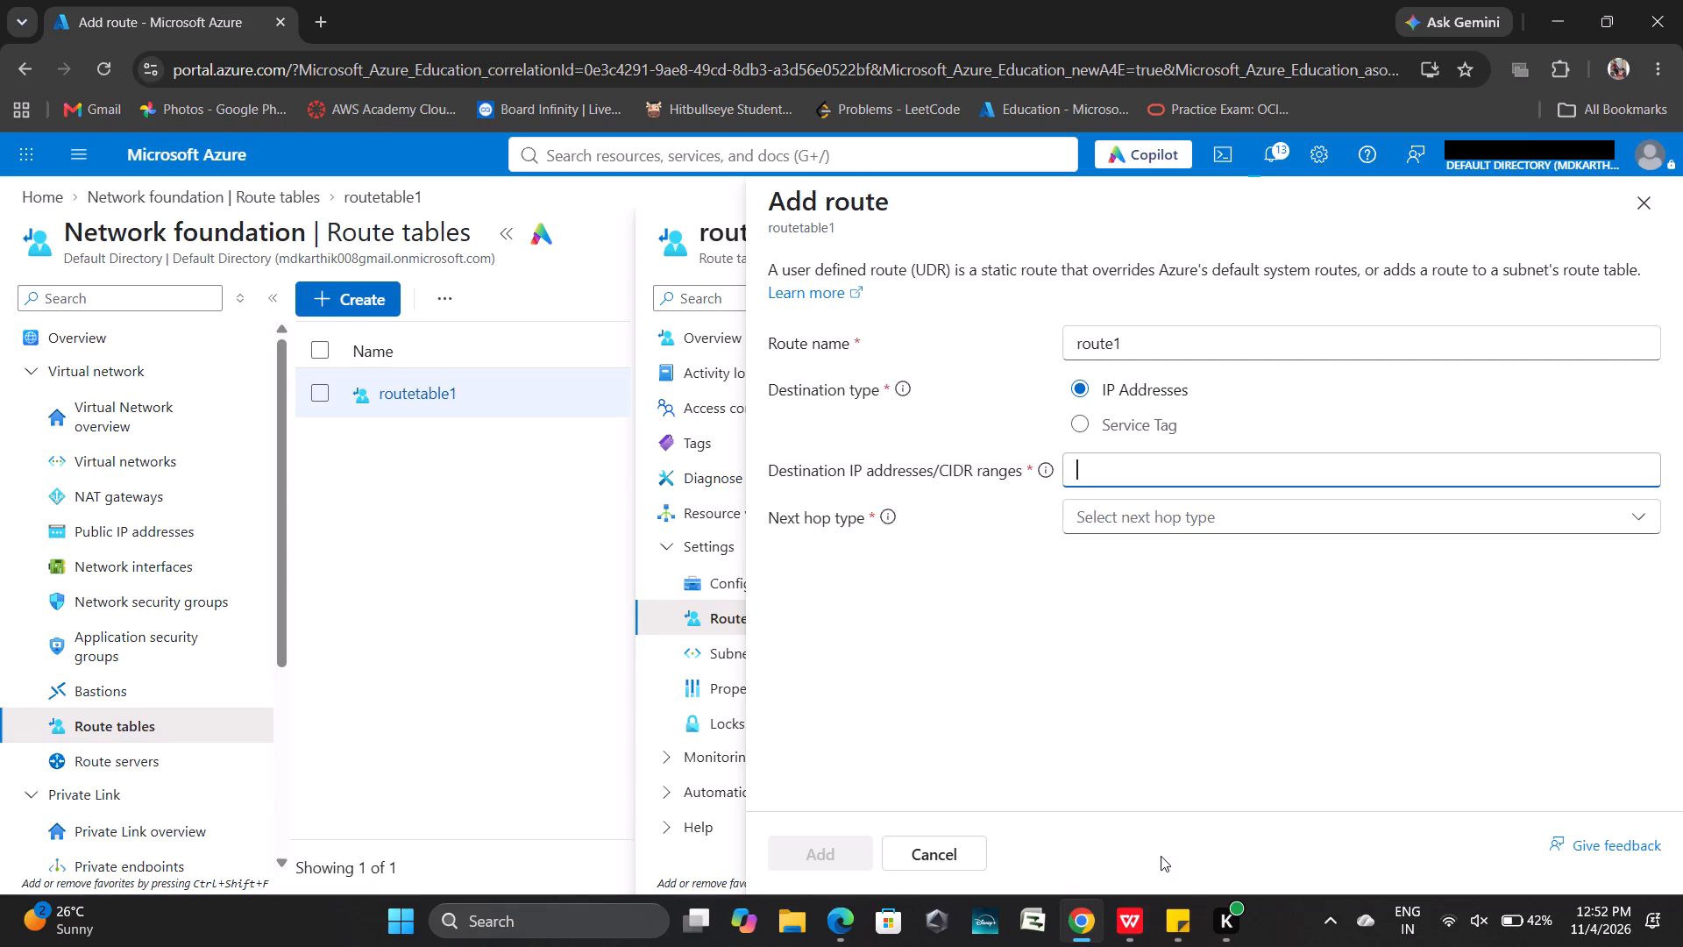
Review the Firewall instructions in Sticky Notes for the route's destination range, next hop type and subnet association.
{"action": "left_click", "coordinate": [1175, 915]}
{"action": "scroll", "coordinate": [1515, 750], "scroll_direction": "down", "scroll_amount": 1}
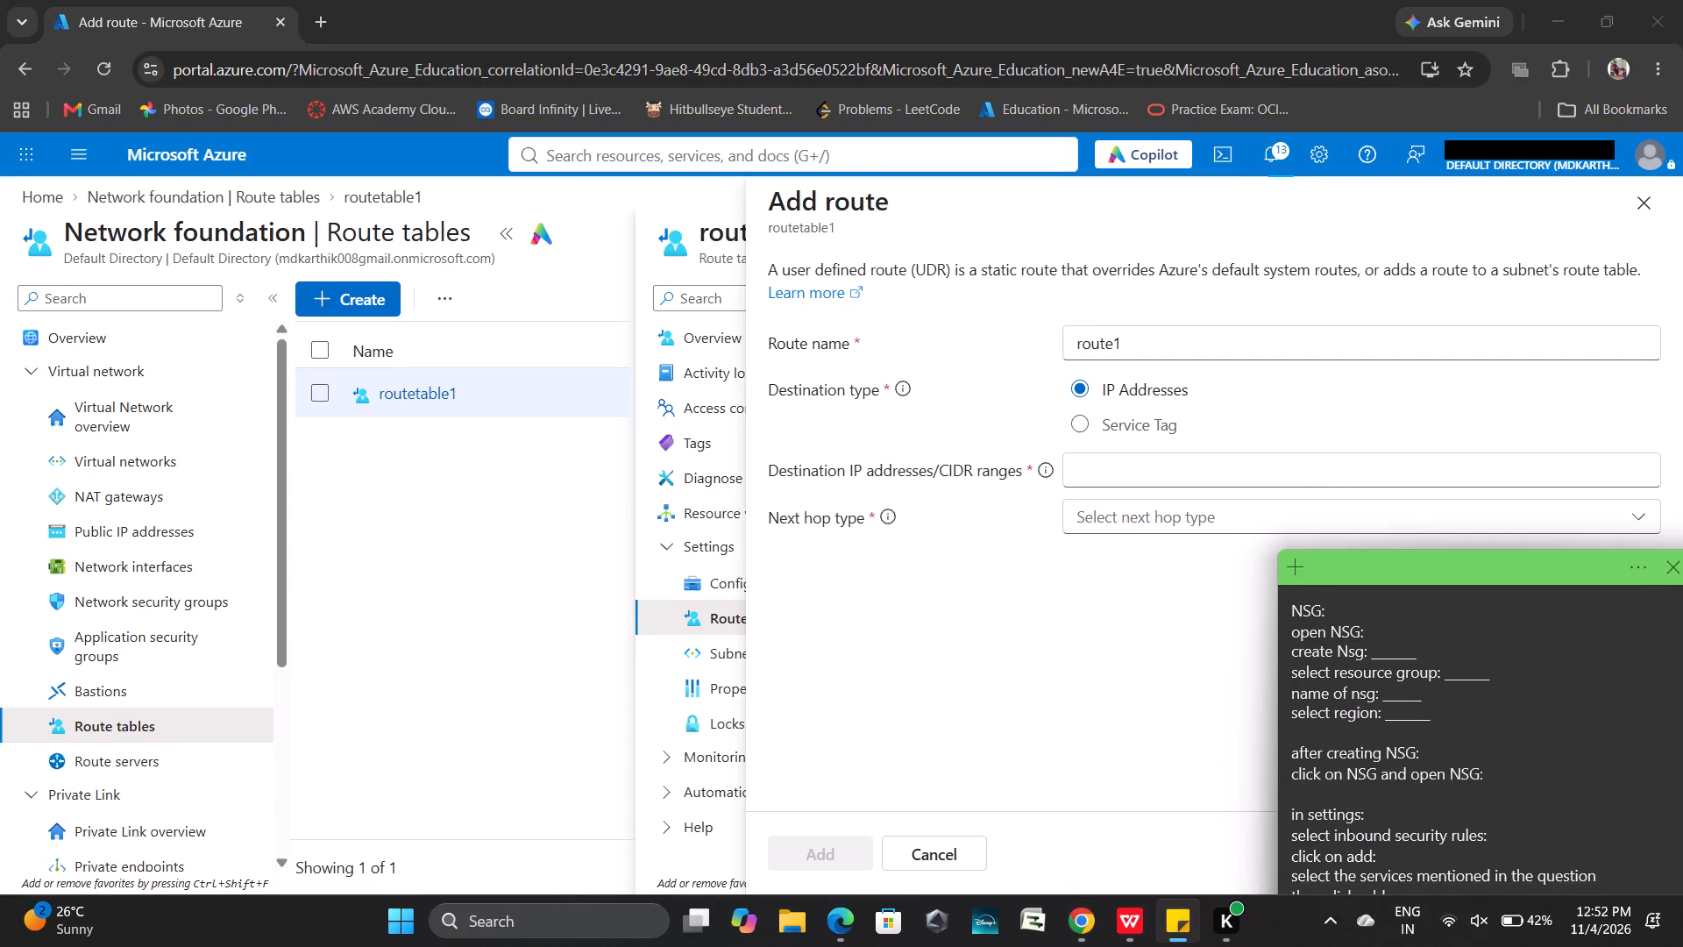
{"action": "scroll", "coordinate": [1515, 750], "scroll_direction": "down", "scroll_amount": 3}
{"action": "scroll", "coordinate": [1515, 750], "scroll_direction": "up", "scroll_amount": 8}
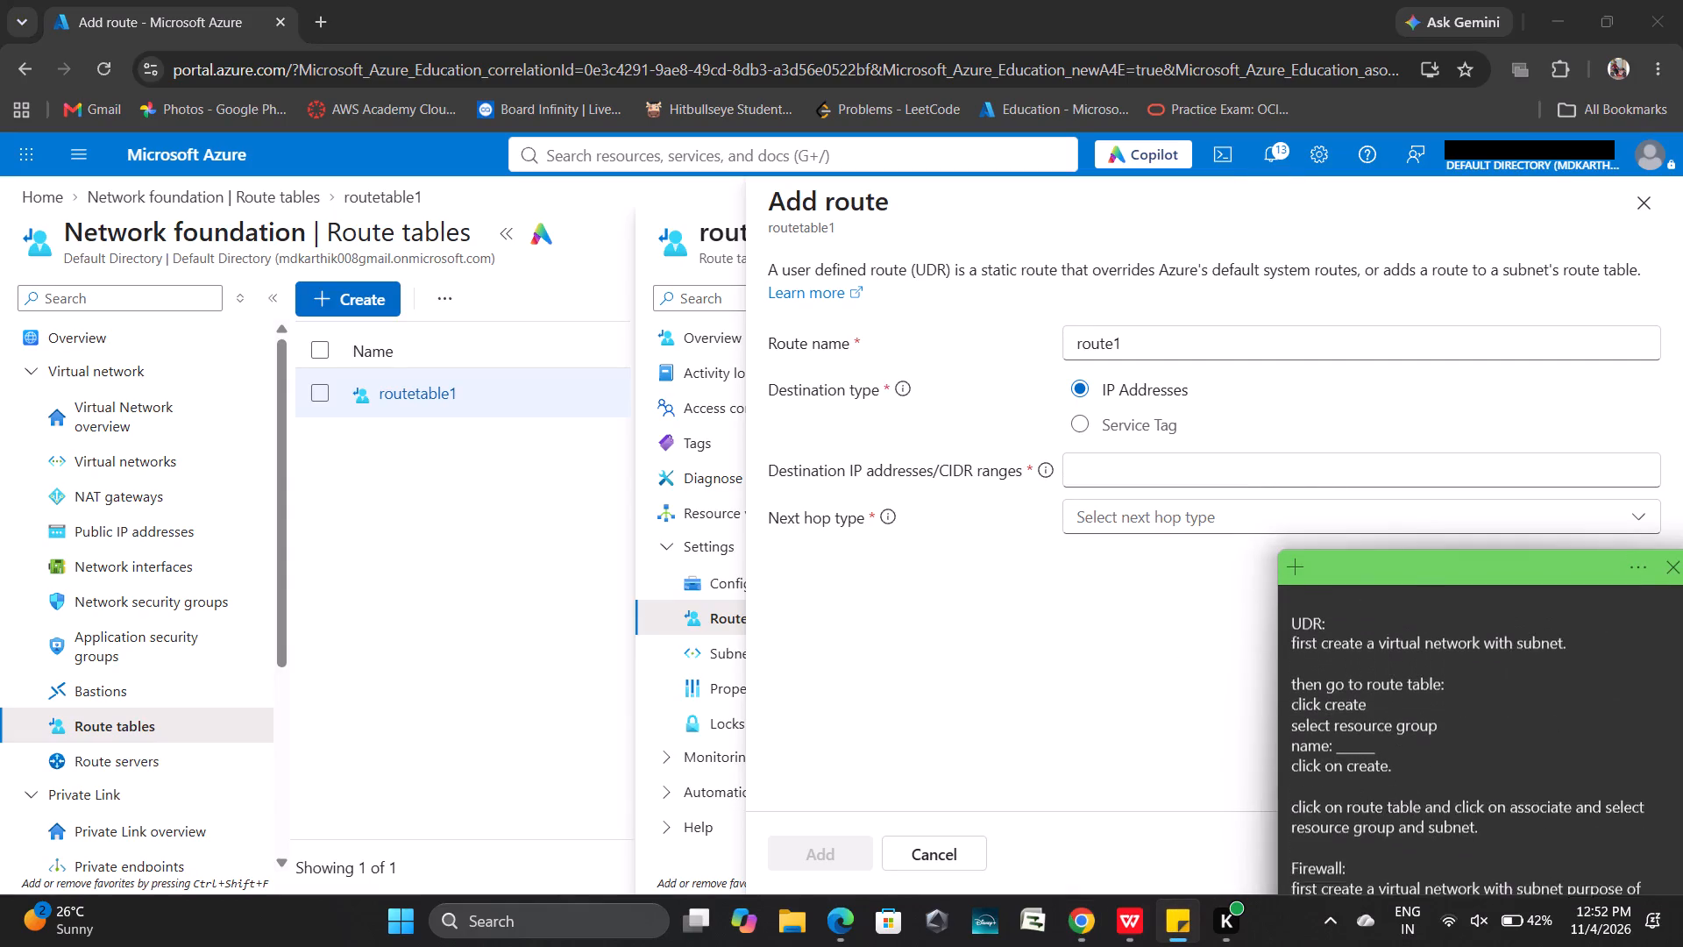
{"action": "scroll", "coordinate": [1515, 750], "scroll_direction": "down", "scroll_amount": 2}
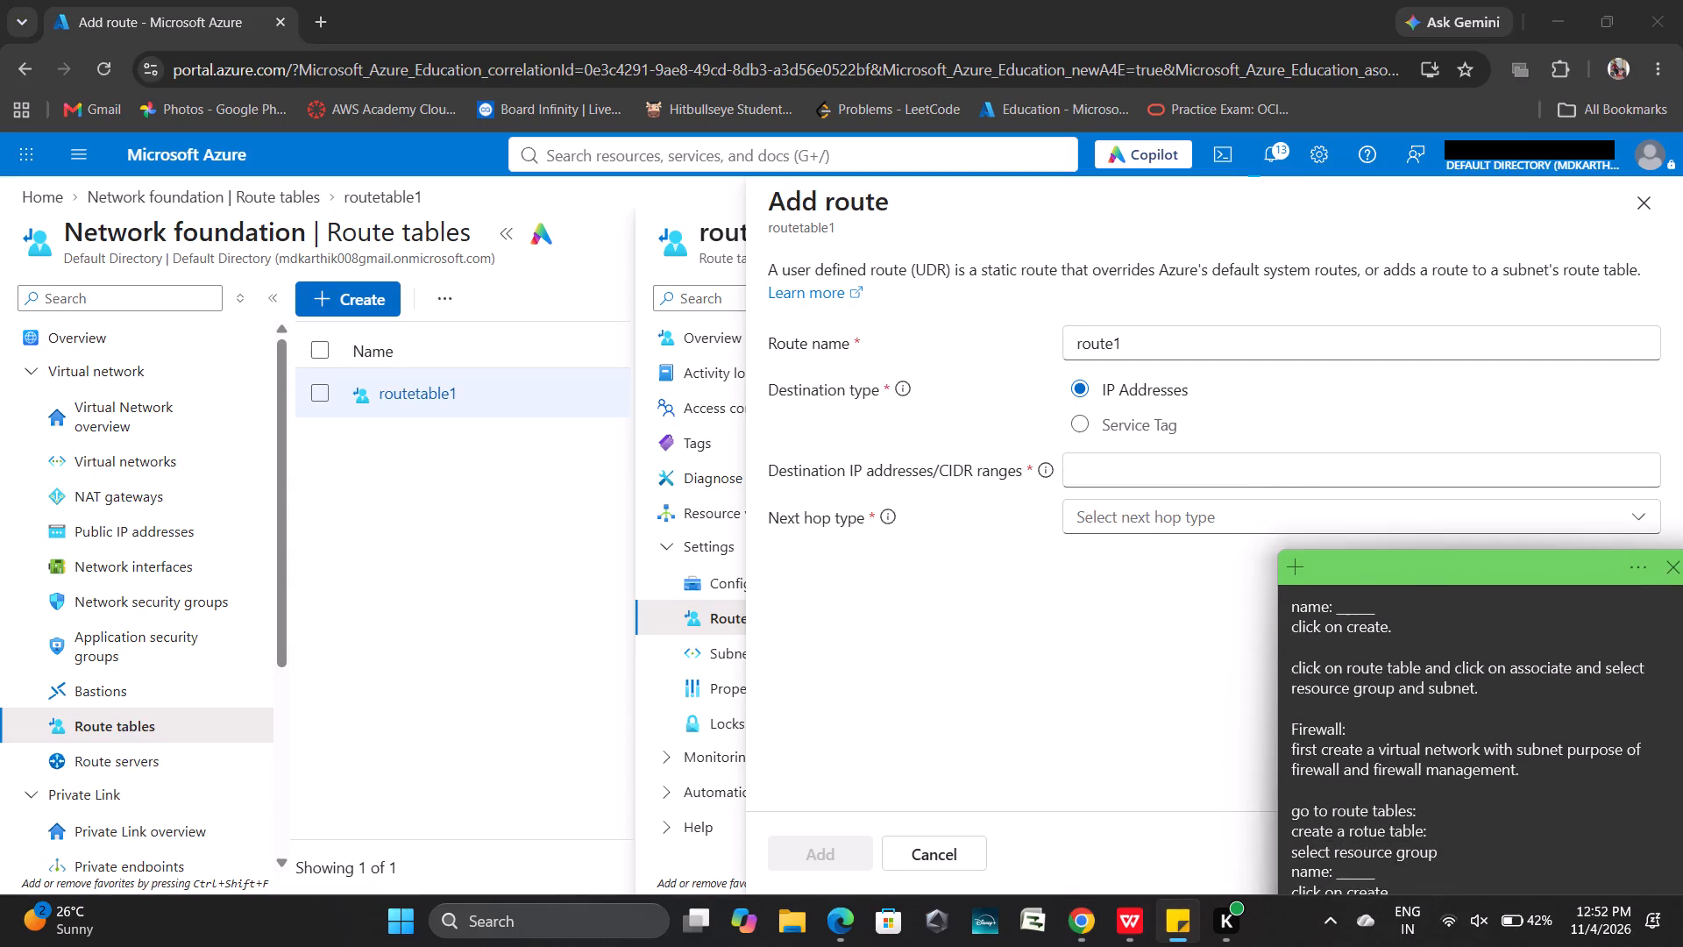
{"action": "scroll", "coordinate": [1515, 750], "scroll_direction": "down", "scroll_amount": 4}
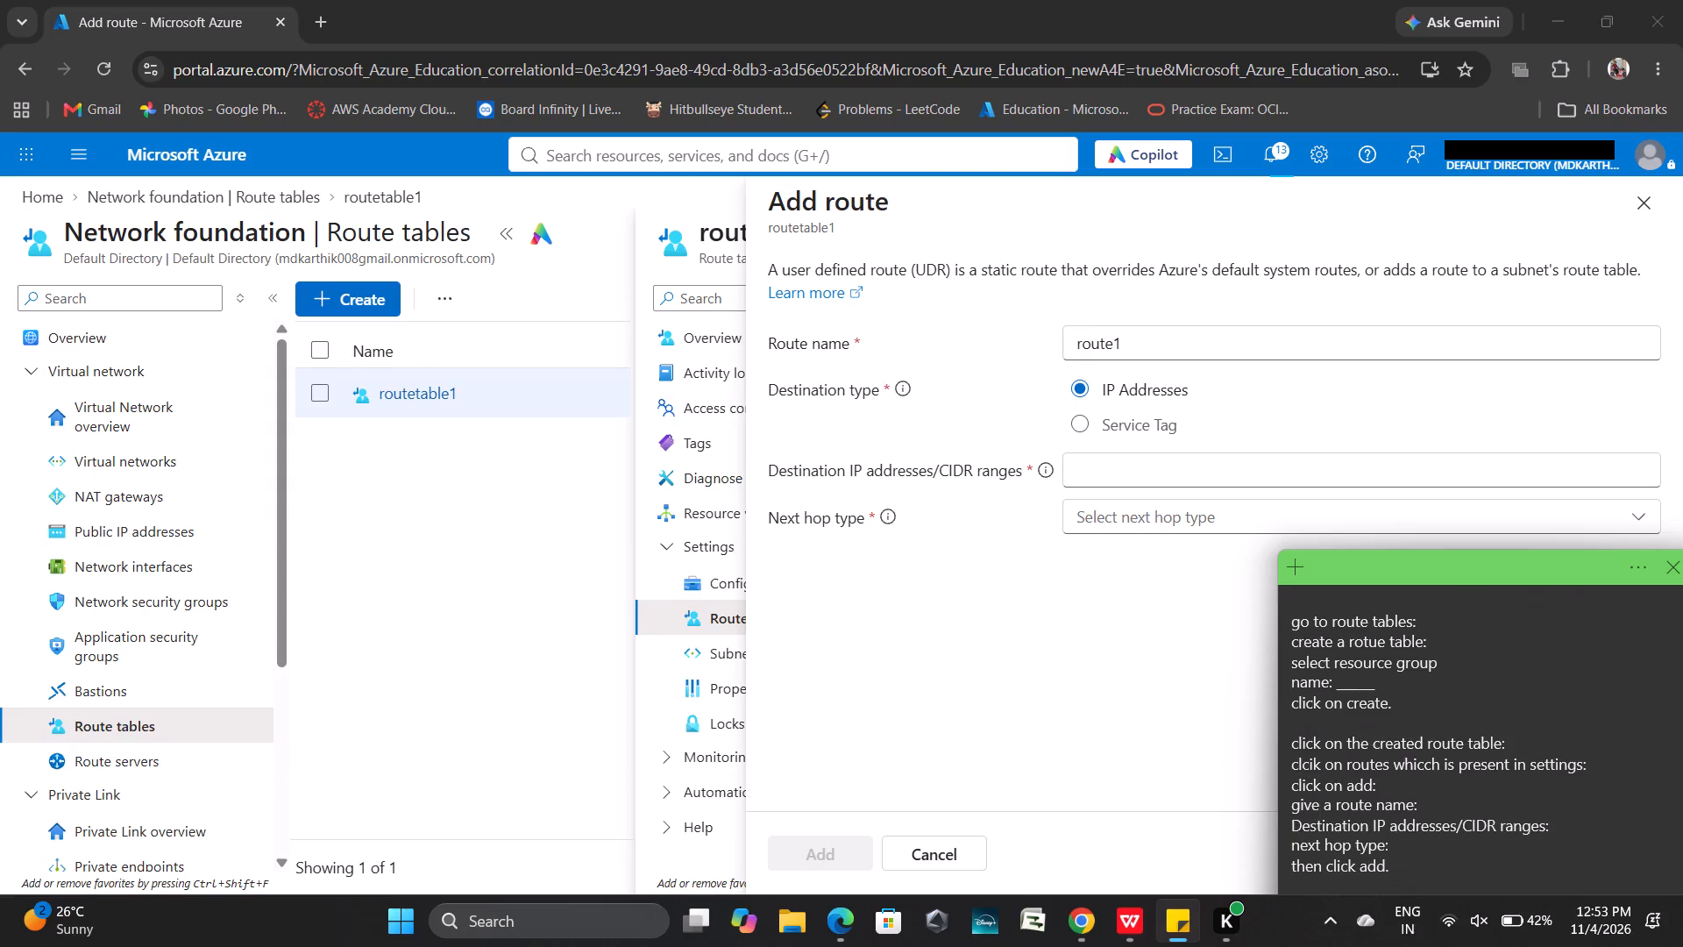
{"action": "scroll", "coordinate": [1515, 750], "scroll_direction": "down", "scroll_amount": 3}
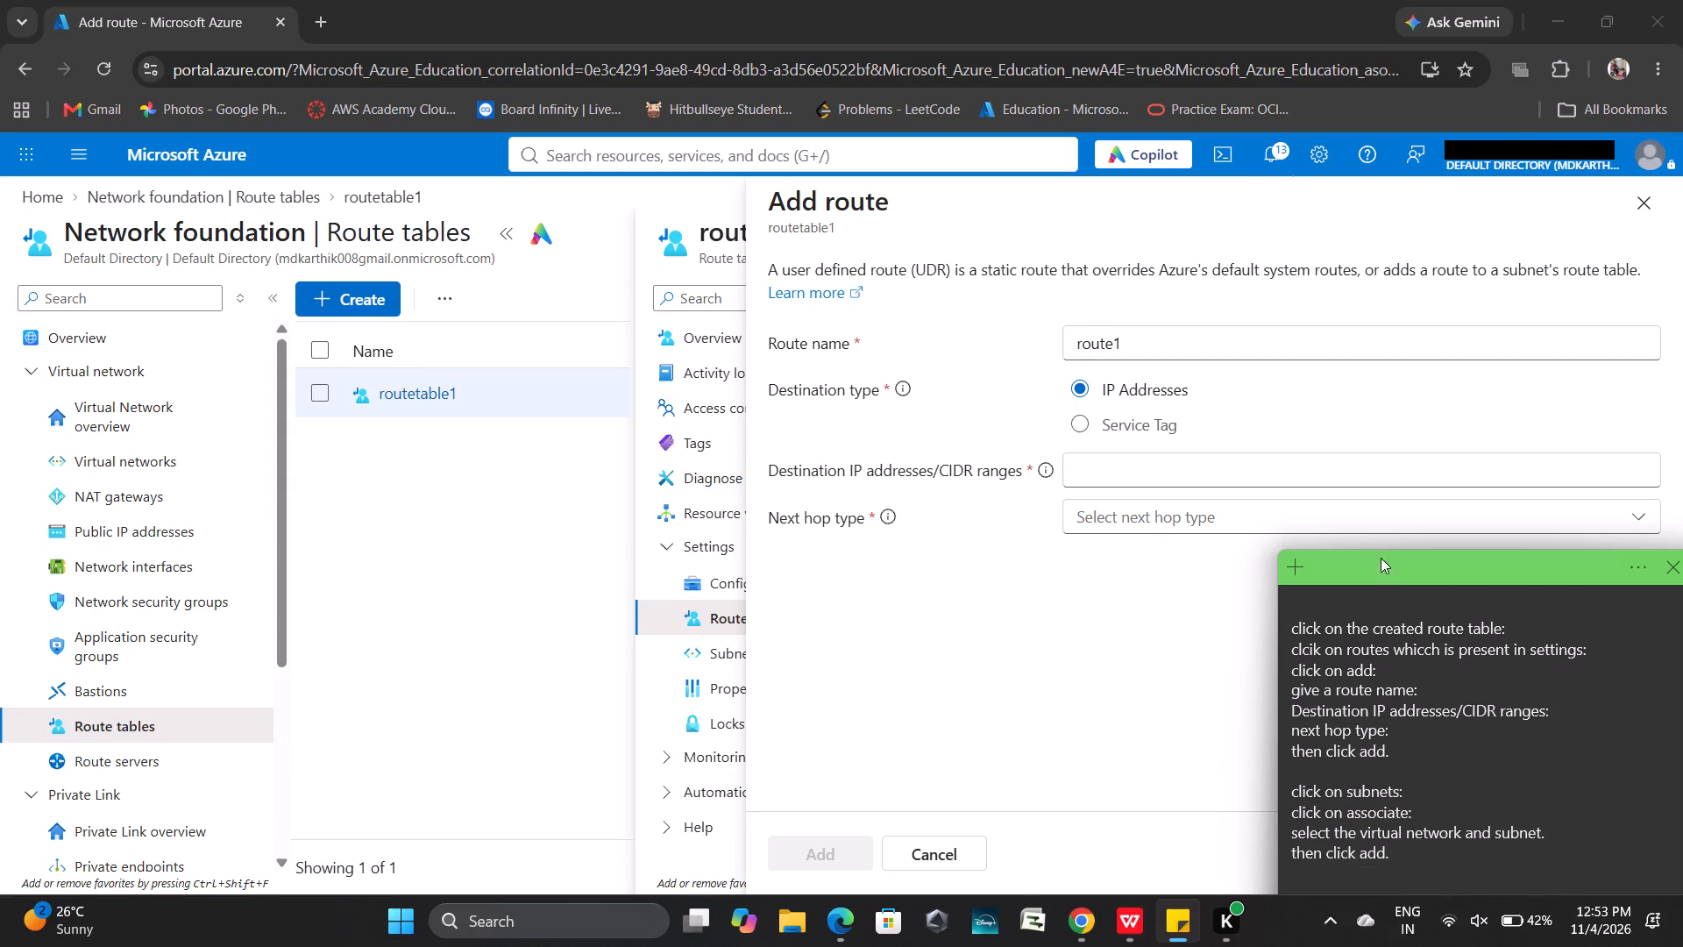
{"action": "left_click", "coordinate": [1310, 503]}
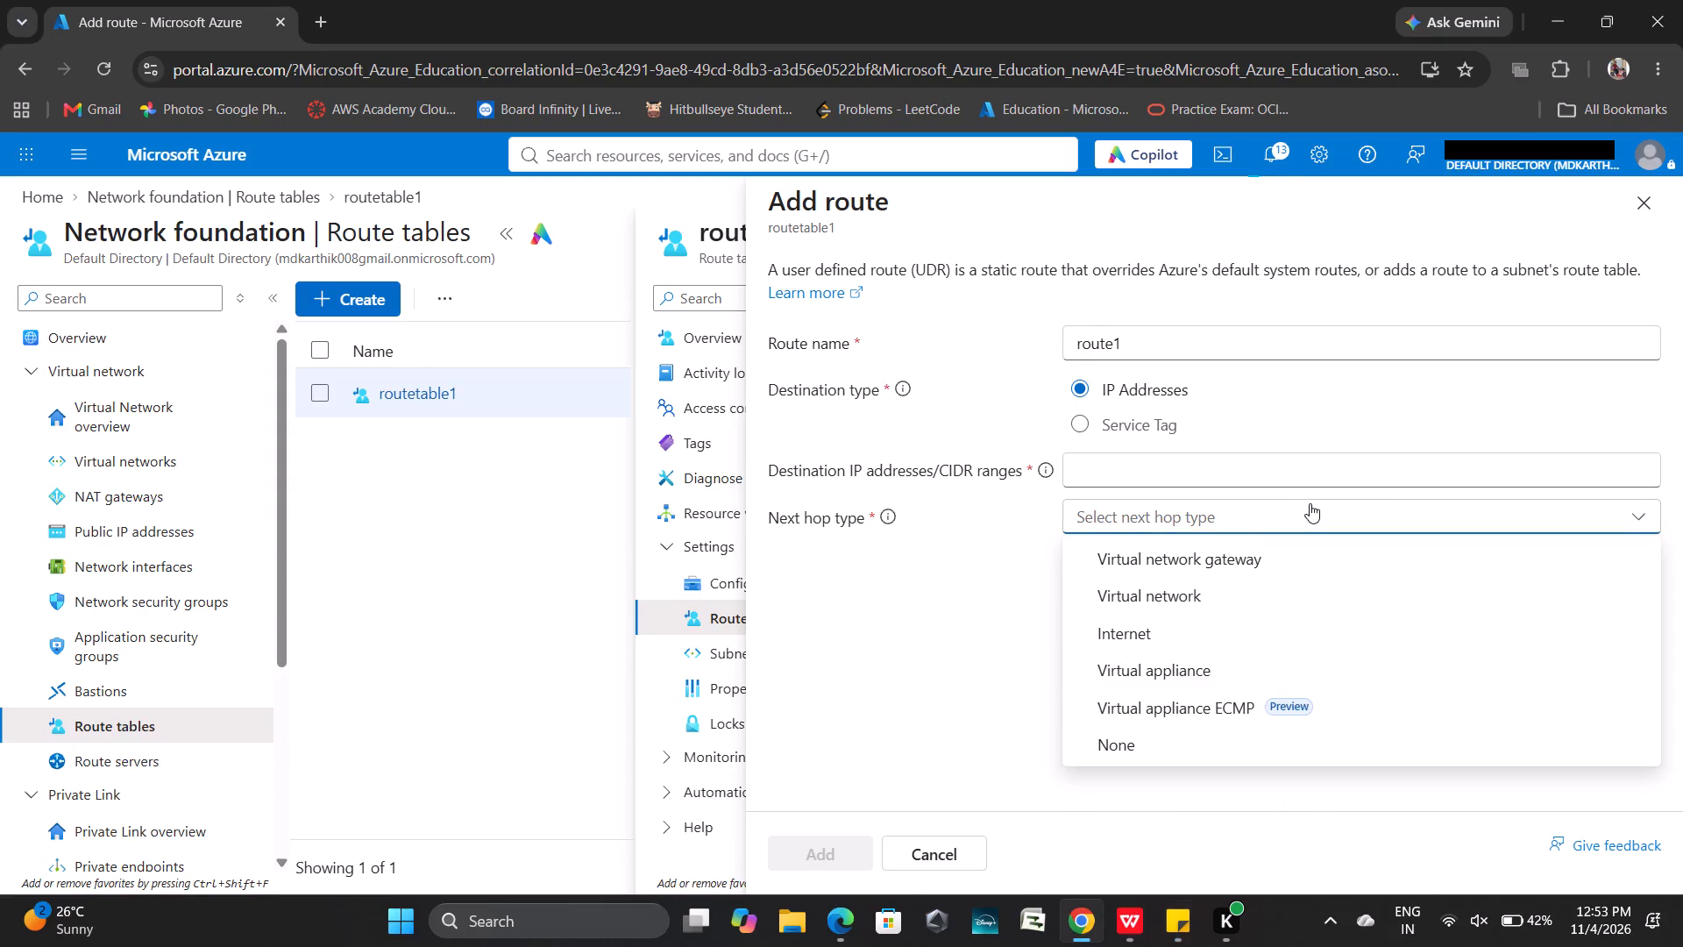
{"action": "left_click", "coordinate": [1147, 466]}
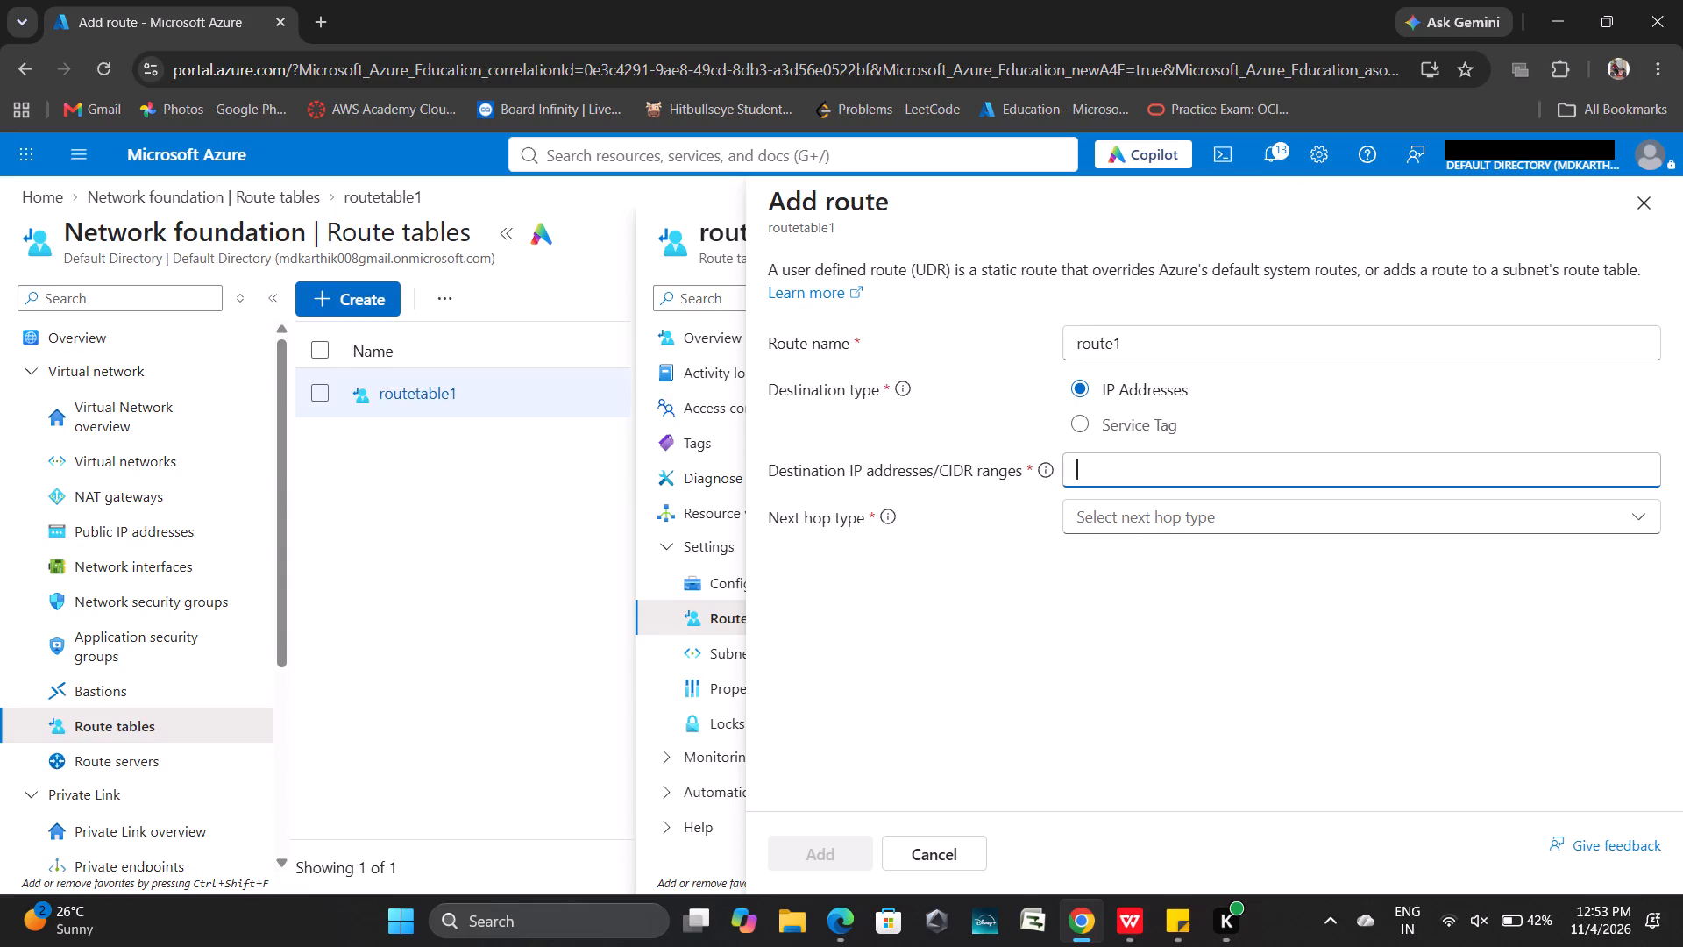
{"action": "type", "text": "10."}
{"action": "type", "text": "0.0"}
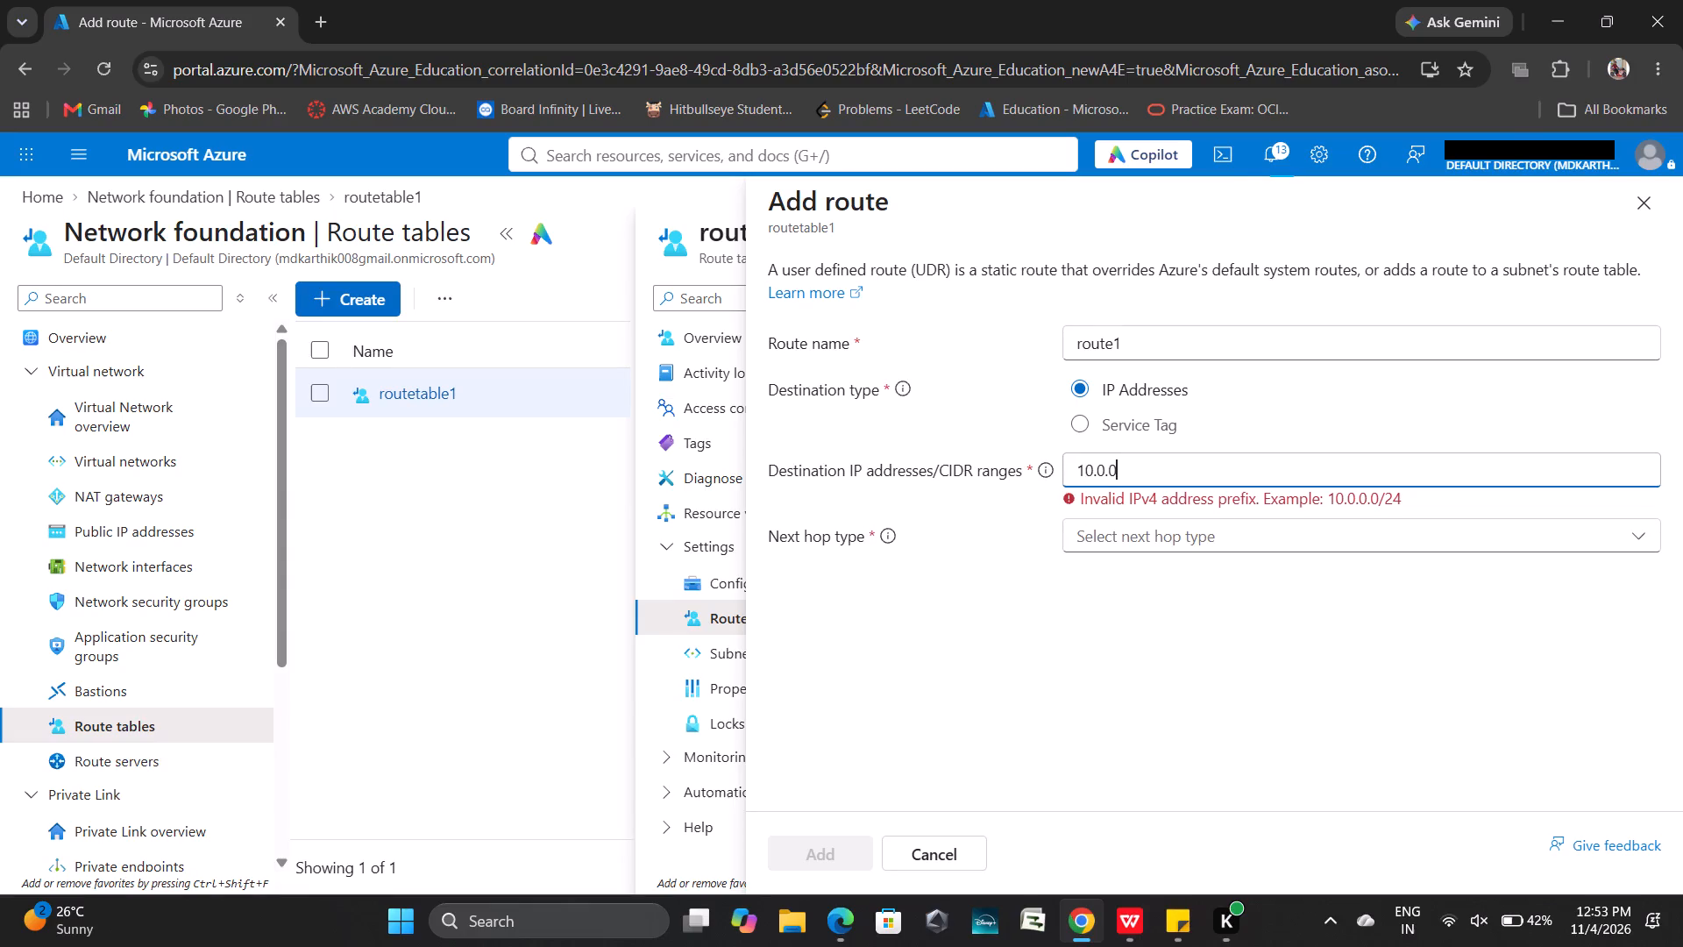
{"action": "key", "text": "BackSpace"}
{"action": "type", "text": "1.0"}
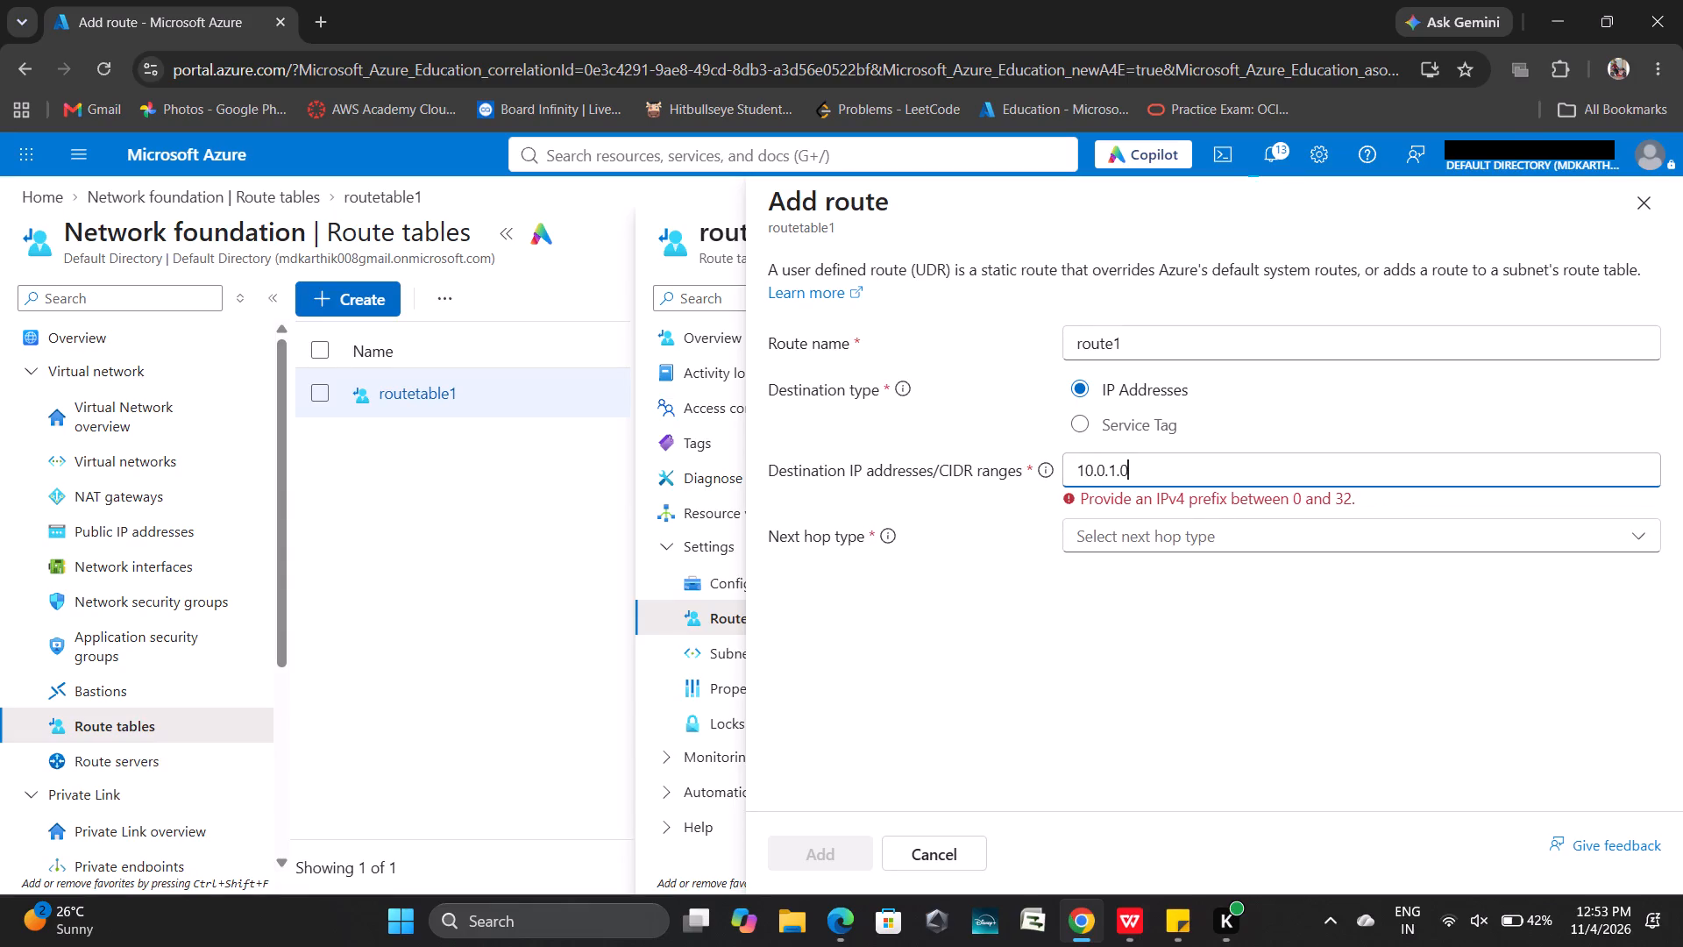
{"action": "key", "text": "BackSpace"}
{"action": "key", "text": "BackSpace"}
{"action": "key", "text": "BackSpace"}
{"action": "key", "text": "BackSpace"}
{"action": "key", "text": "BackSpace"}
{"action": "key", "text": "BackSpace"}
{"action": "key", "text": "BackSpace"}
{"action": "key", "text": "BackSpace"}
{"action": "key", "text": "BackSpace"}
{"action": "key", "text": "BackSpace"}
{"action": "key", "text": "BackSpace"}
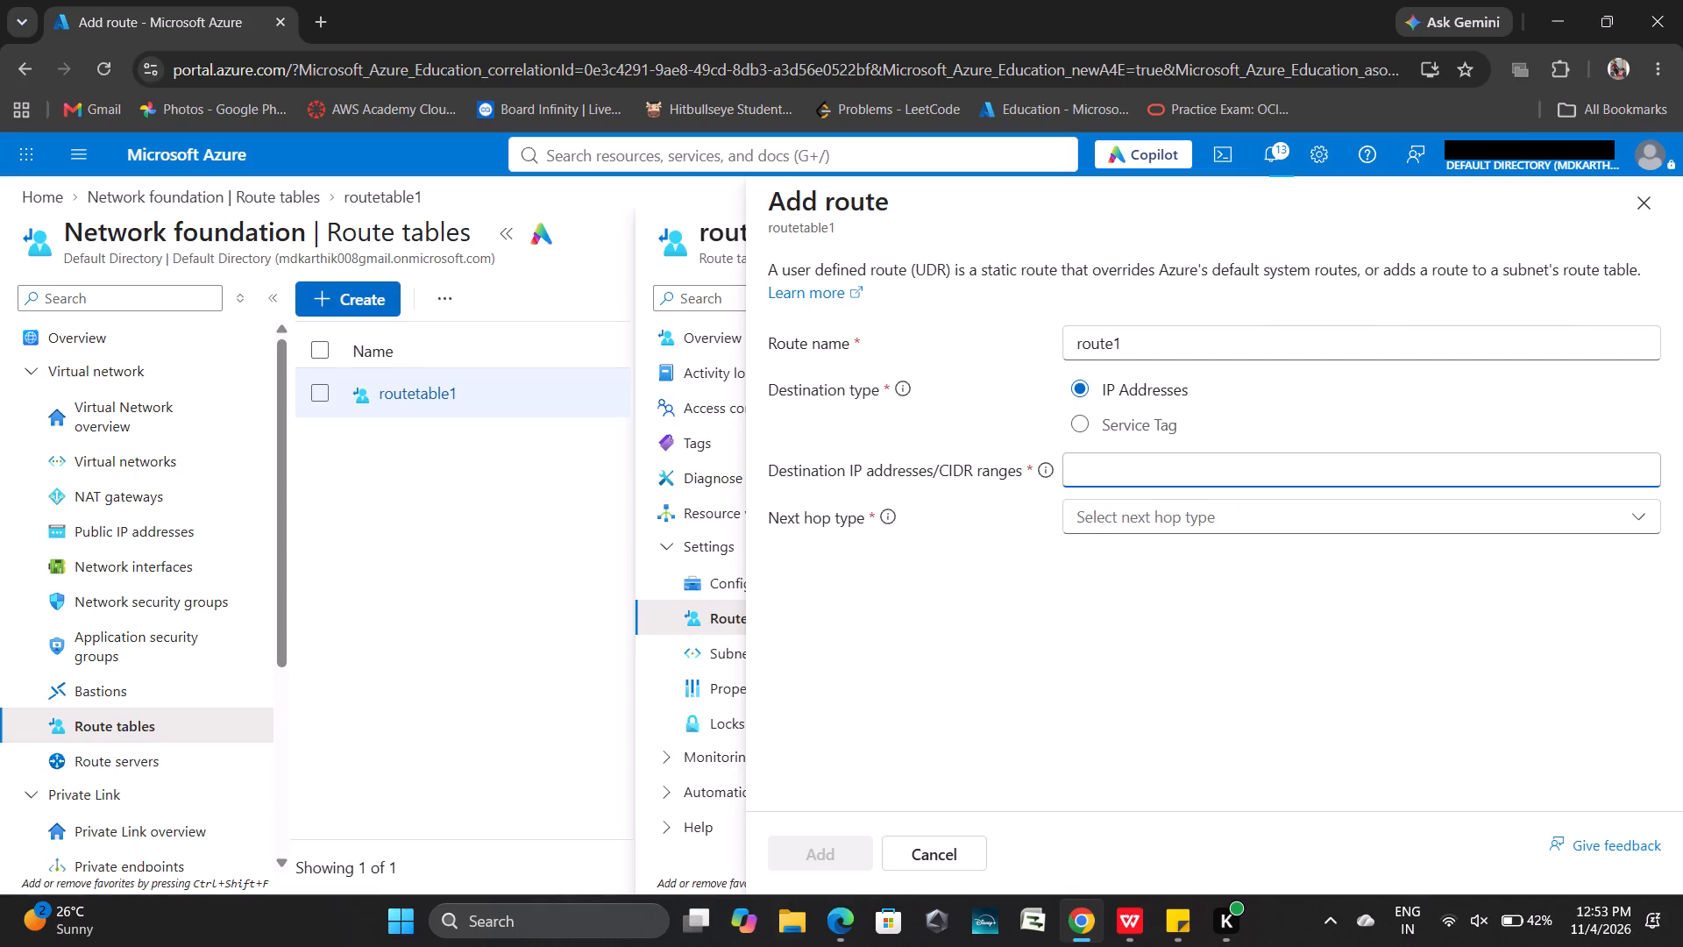
Set route1's destination CIDR range to 10.0.1.0/26 and its next hop type to Virtual network.
{"action": "type", "text": "10.0."}
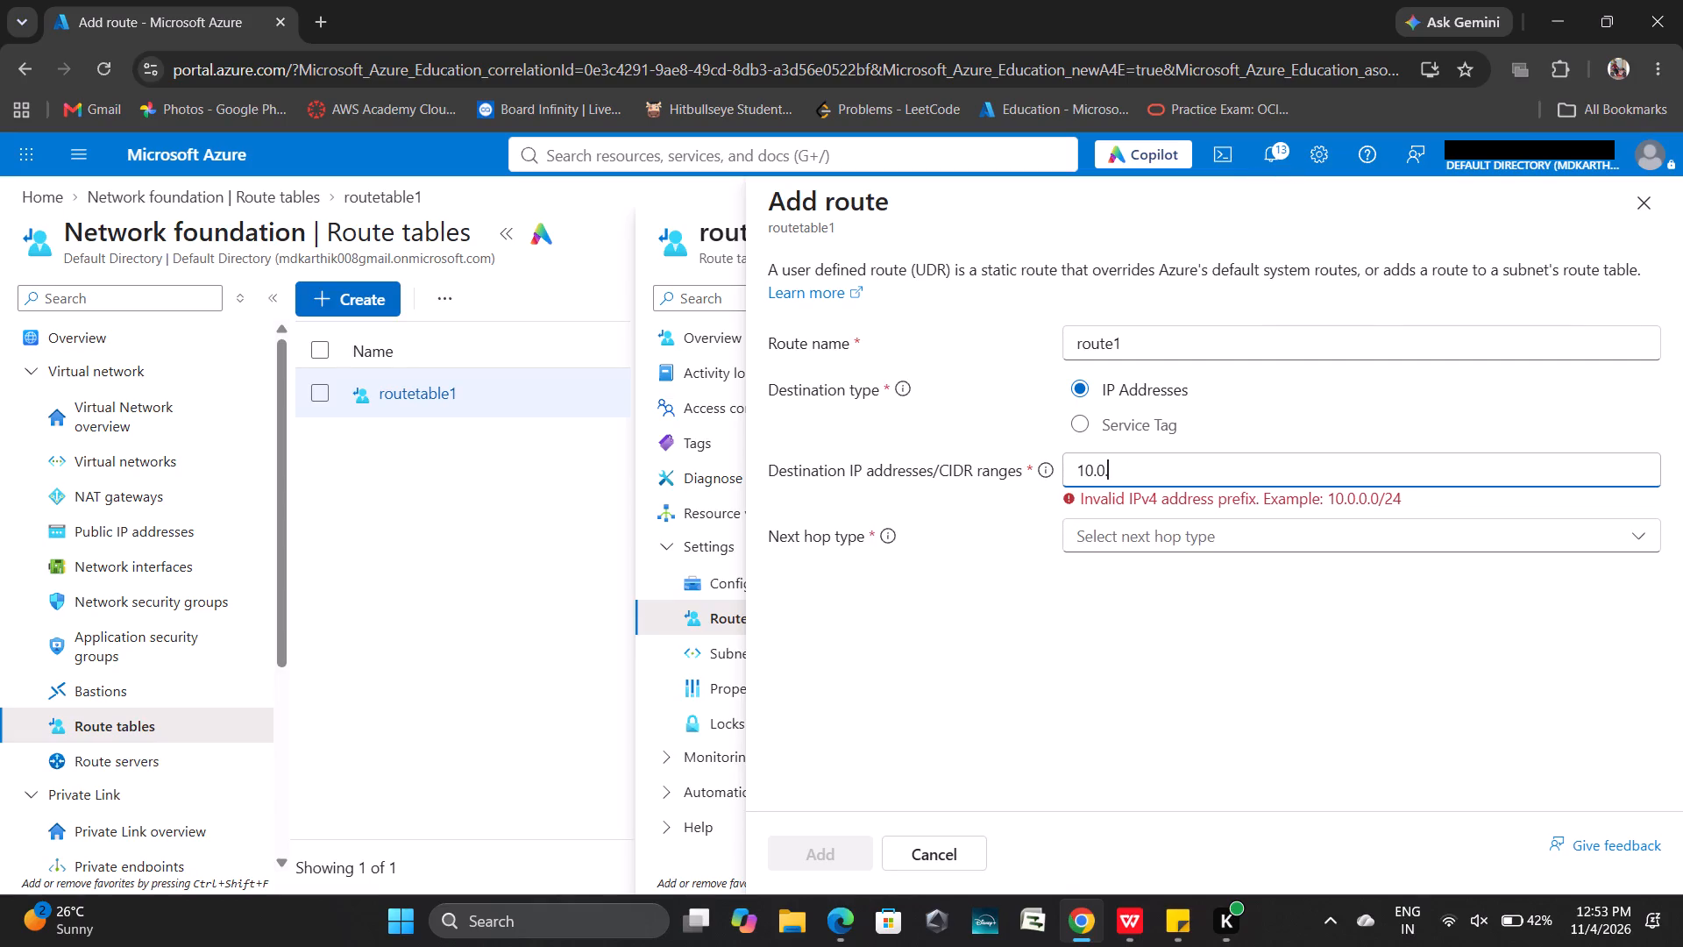
{"action": "type", "text": "1.0"}
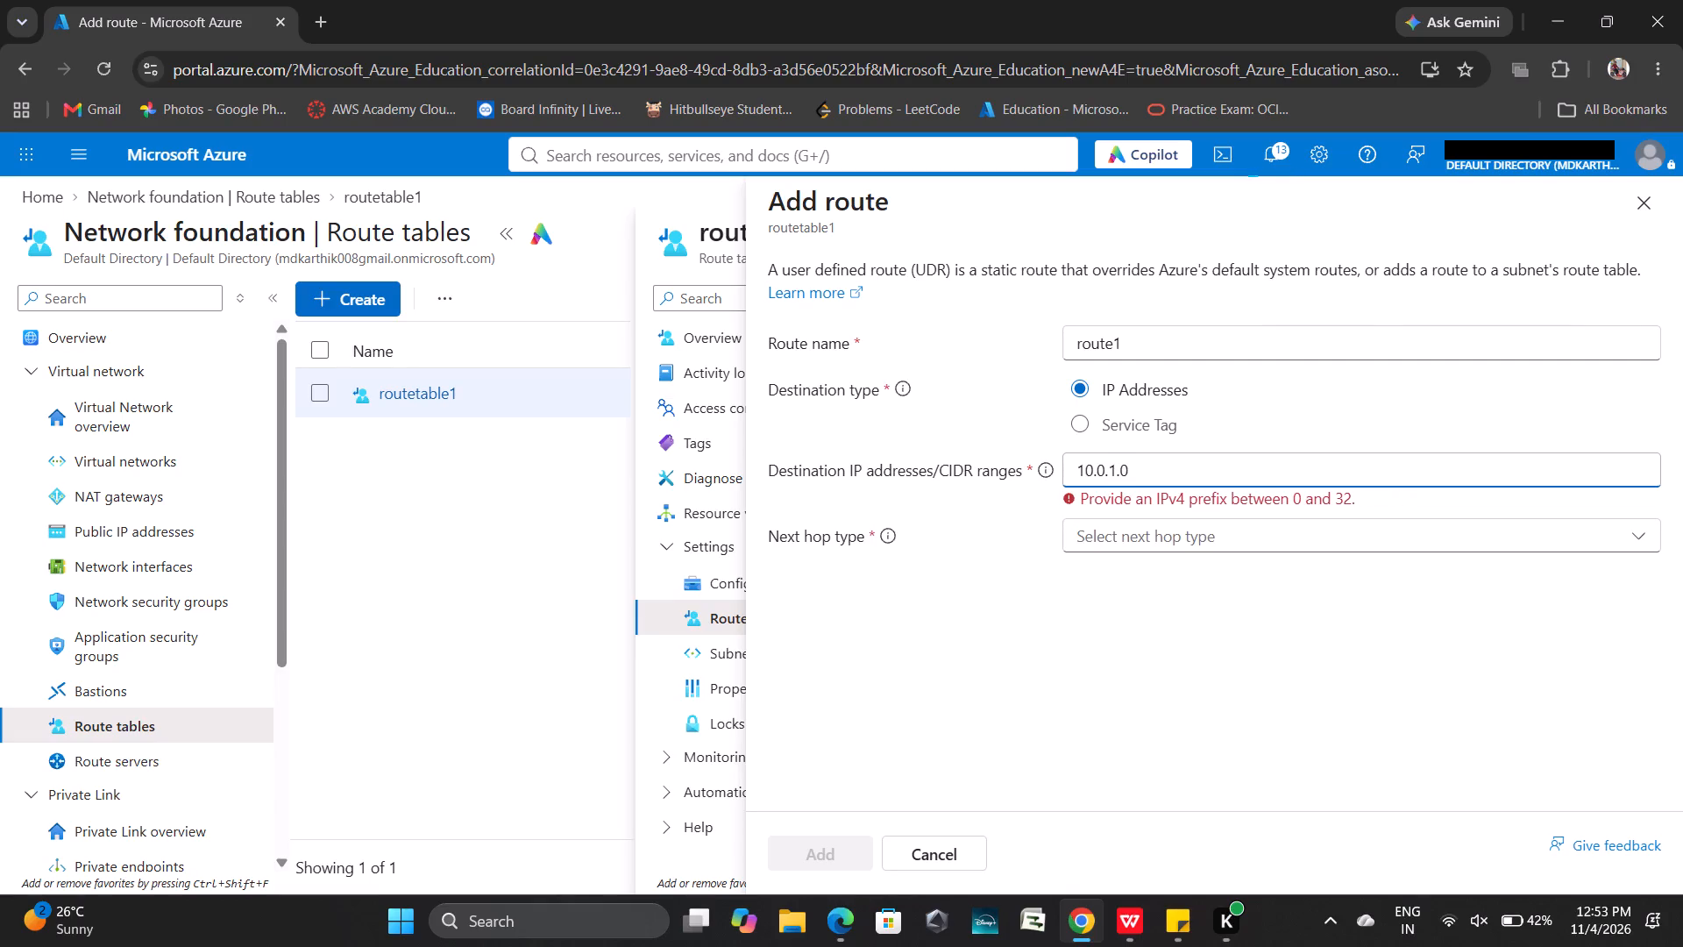
{"action": "type", "text": "//"}
{"action": "key", "text": "BackSpace"}
{"action": "type", "text": "26"}
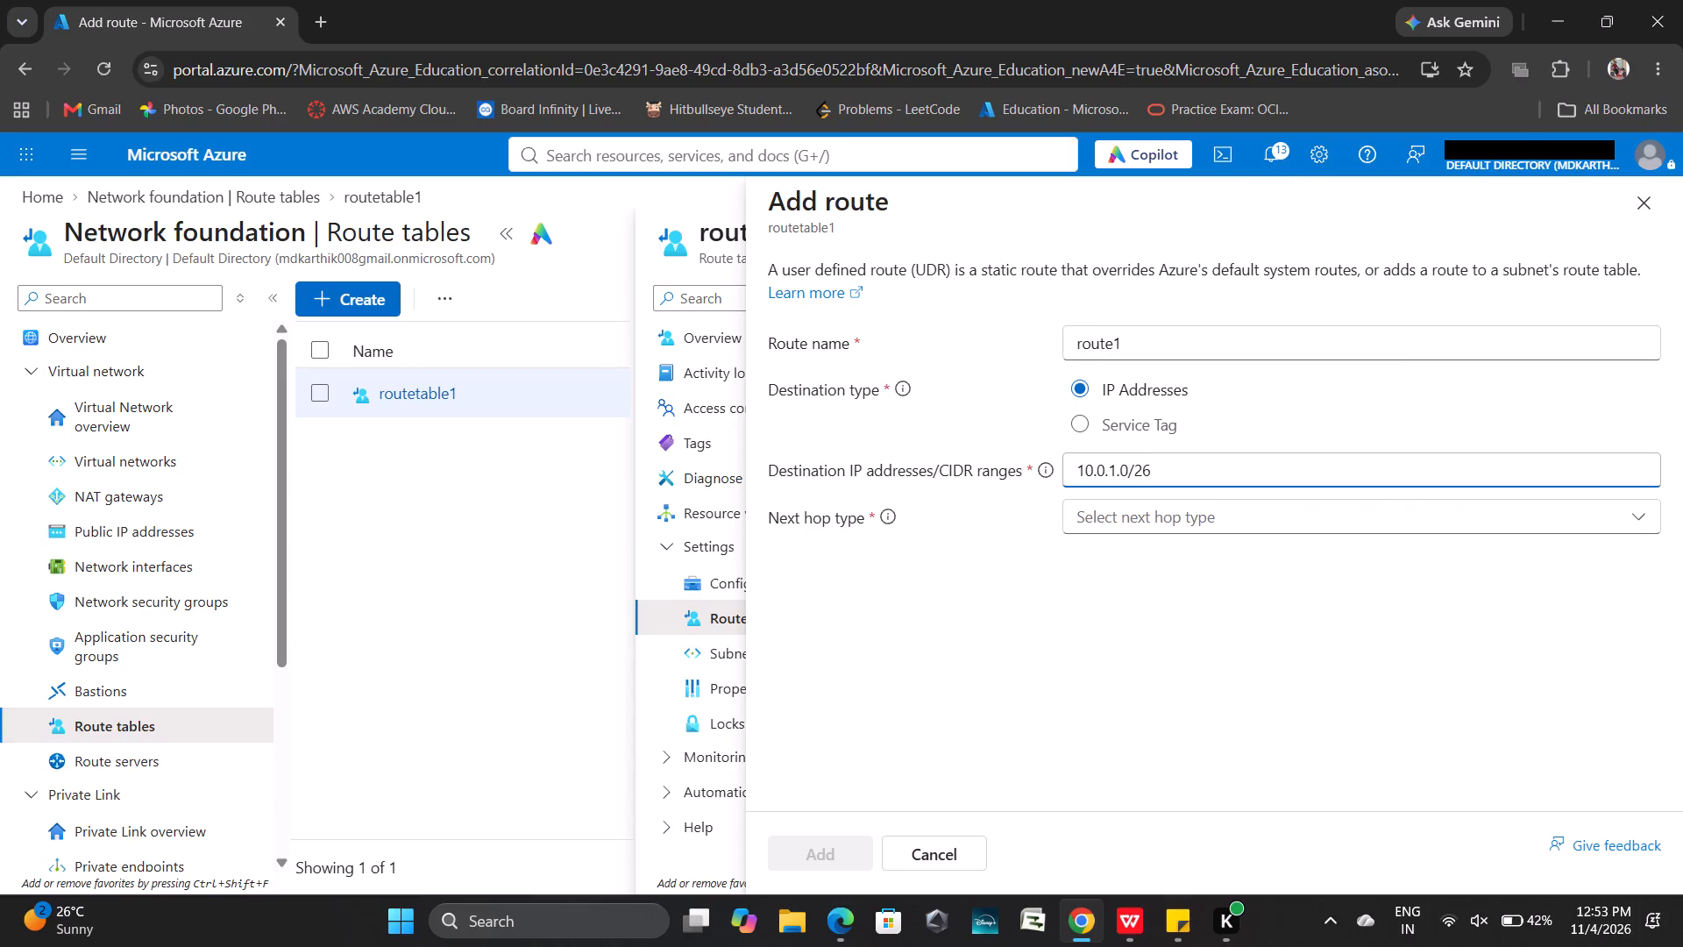
{"action": "left_click", "coordinate": [1157, 525]}
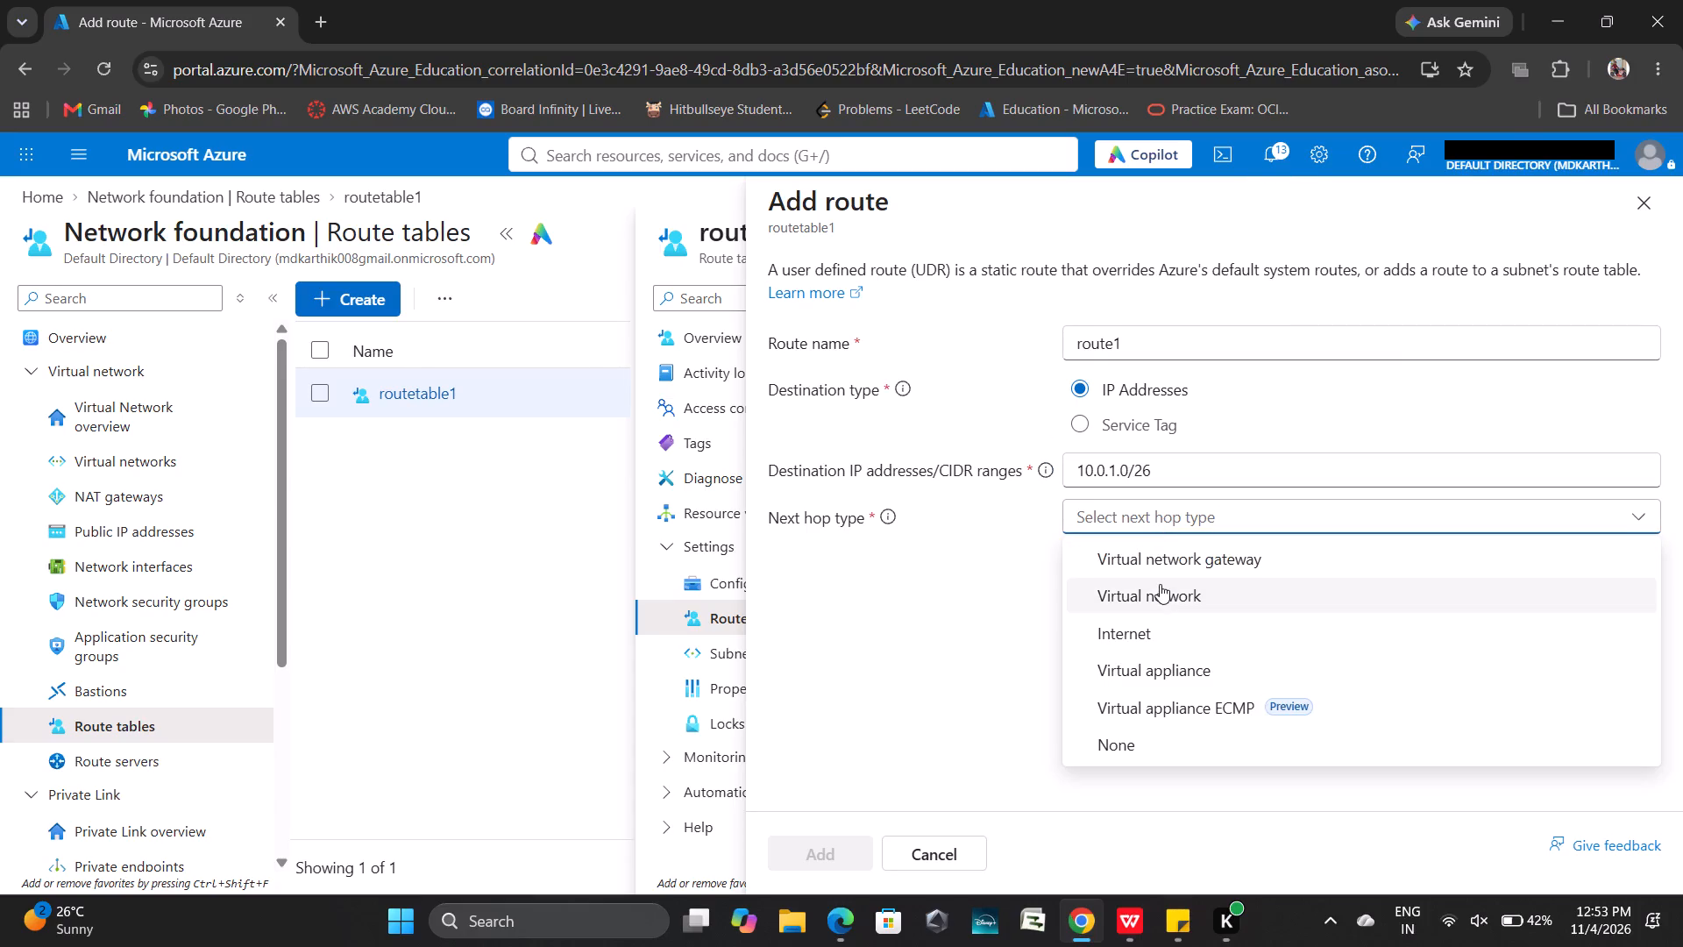
{"action": "left_click", "coordinate": [1162, 590]}
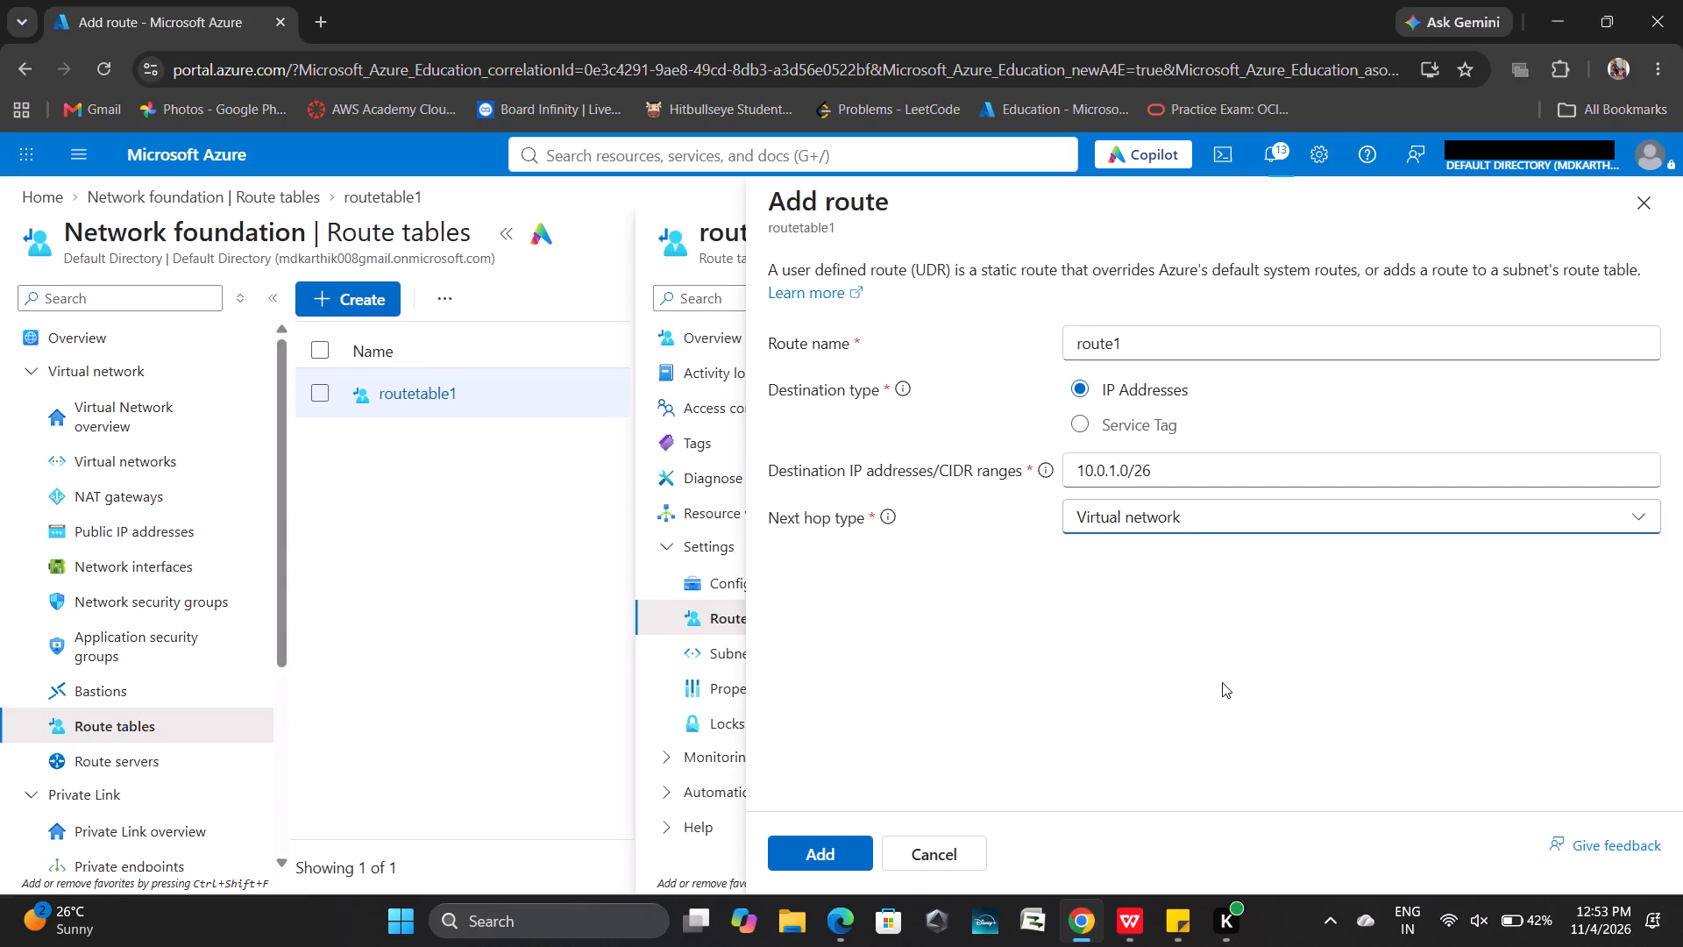
Capture the completed Add route form for route1 and paste it at the end of cloud practical1.docx in WPS Office.
{"action": "key", "text": "Print"}
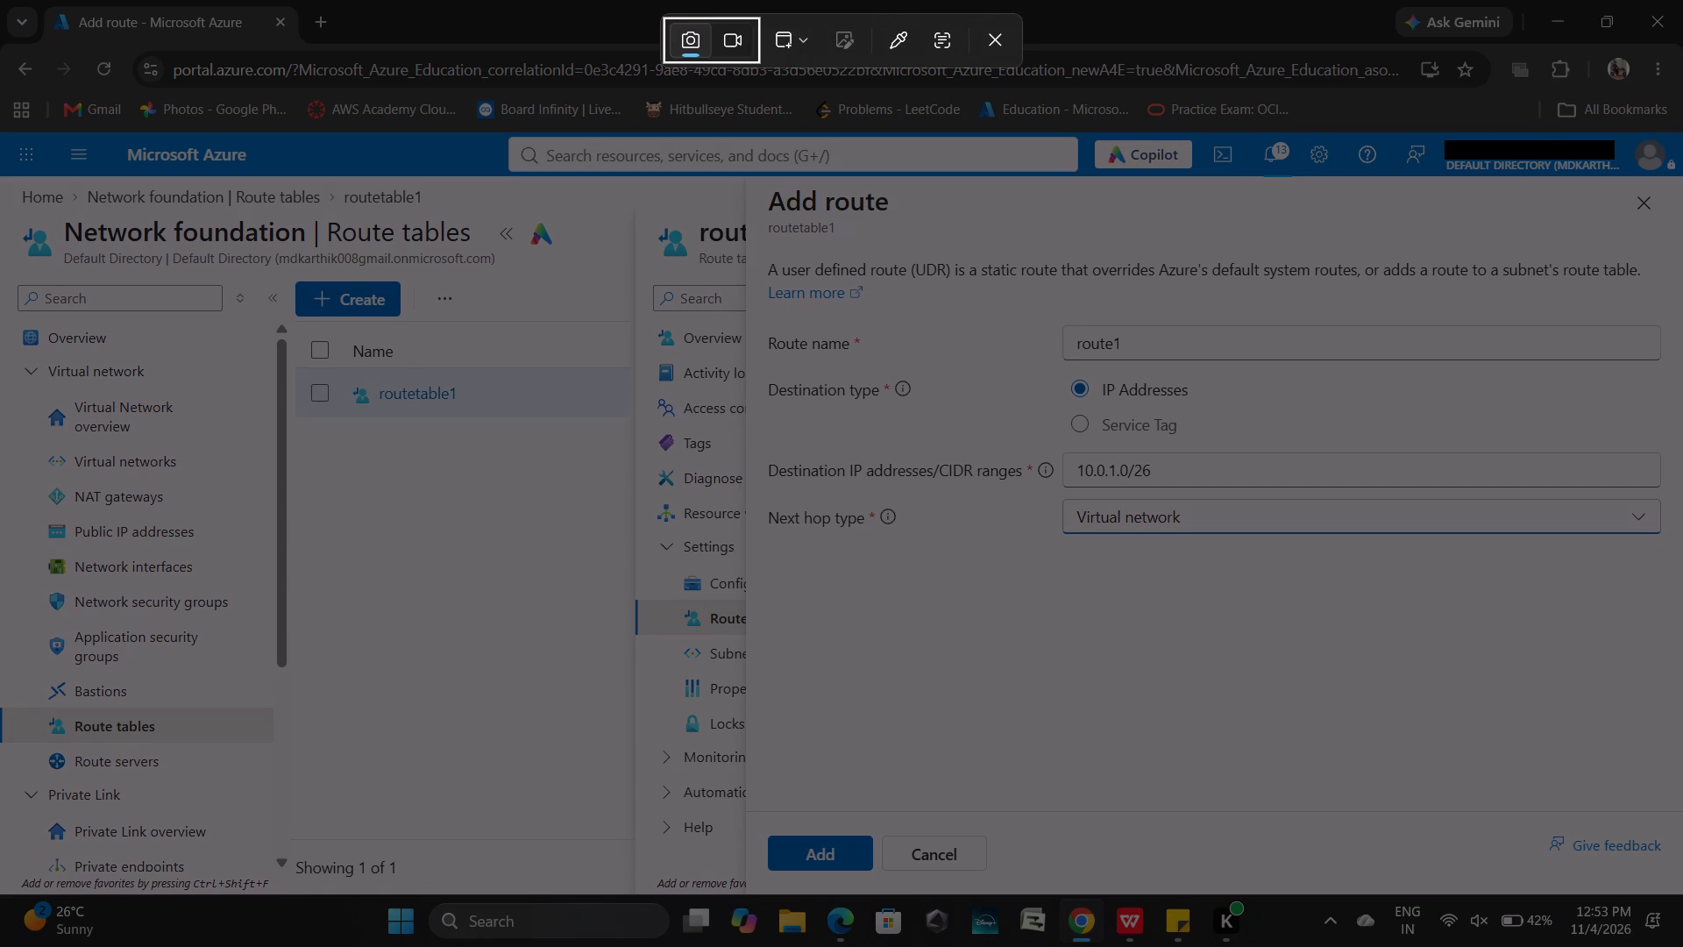
{"action": "left_click", "coordinate": [1090, 655]}
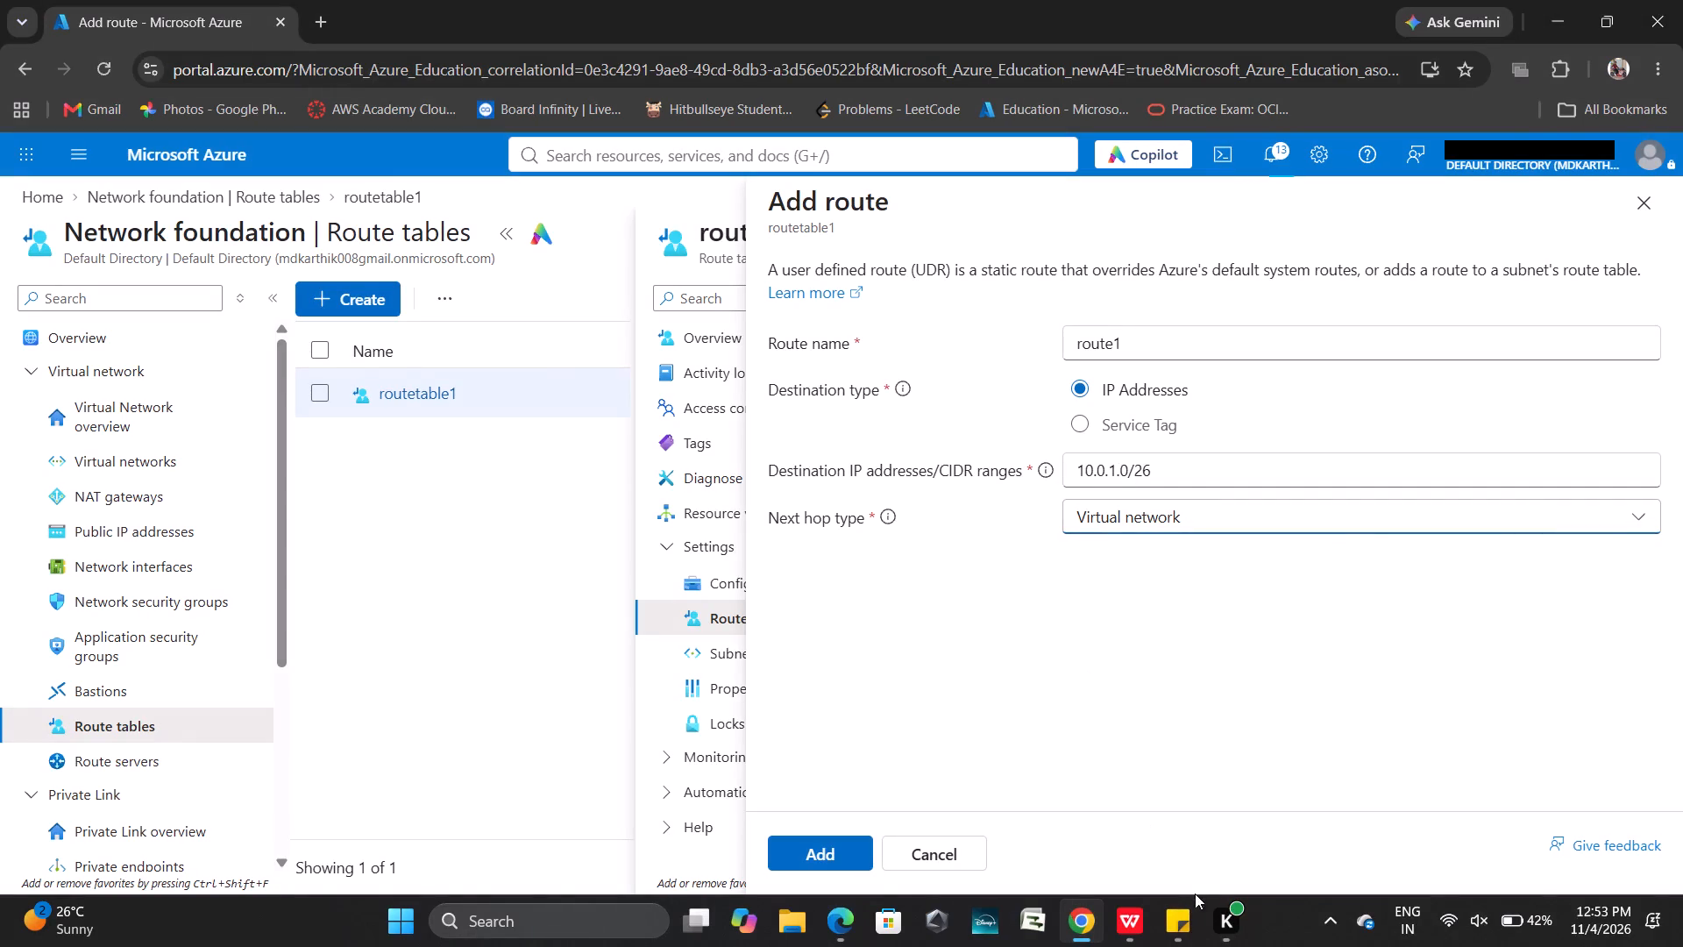
{"action": "left_click", "coordinate": [1141, 923]}
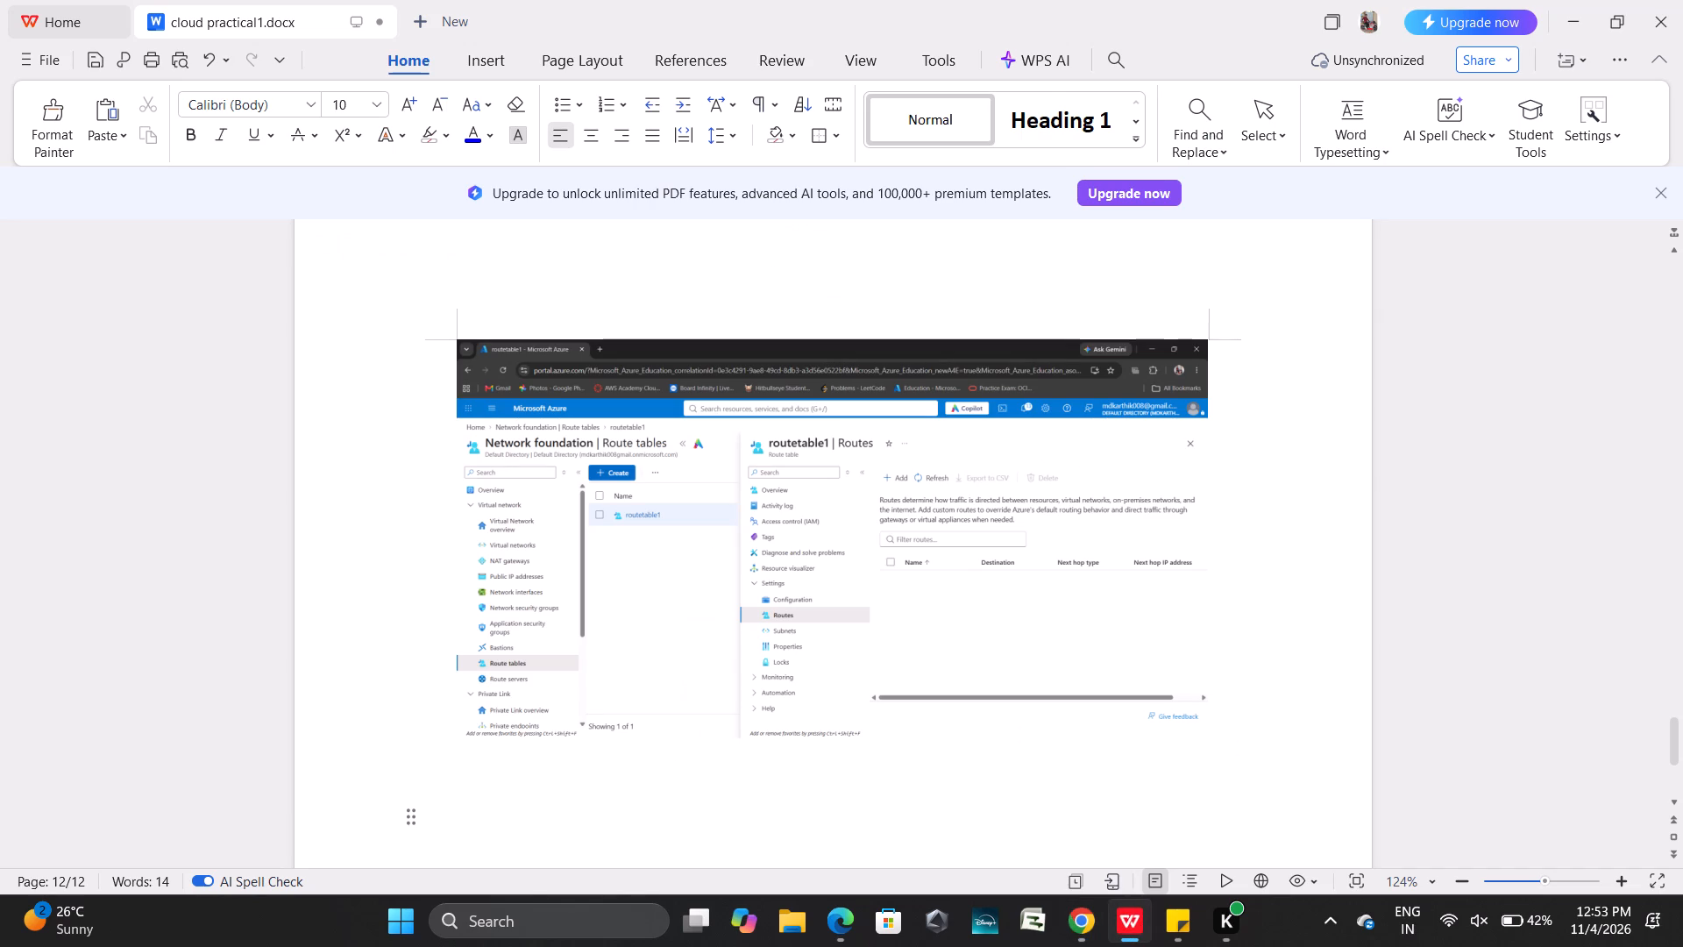
{"action": "key", "text": "ctrl+v"}
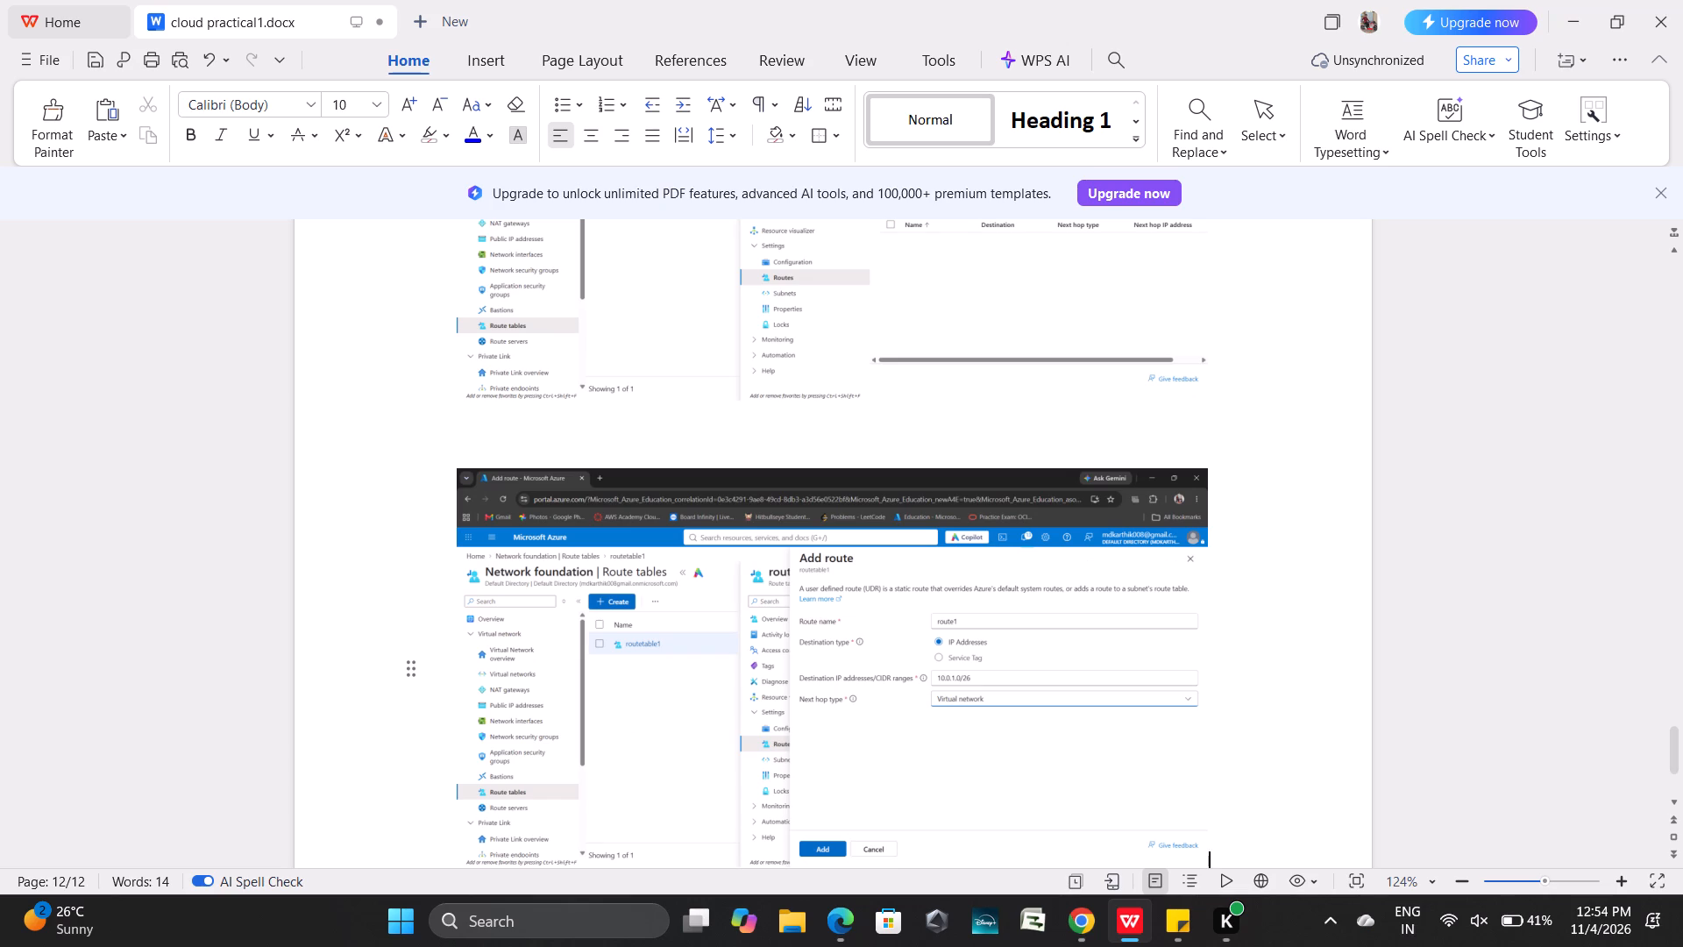
{"action": "scroll", "coordinate": [1039, 733], "scroll_direction": "down", "scroll_amount": 1}
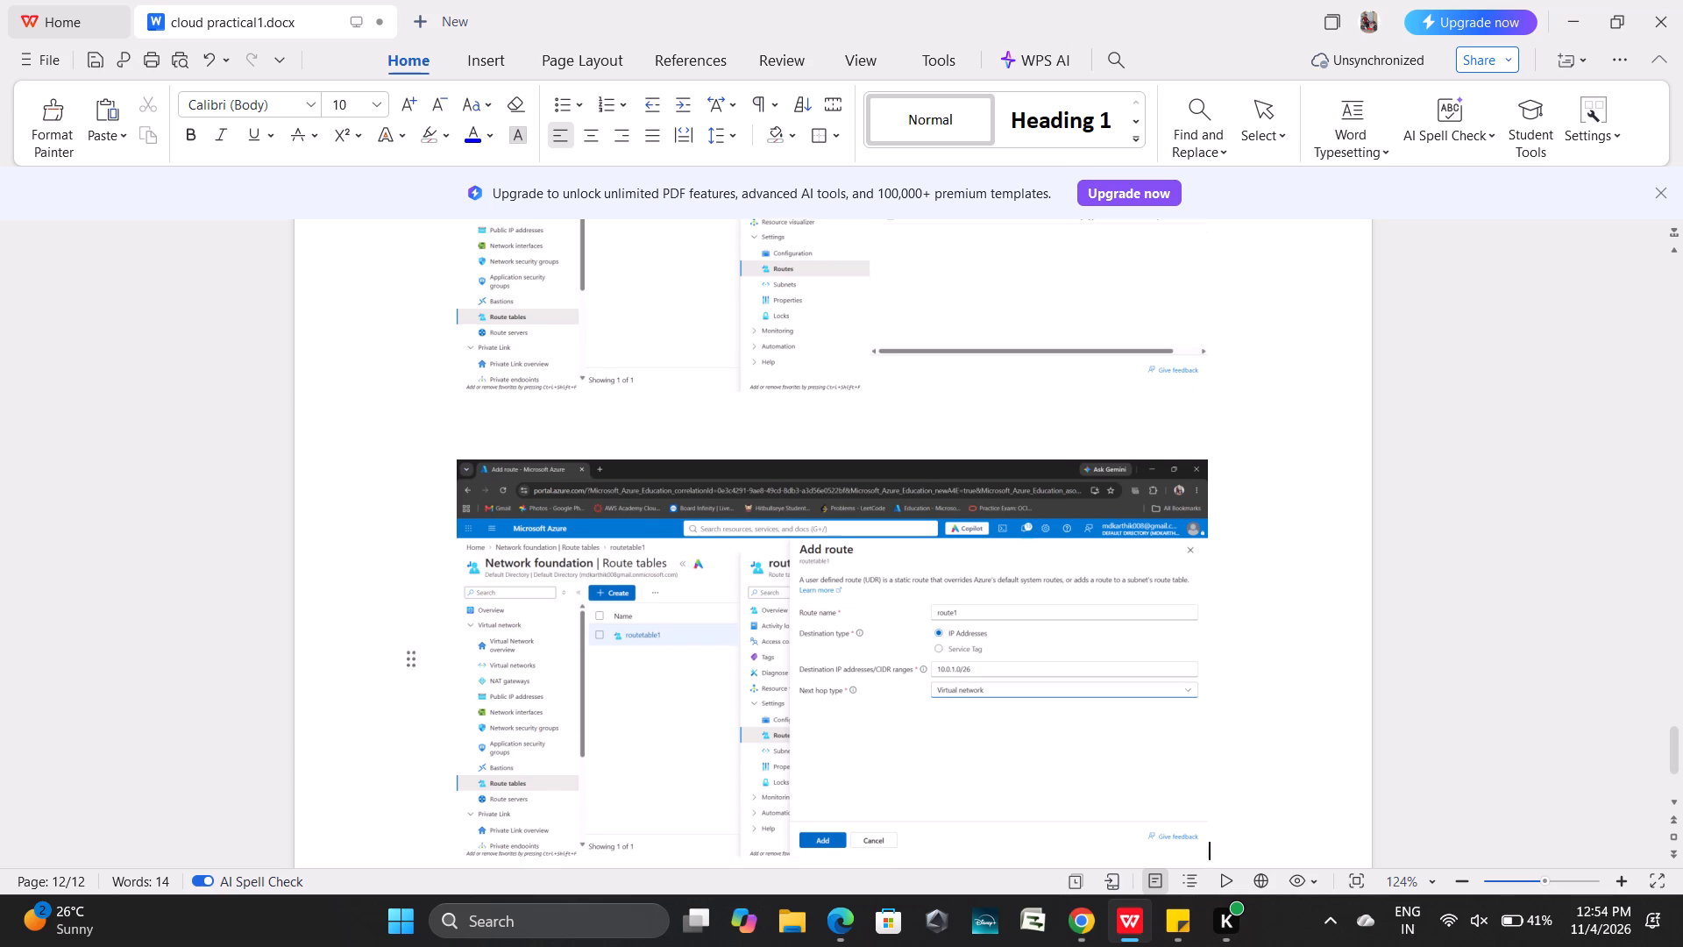
{"action": "scroll", "coordinate": [1039, 733], "scroll_direction": "down", "scroll_amount": 1}
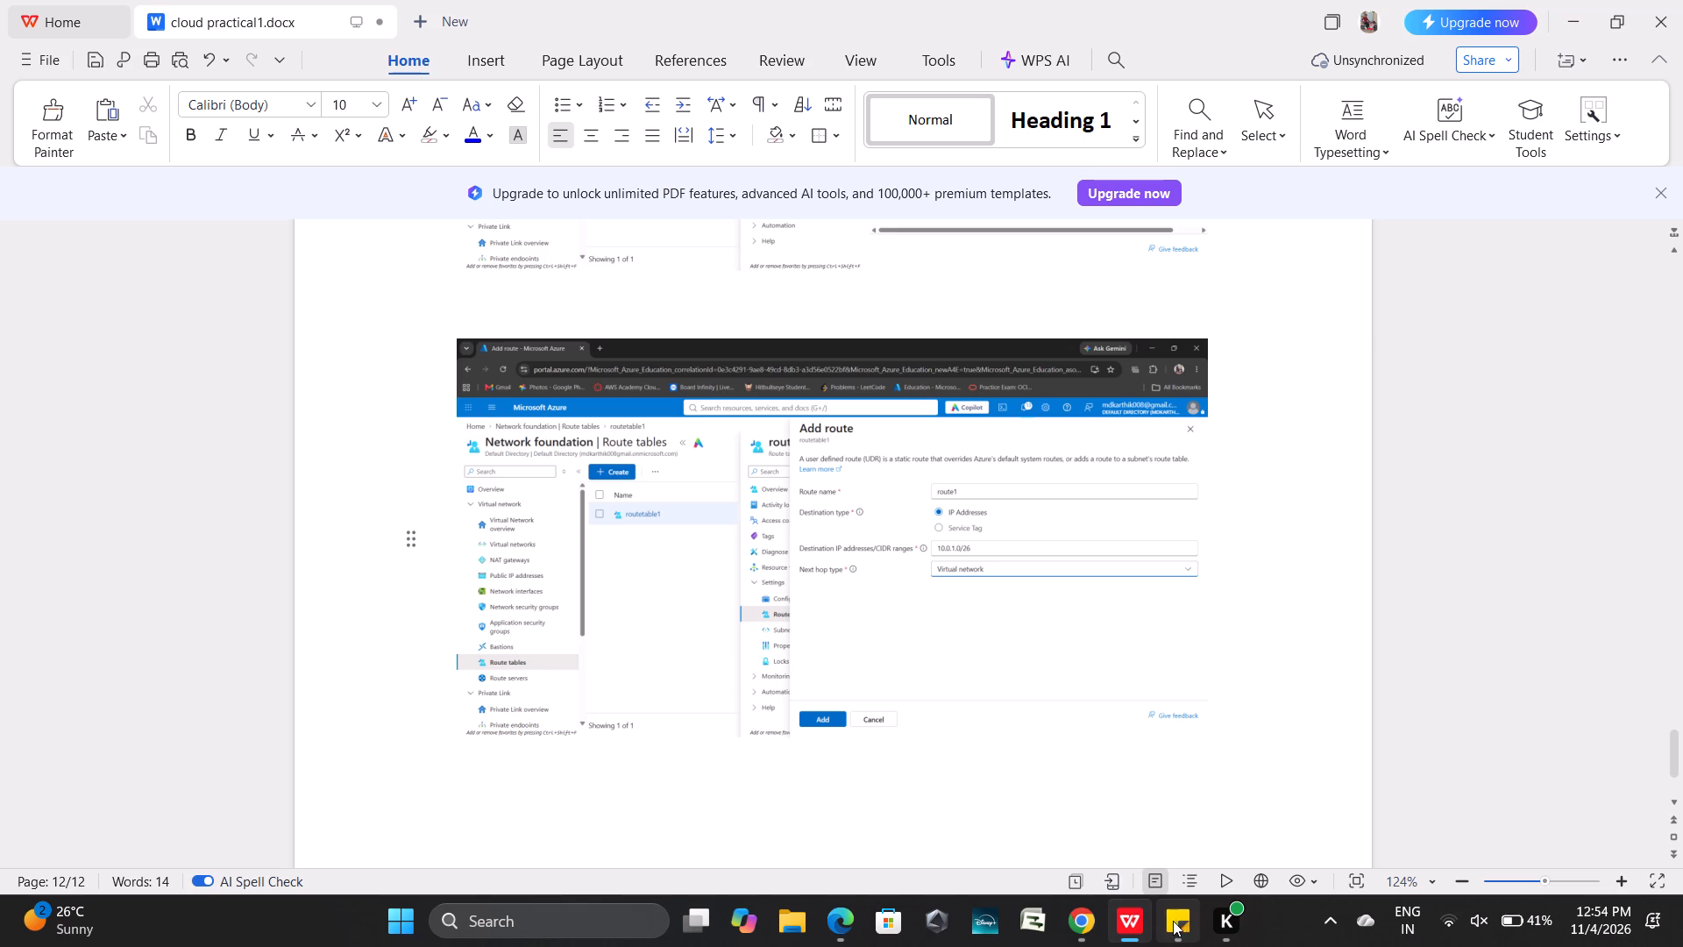
Return to Chrome, add route1 to routetable1 and refresh the routes list.
{"action": "left_click", "coordinate": [1084, 922]}
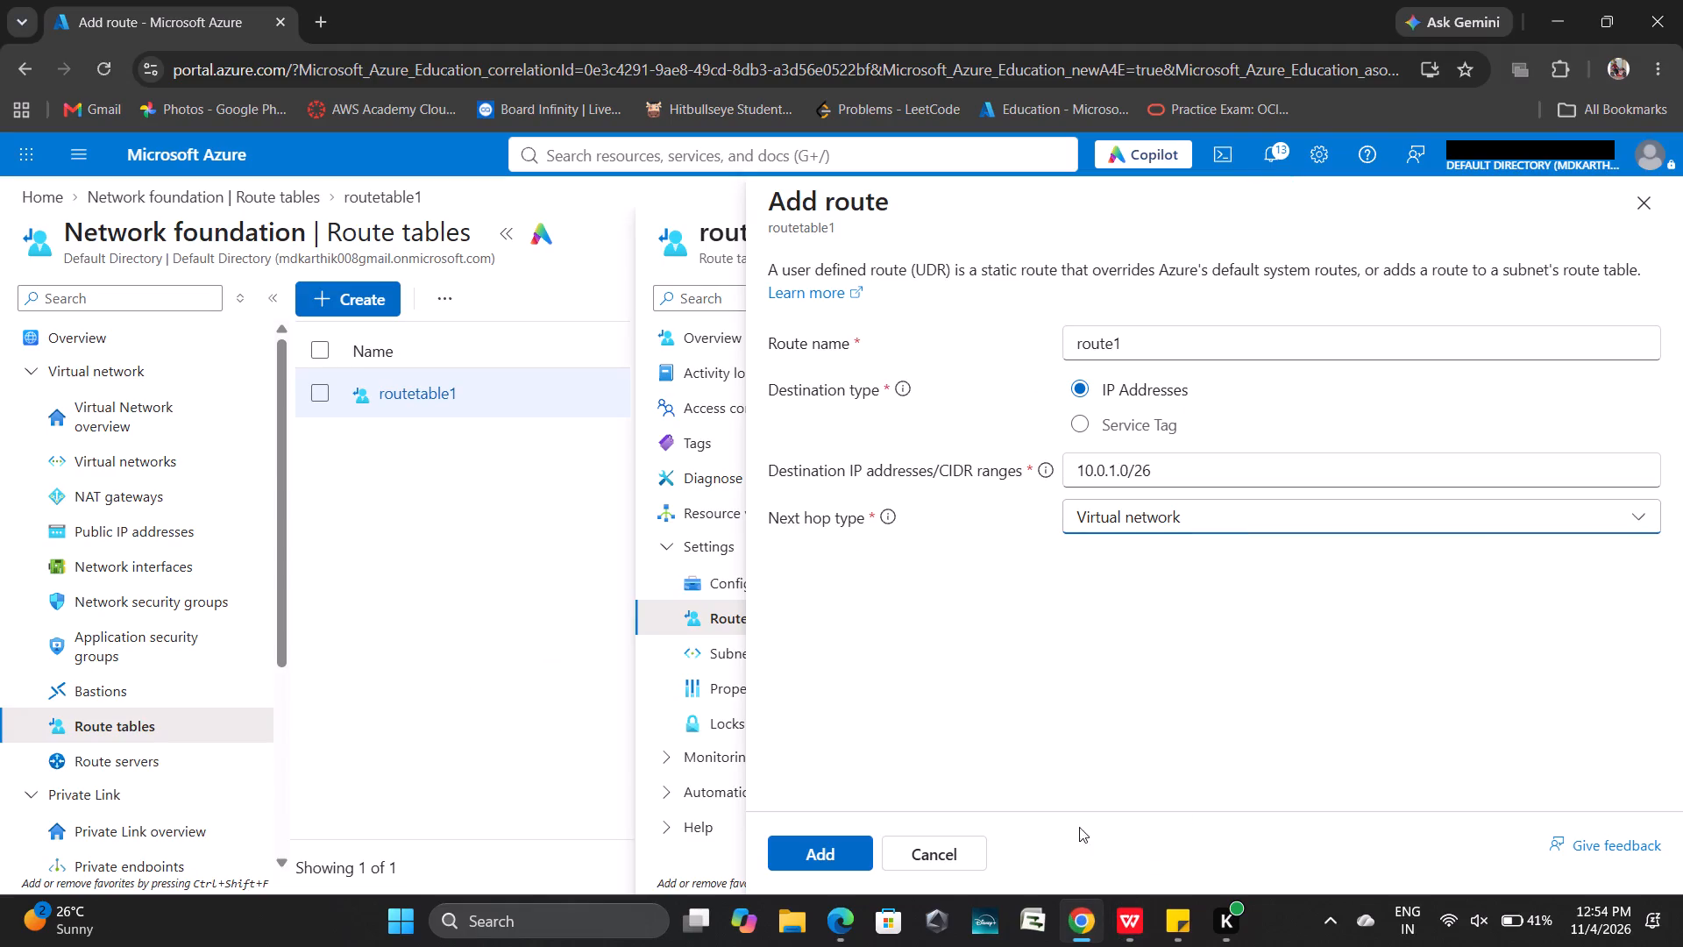
{"action": "left_click", "coordinate": [806, 860]}
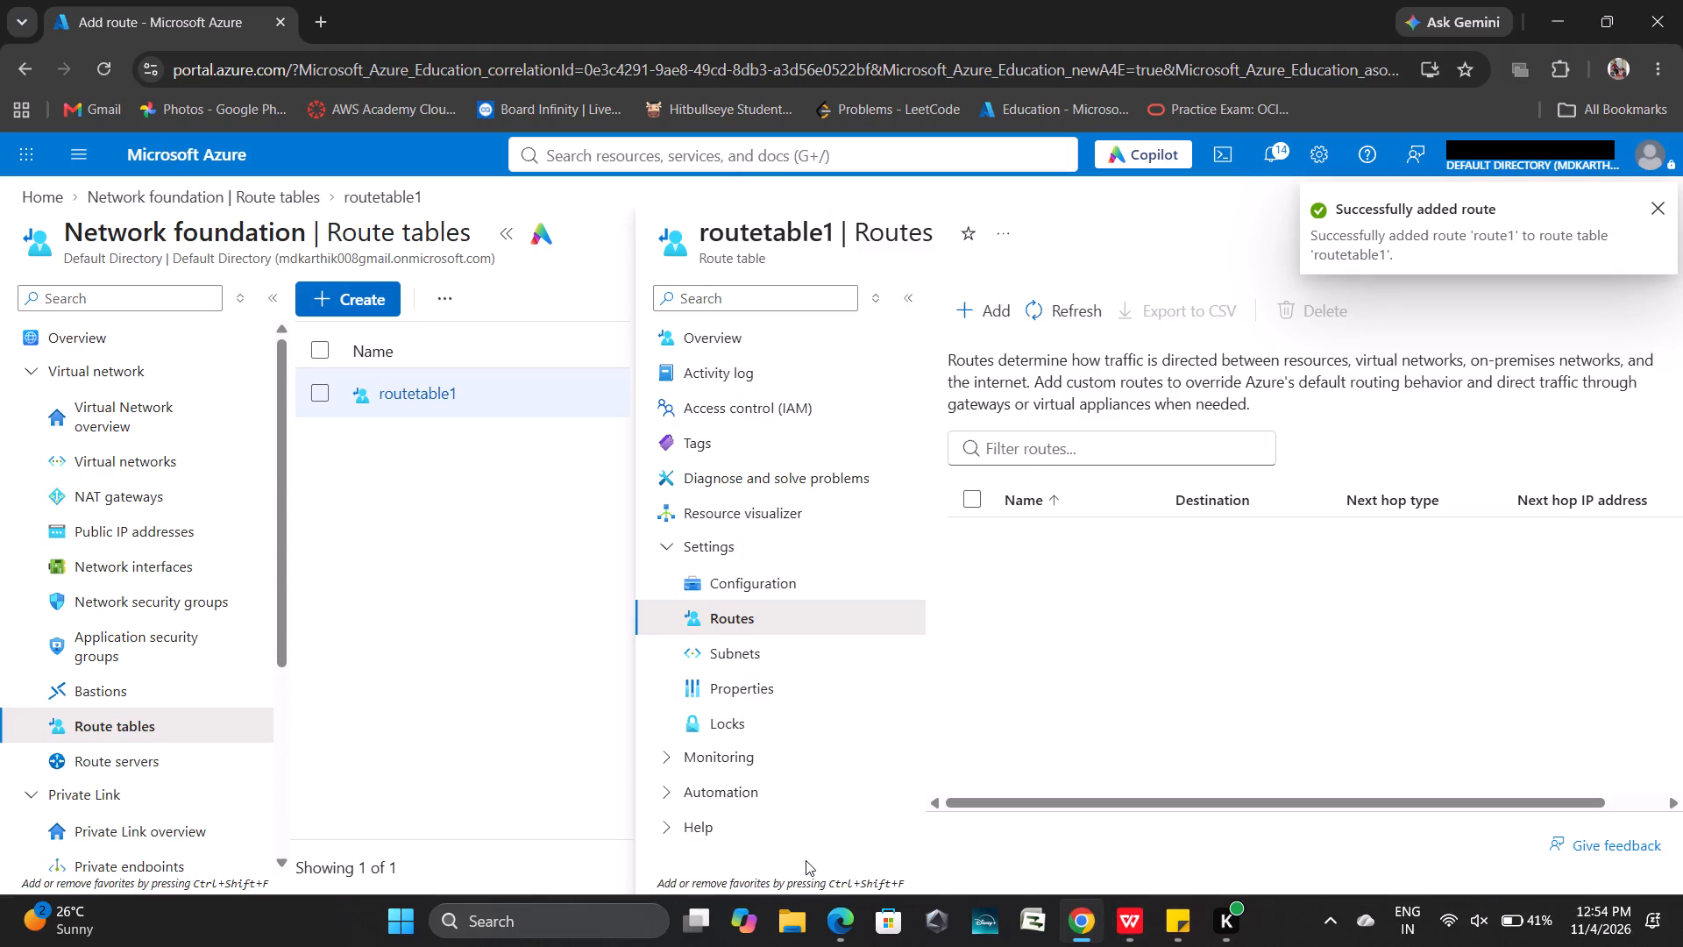
{"action": "left_click", "coordinate": [1061, 303]}
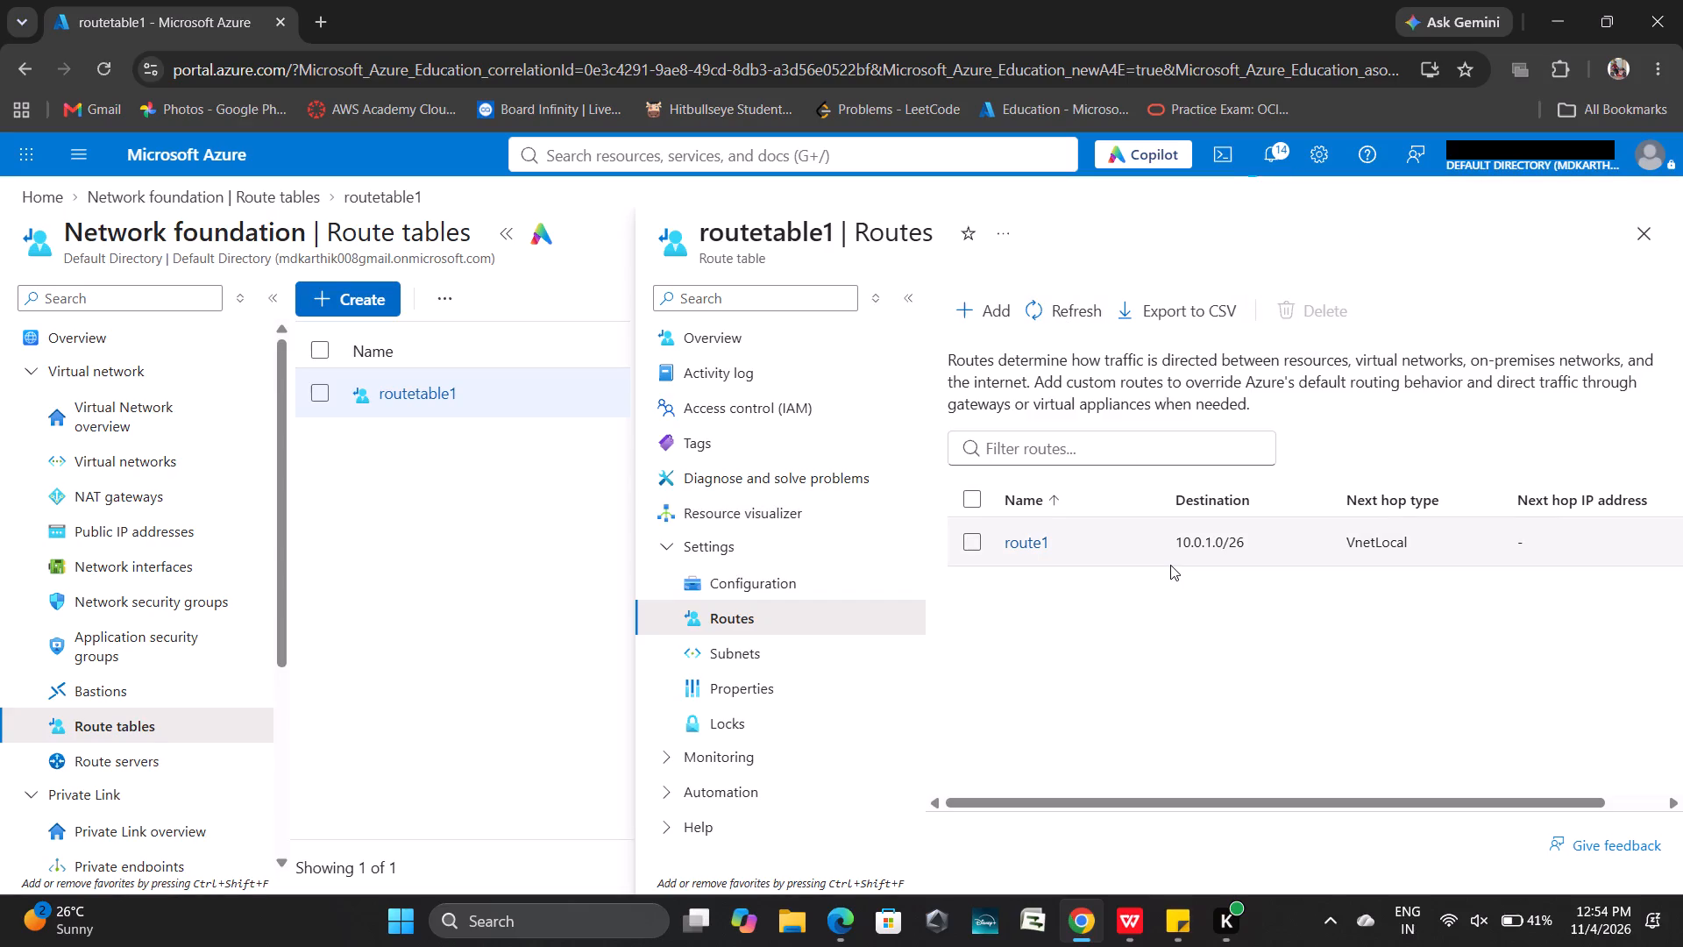
Capture the Routes page listing route1 and paste it into cloud practical1.docx, with three line breaks before it and six after.
{"action": "key", "text": "Print"}
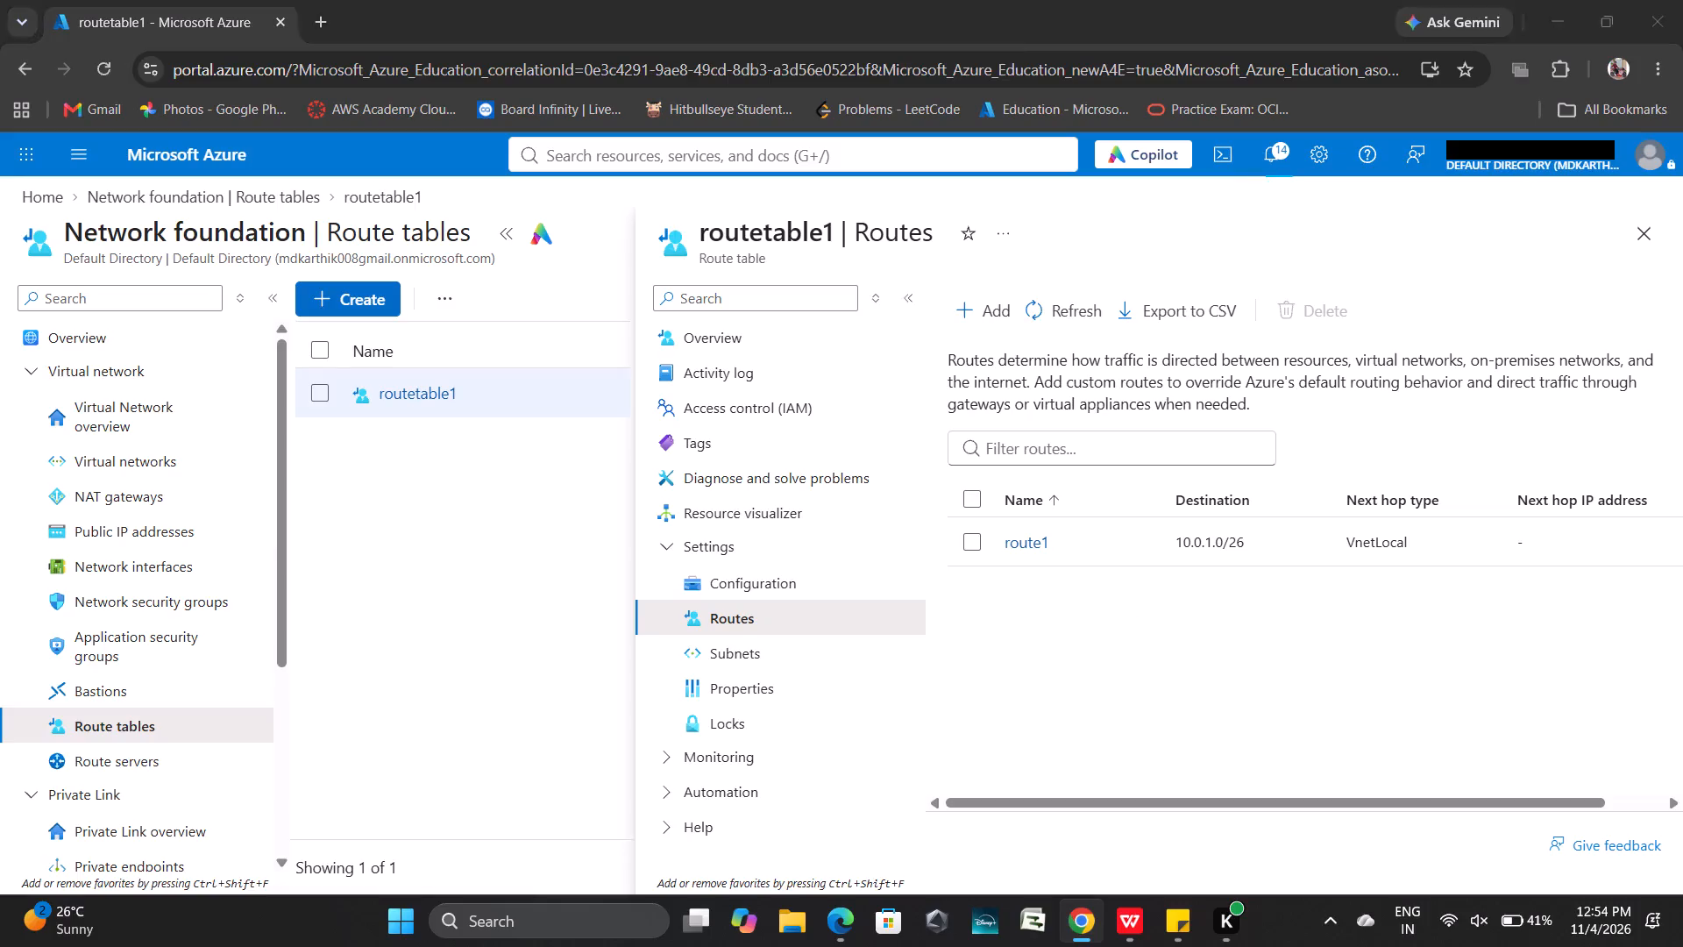
{"action": "left_click", "coordinate": [1135, 616]}
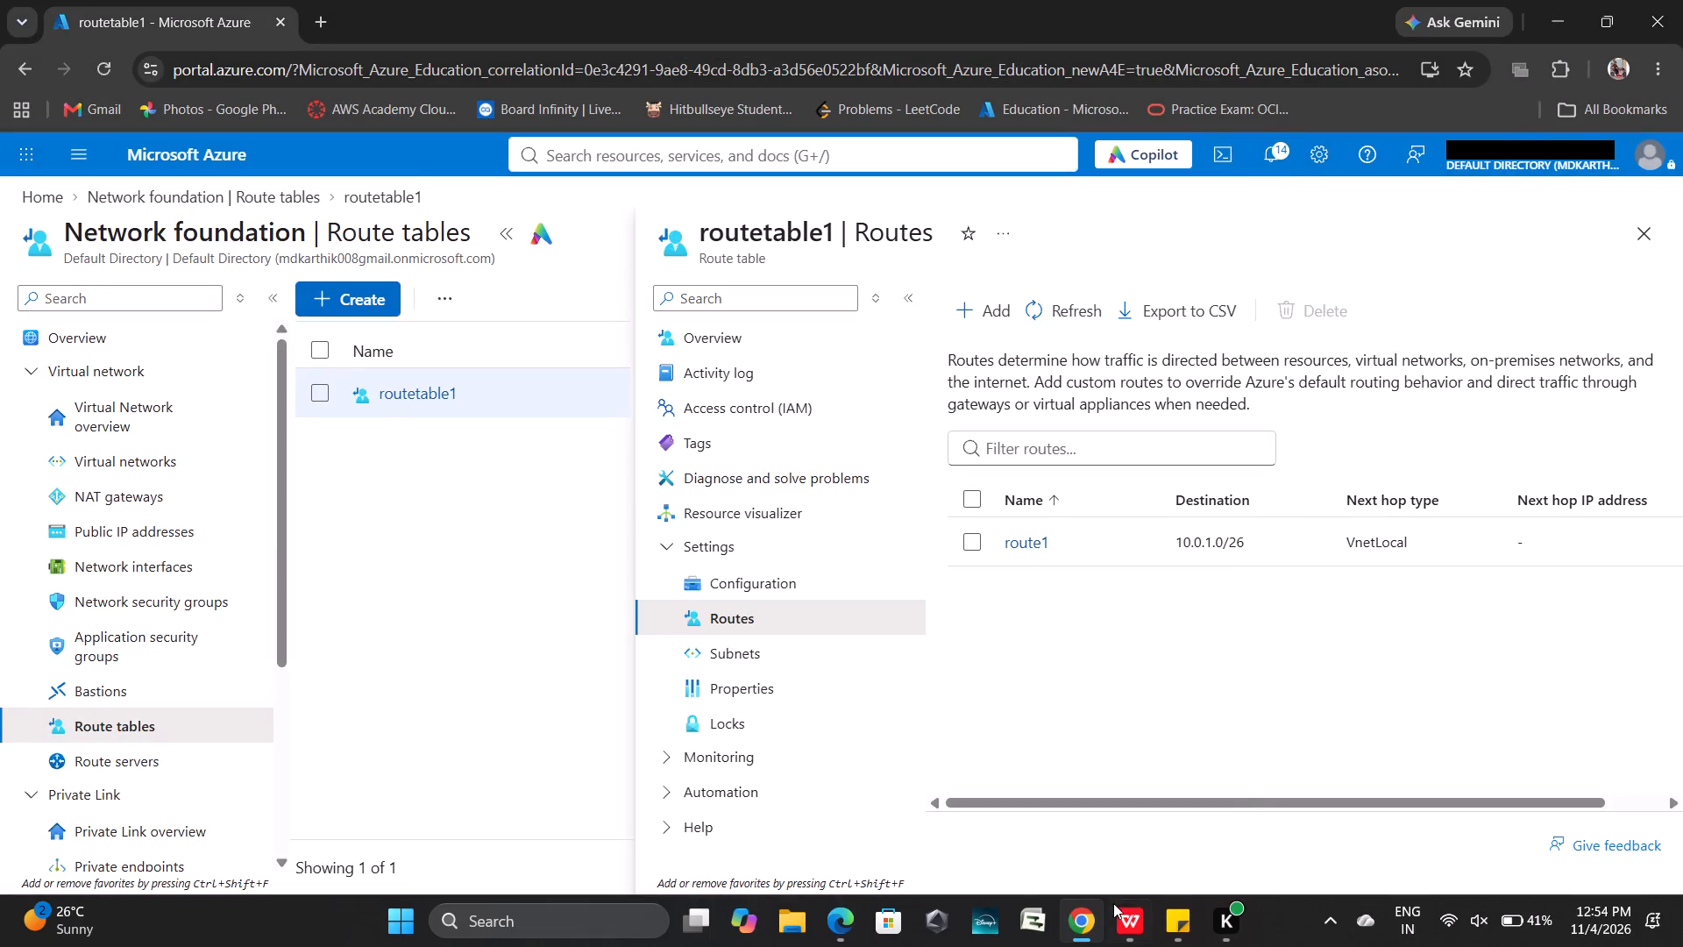
{"action": "left_click", "coordinate": [1118, 916]}
{"action": "key", "text": "Return"}
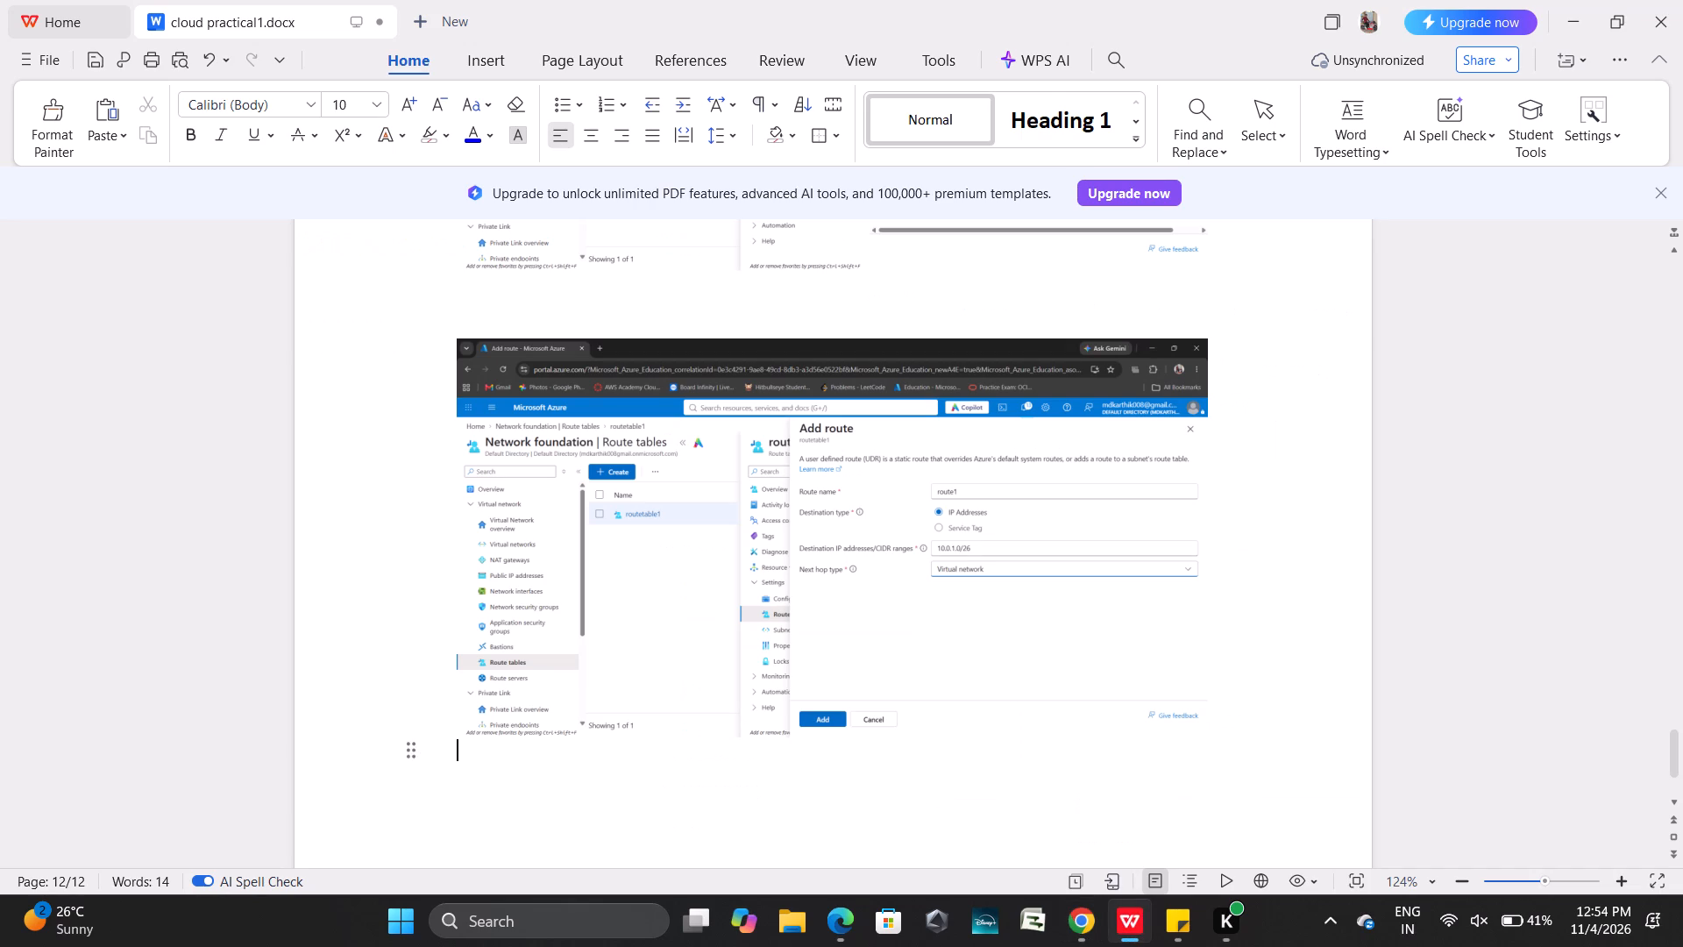
{"action": "key", "text": "Return"}
{"action": "key", "text": "Return"}
{"action": "key", "text": "ctrl+v"}
{"action": "key", "text": "Return"}
{"action": "key", "text": "Return"}
{"action": "key", "text": "Return"}
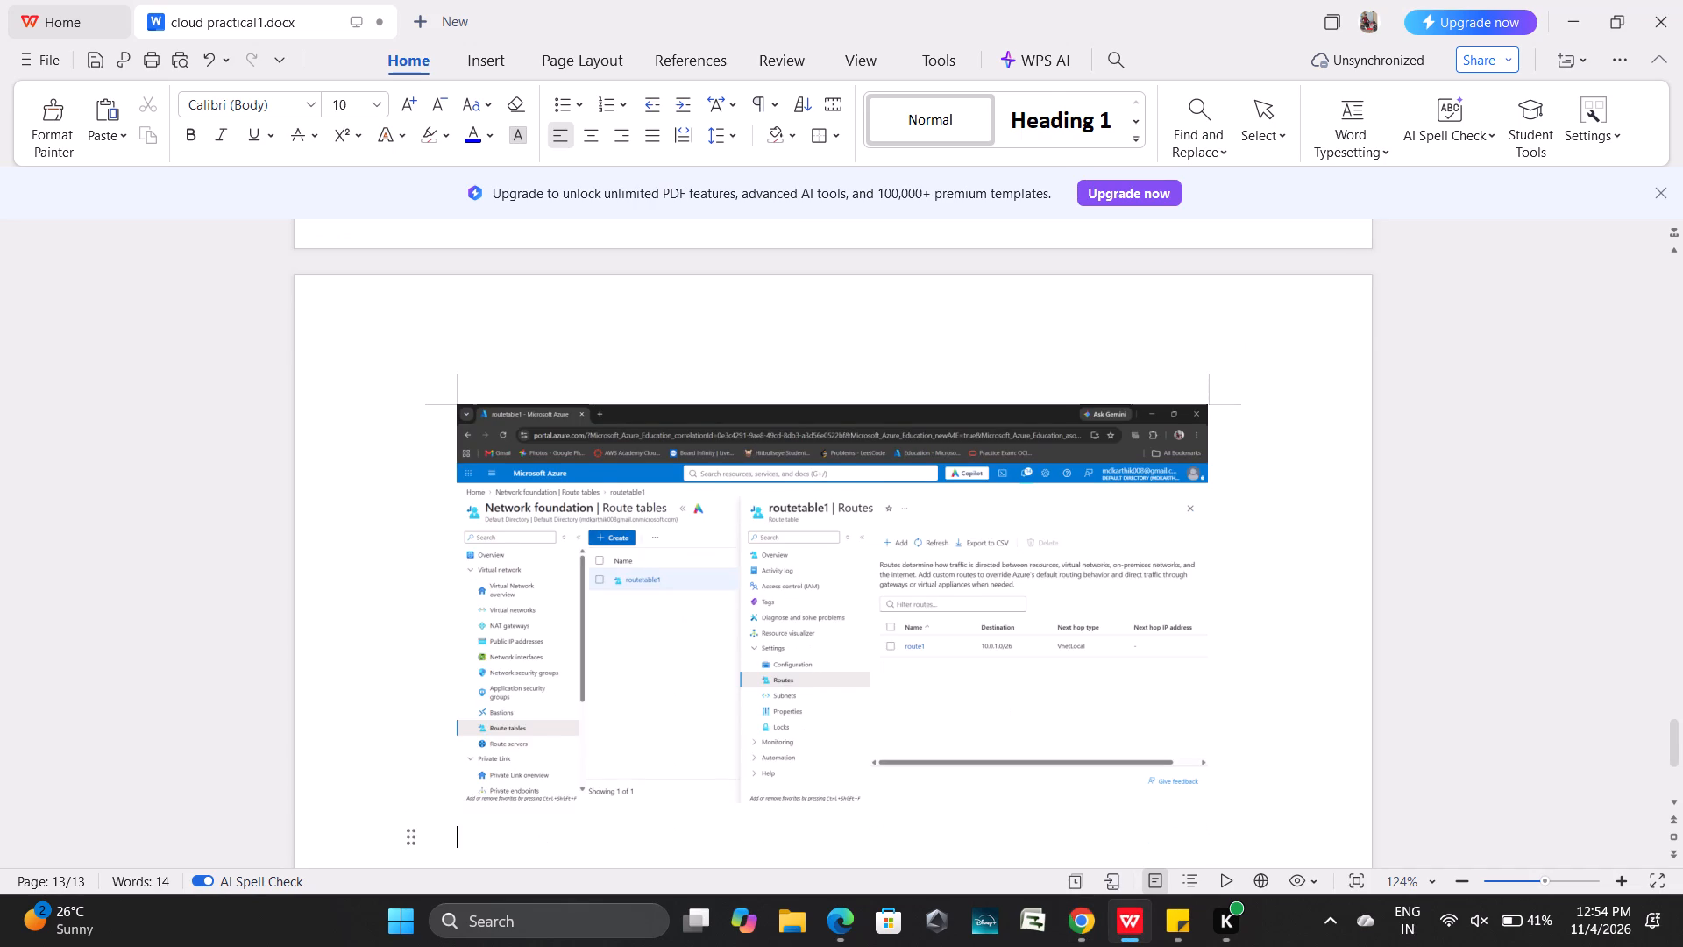
{"action": "key", "text": "Return"}
{"action": "key", "text": "Return"}
{"action": "key", "text": "Return"}
Return to Chrome and open the Subnets settings of routetable1.
{"action": "key", "text": "alt+Tab"}
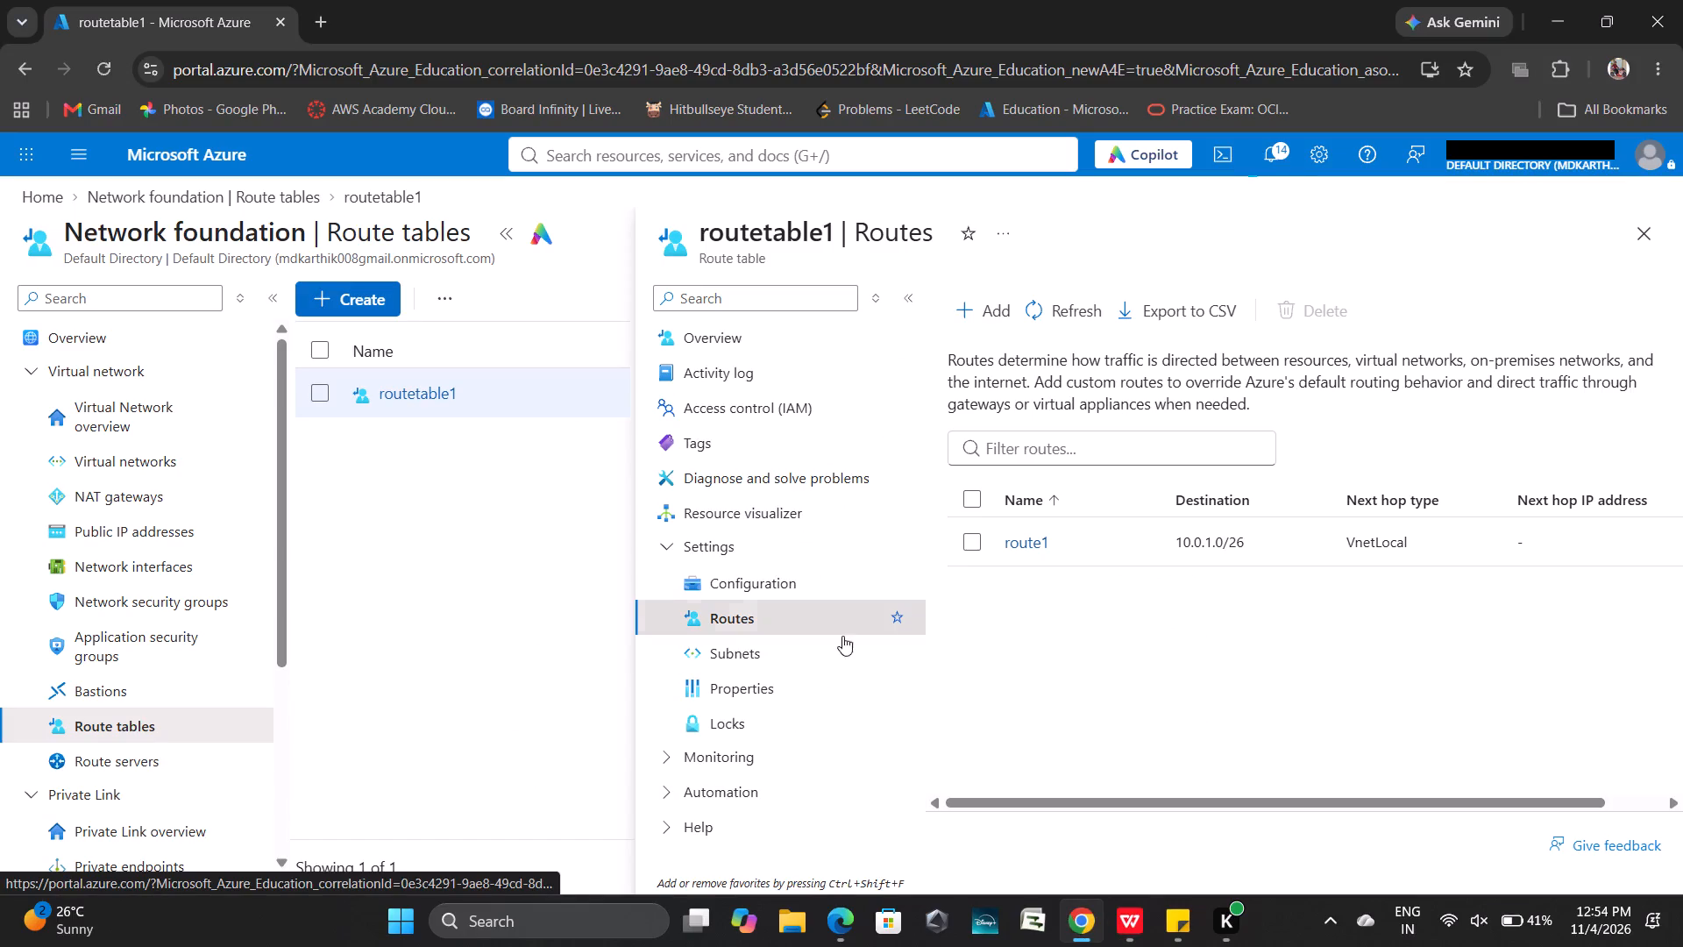
{"action": "left_click", "coordinate": [799, 647]}
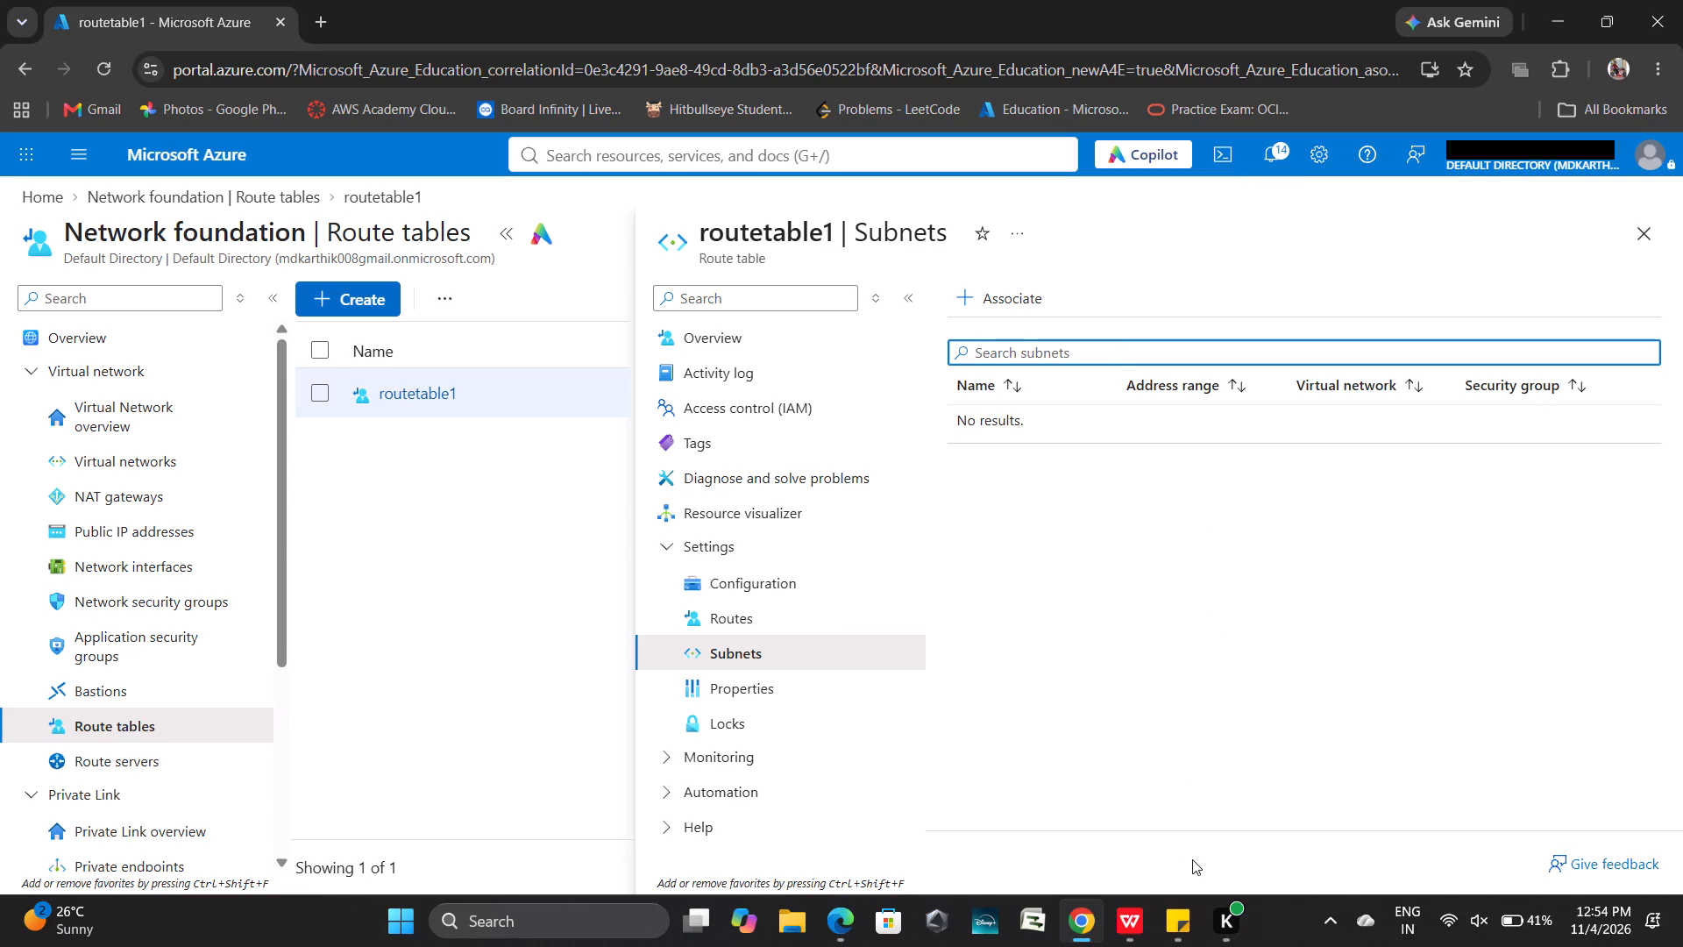
Review the Firewall instructions in Sticky Notes for associating a virtual network and subnet with the route table.
{"action": "left_click", "coordinate": [1183, 908]}
{"action": "scroll", "coordinate": [1400, 657], "scroll_direction": "down", "scroll_amount": 3}
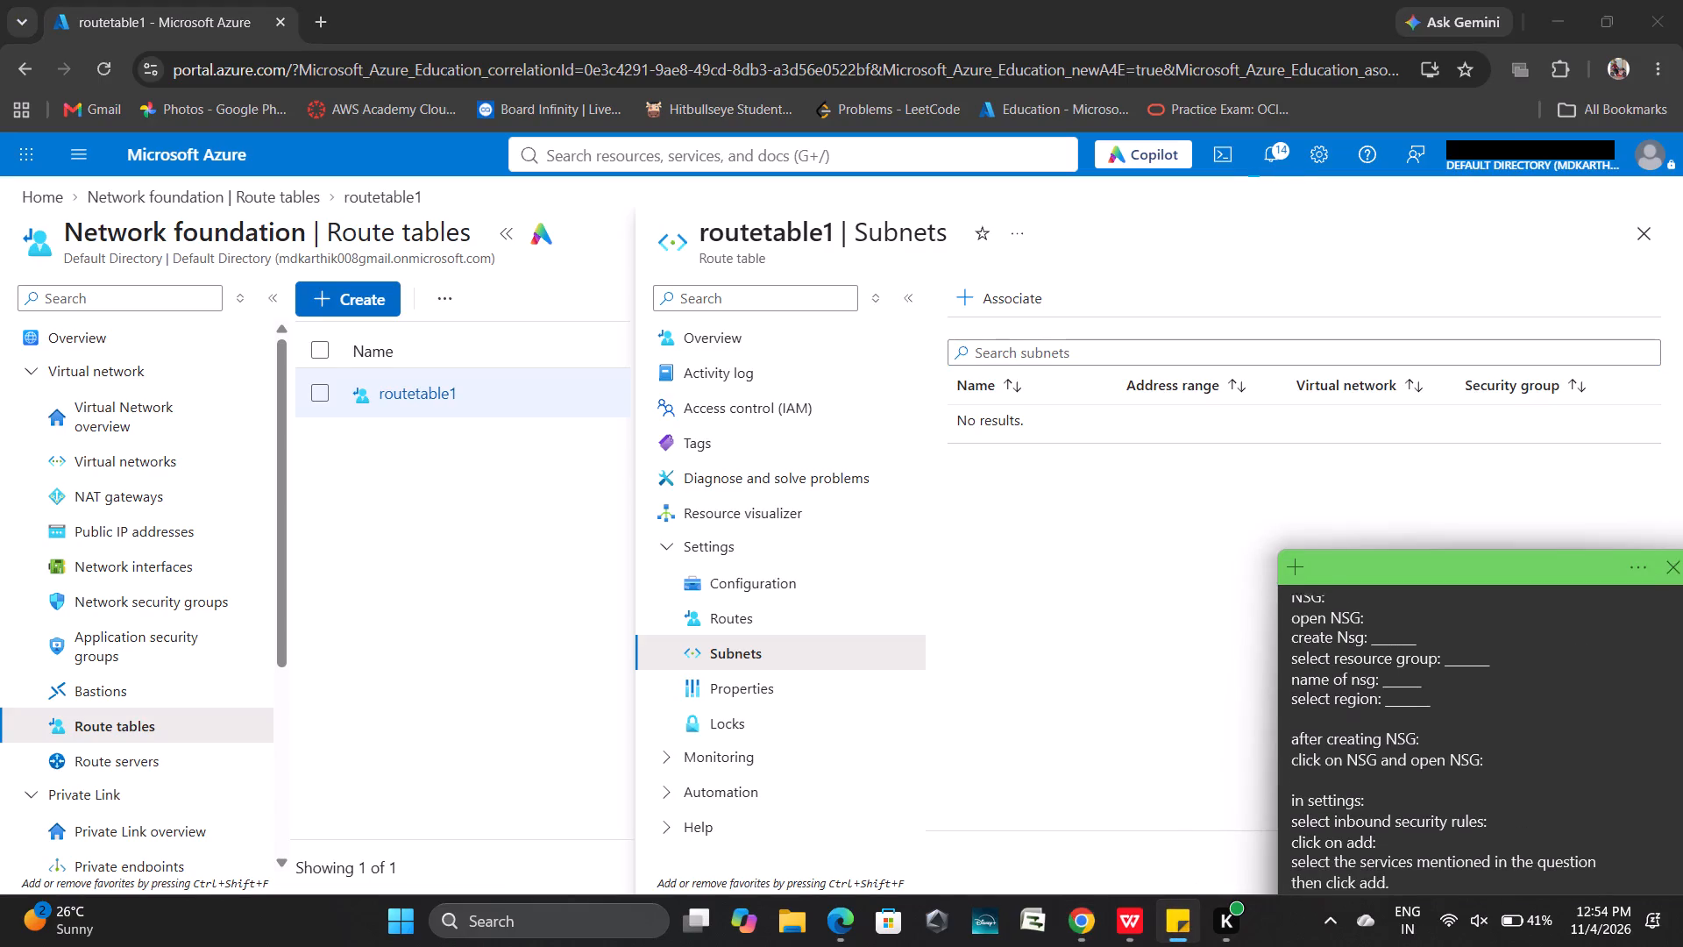
{"action": "scroll", "coordinate": [1400, 657], "scroll_direction": "down", "scroll_amount": 2}
{"action": "scroll", "coordinate": [1407, 782], "scroll_direction": "up", "scroll_amount": 10}
{"action": "scroll", "coordinate": [1407, 782], "scroll_direction": "down", "scroll_amount": 1}
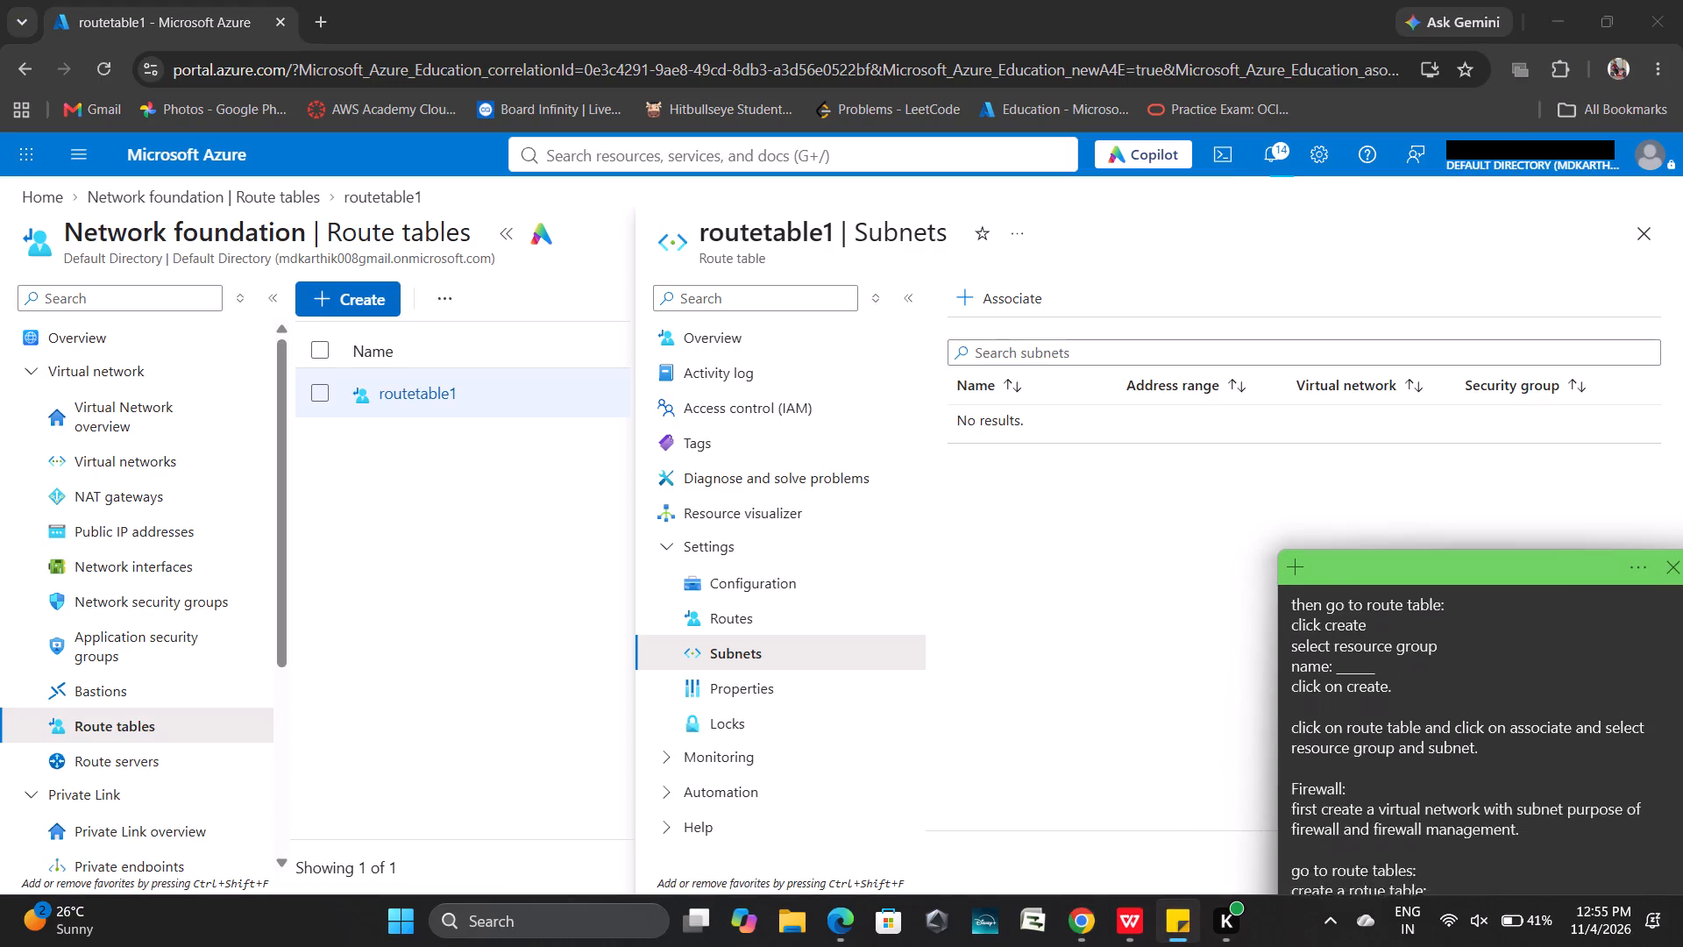
{"action": "scroll", "coordinate": [1407, 782], "scroll_direction": "down", "scroll_amount": 4}
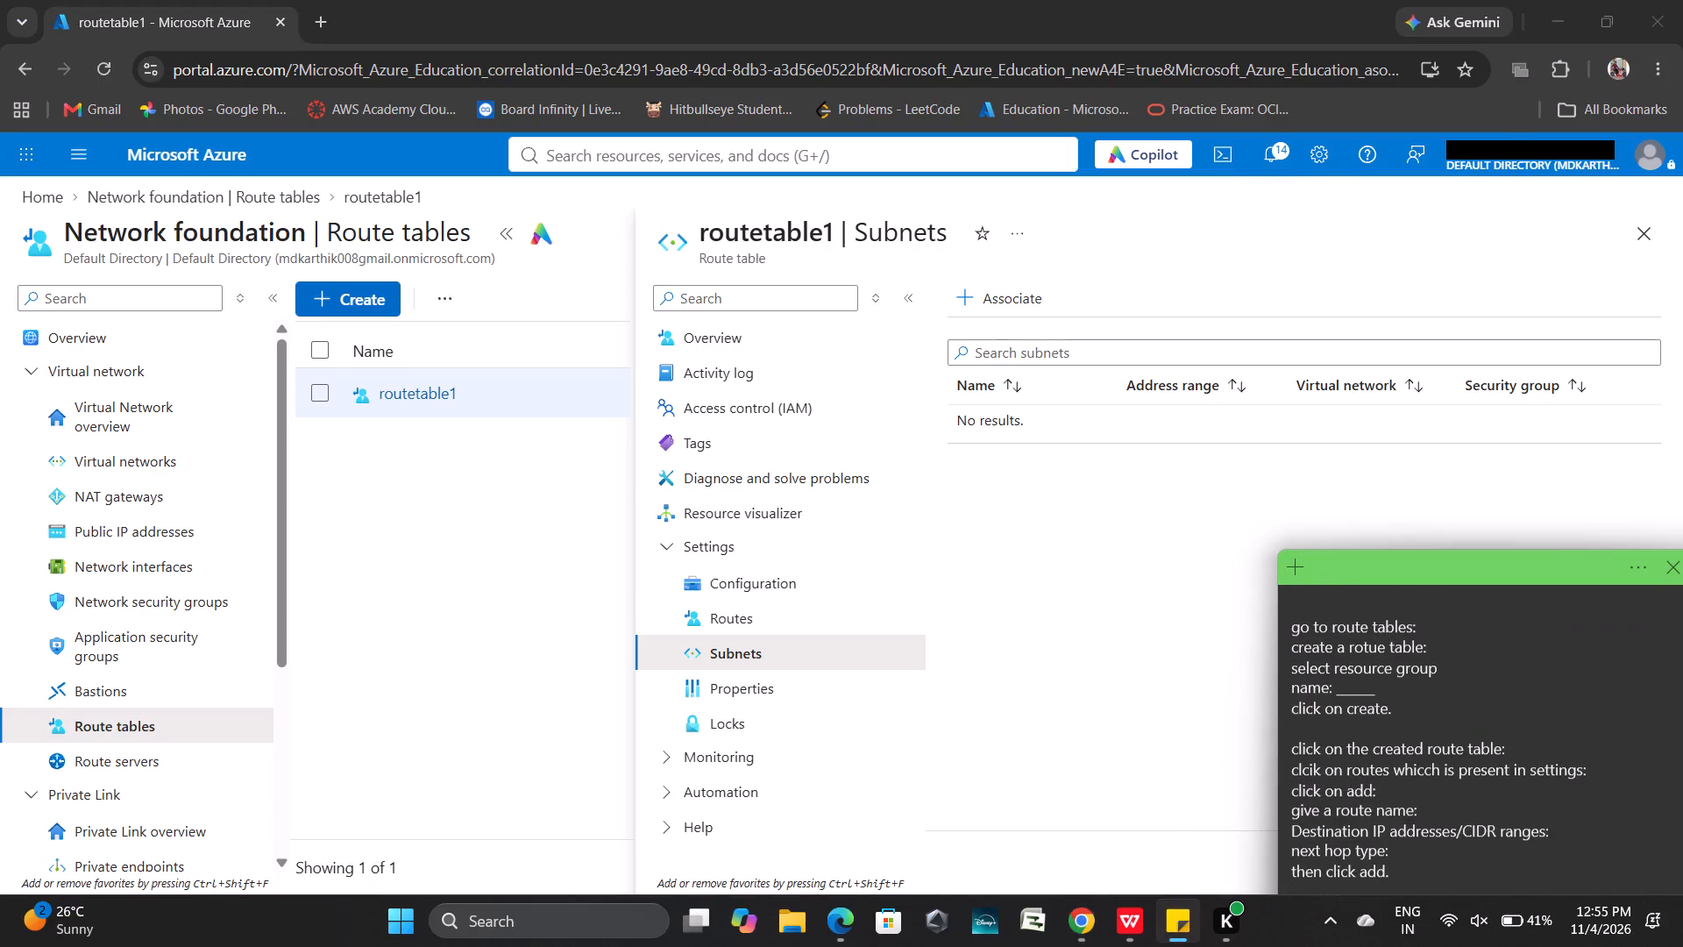
{"action": "scroll", "coordinate": [1407, 782], "scroll_direction": "down", "scroll_amount": 1}
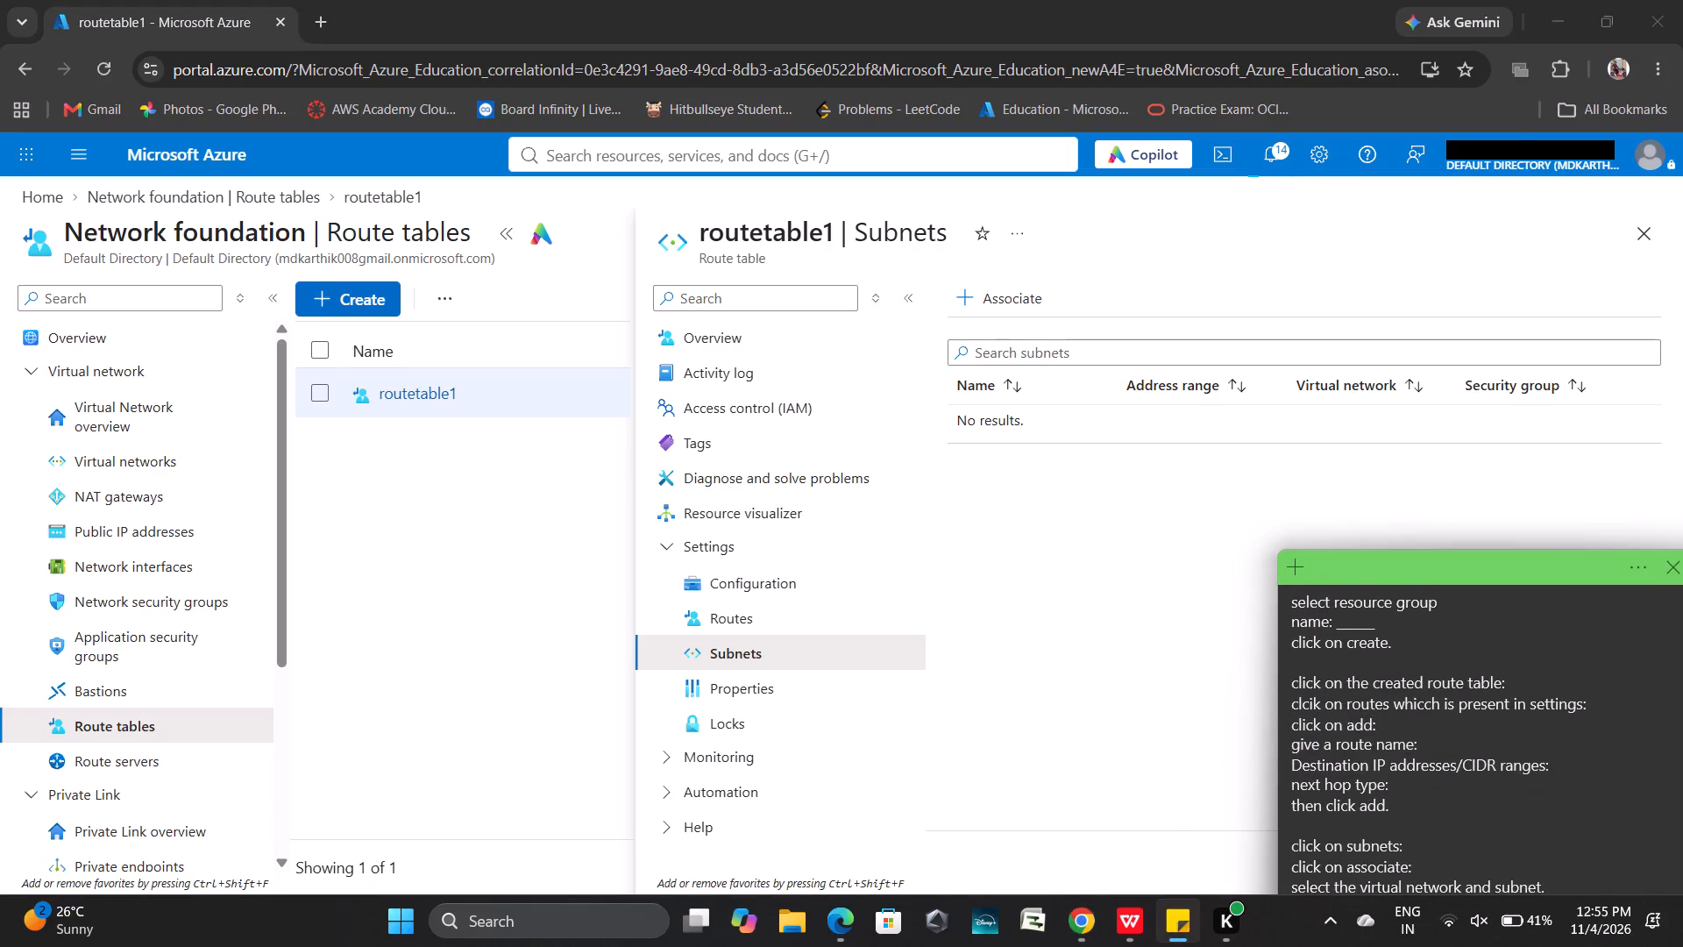
{"action": "scroll", "coordinate": [1407, 782], "scroll_direction": "down", "scroll_amount": 3}
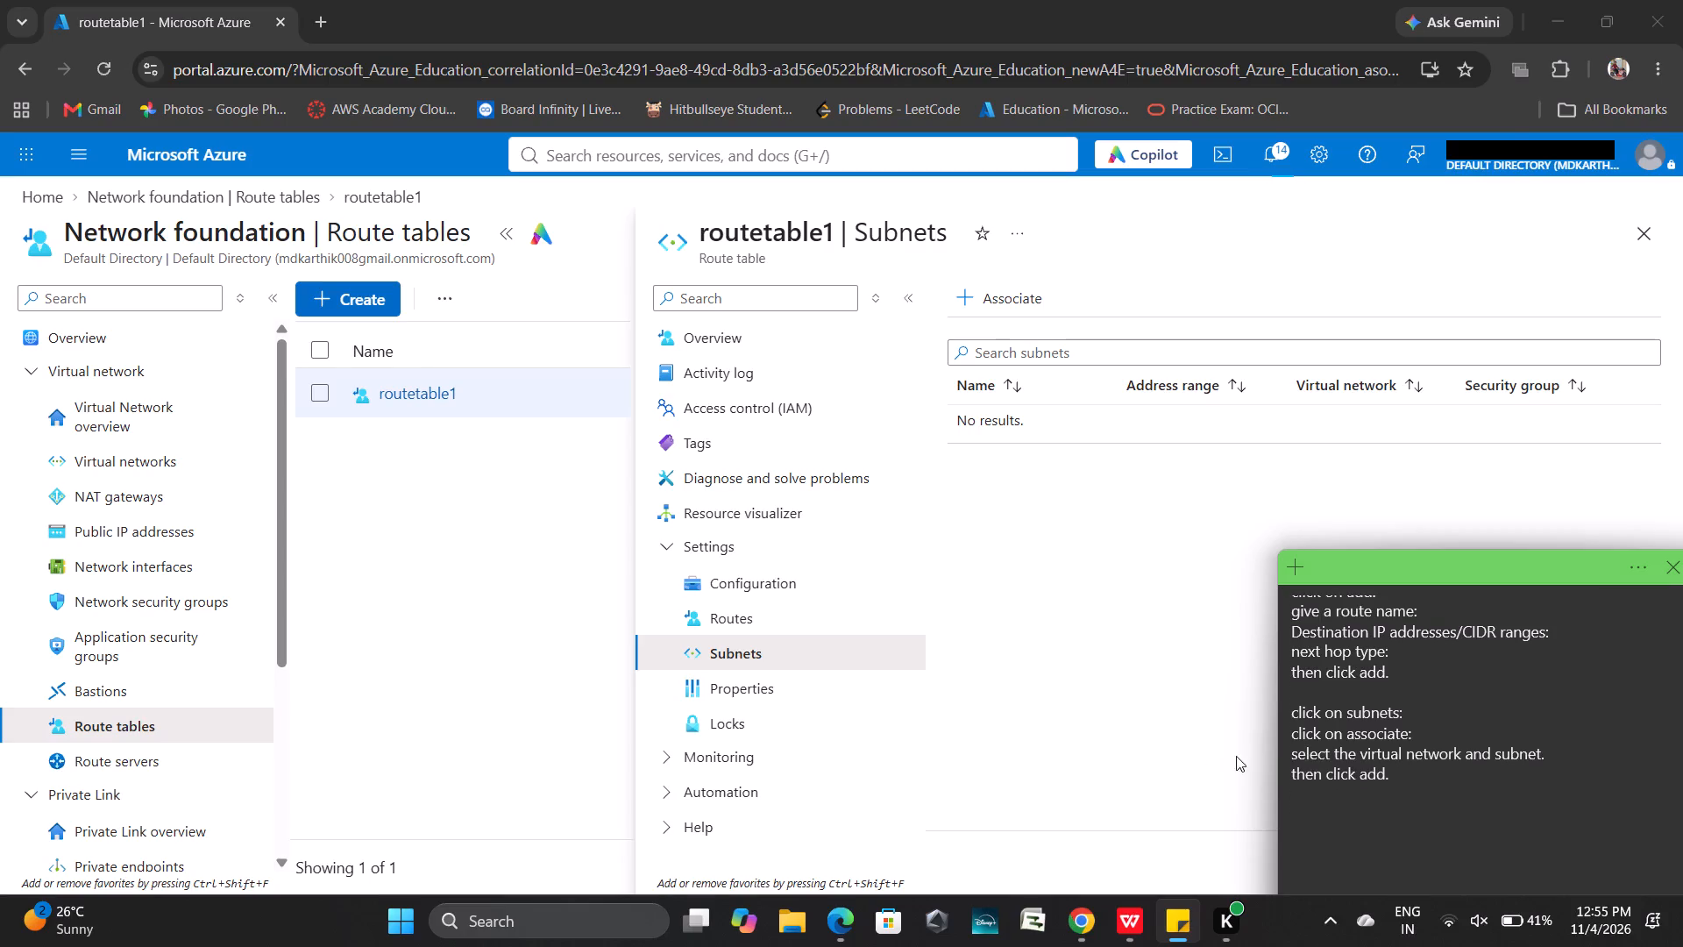
{"action": "left_click", "coordinate": [1162, 733]}
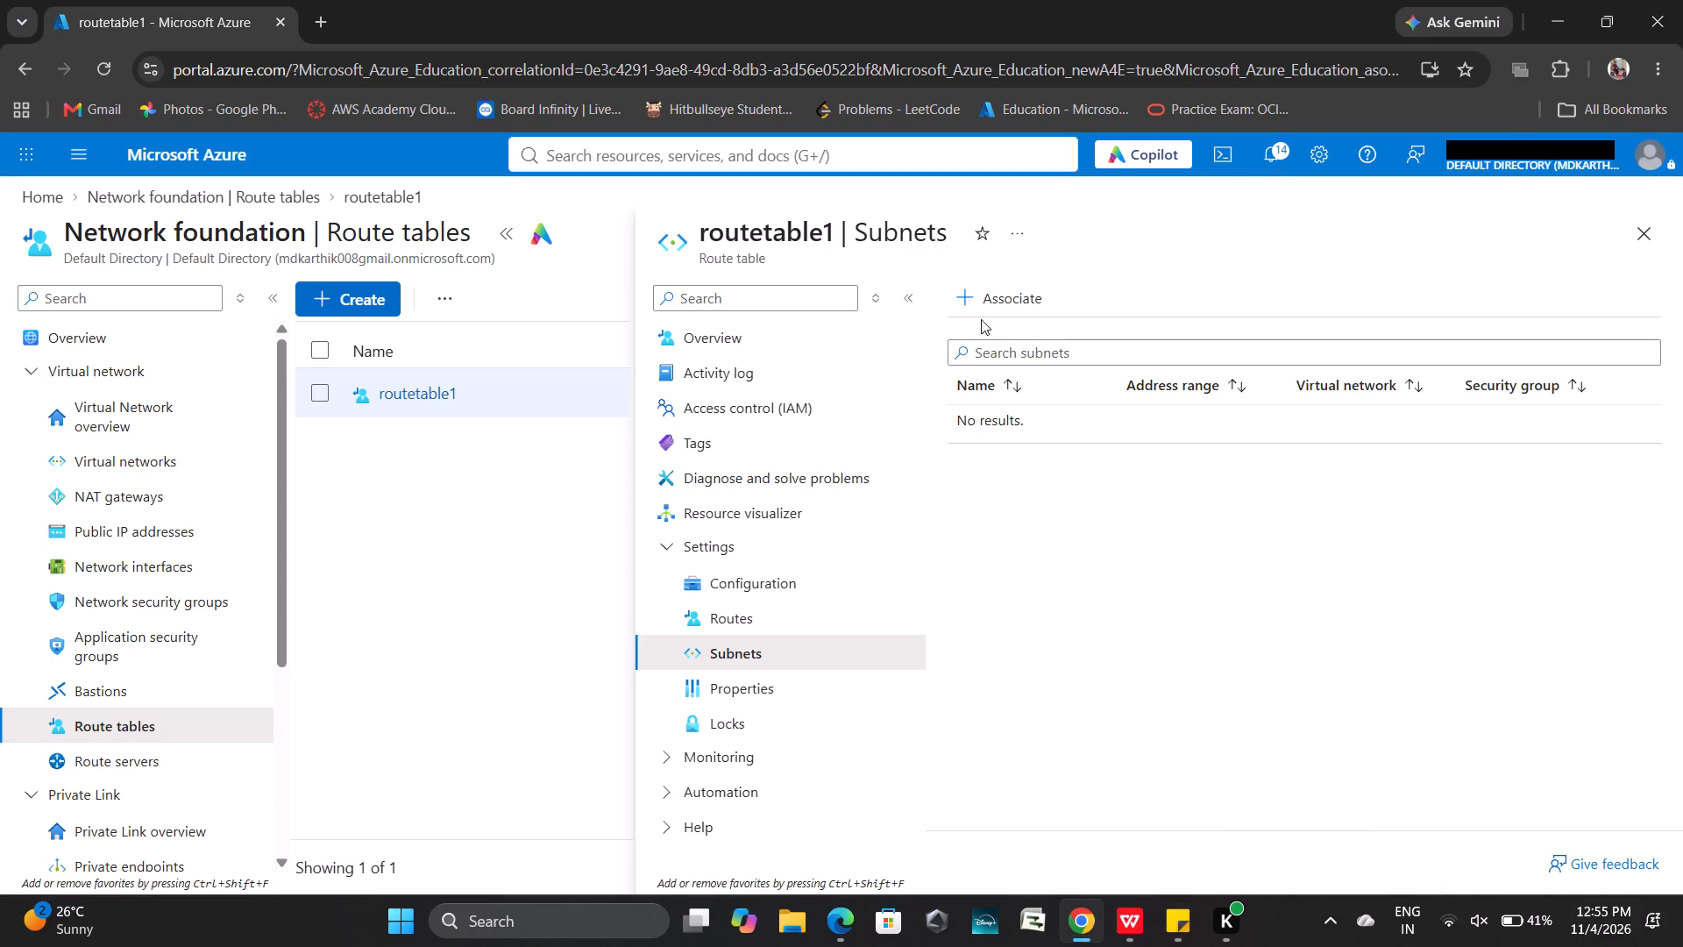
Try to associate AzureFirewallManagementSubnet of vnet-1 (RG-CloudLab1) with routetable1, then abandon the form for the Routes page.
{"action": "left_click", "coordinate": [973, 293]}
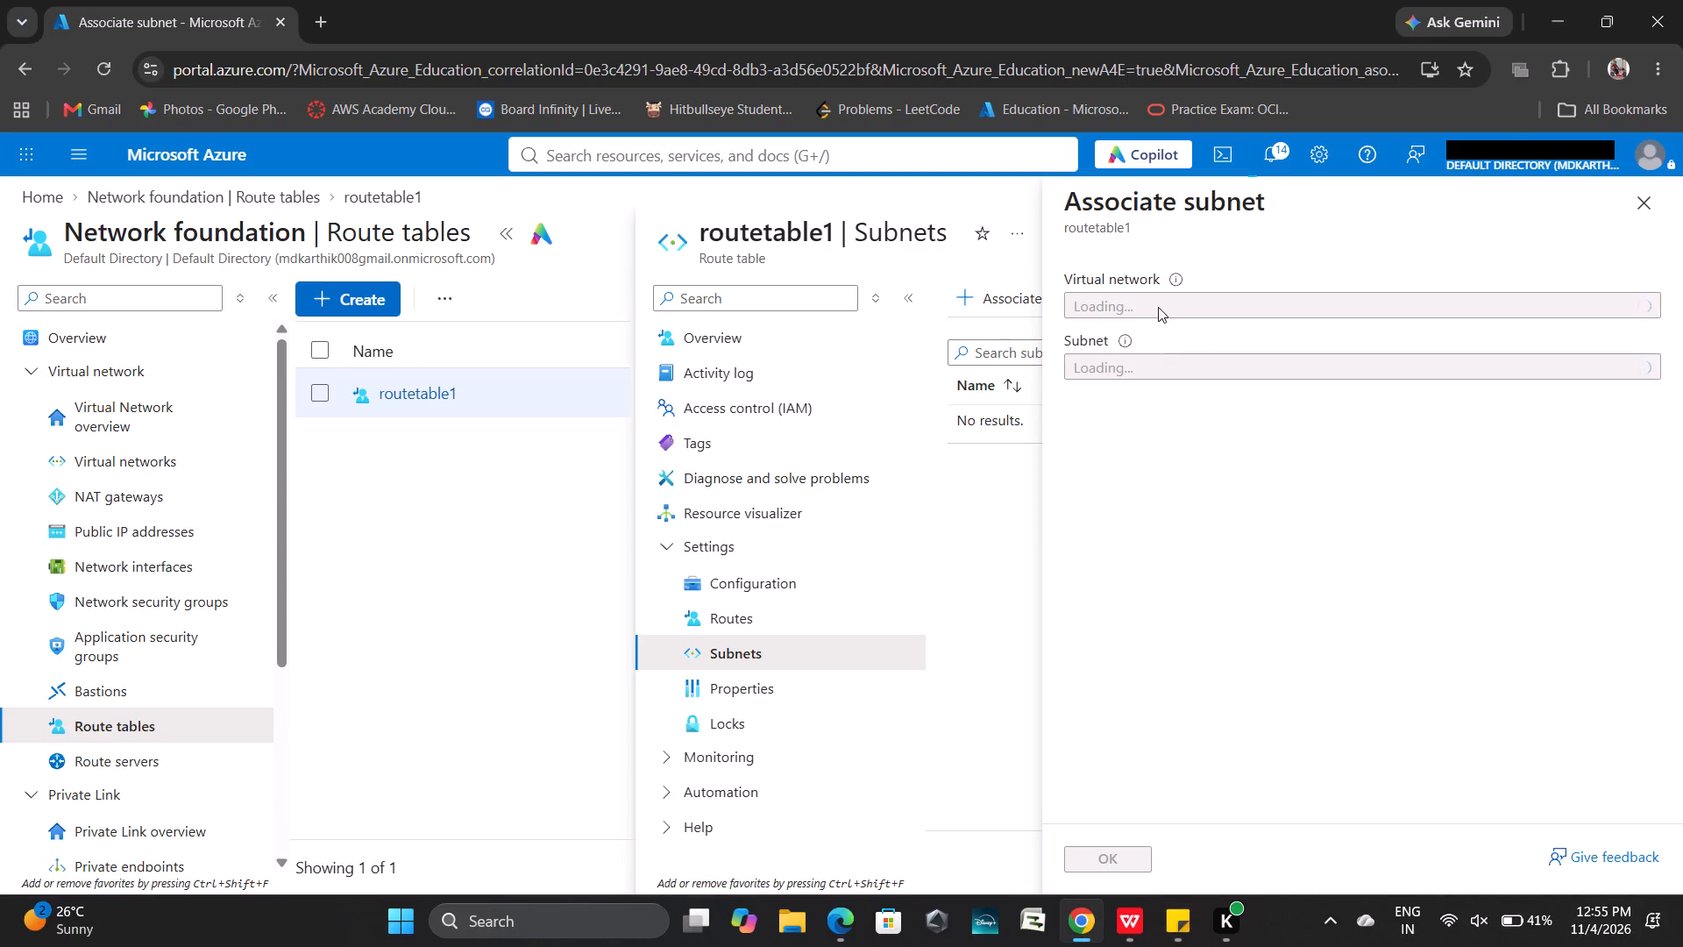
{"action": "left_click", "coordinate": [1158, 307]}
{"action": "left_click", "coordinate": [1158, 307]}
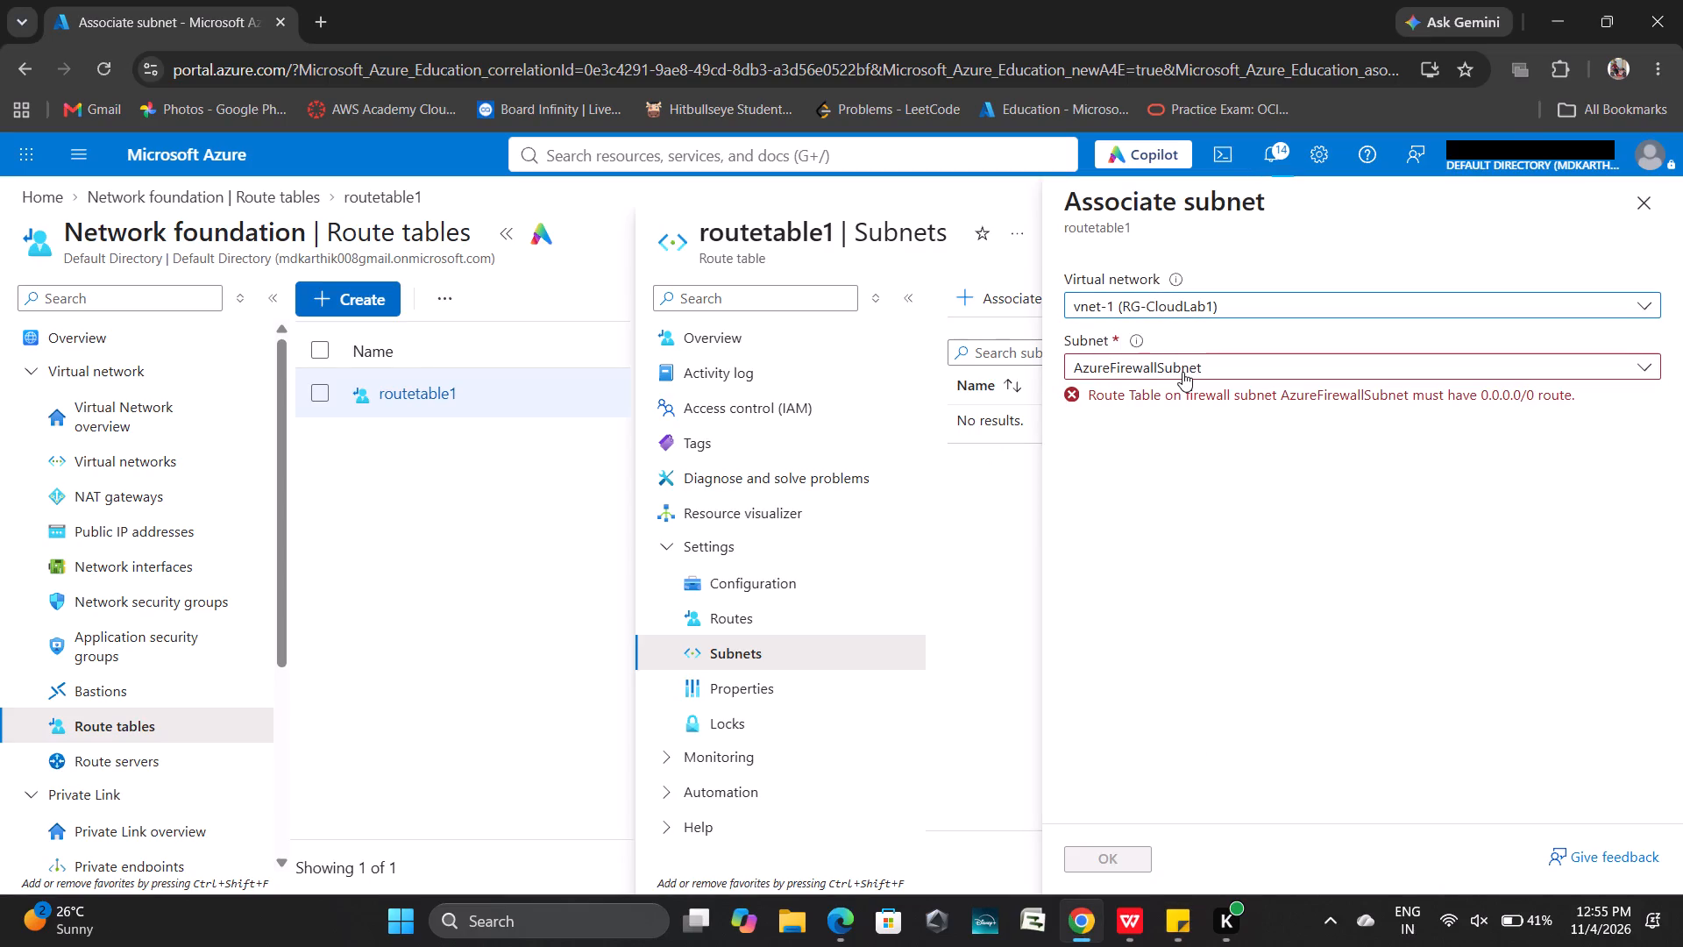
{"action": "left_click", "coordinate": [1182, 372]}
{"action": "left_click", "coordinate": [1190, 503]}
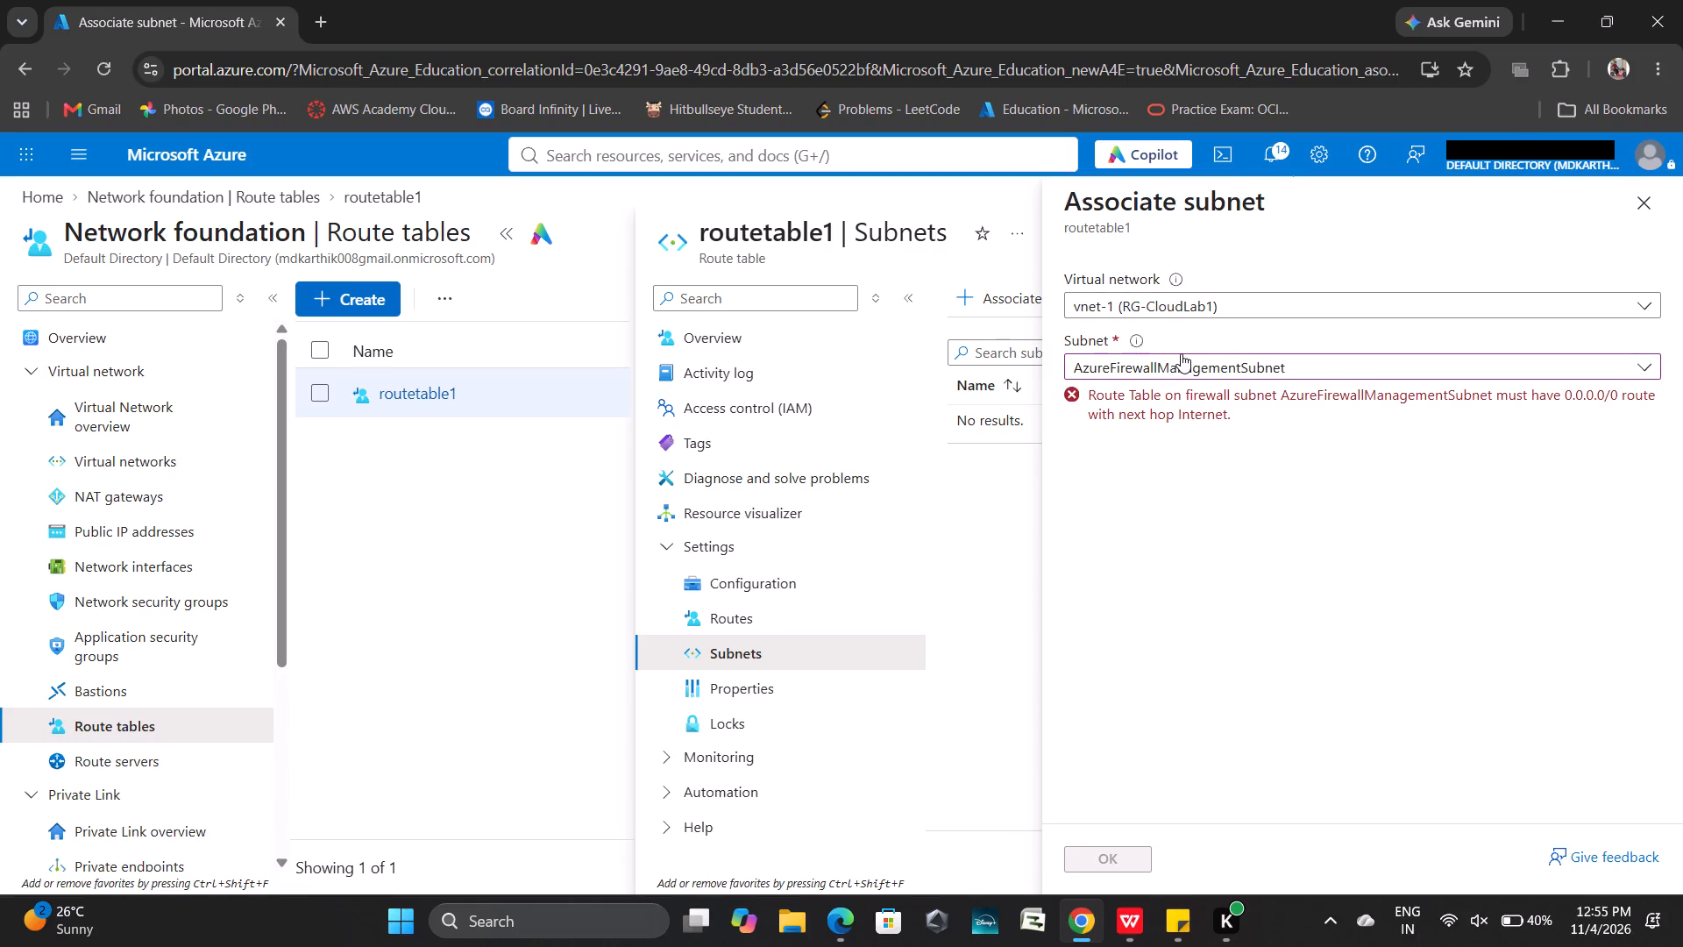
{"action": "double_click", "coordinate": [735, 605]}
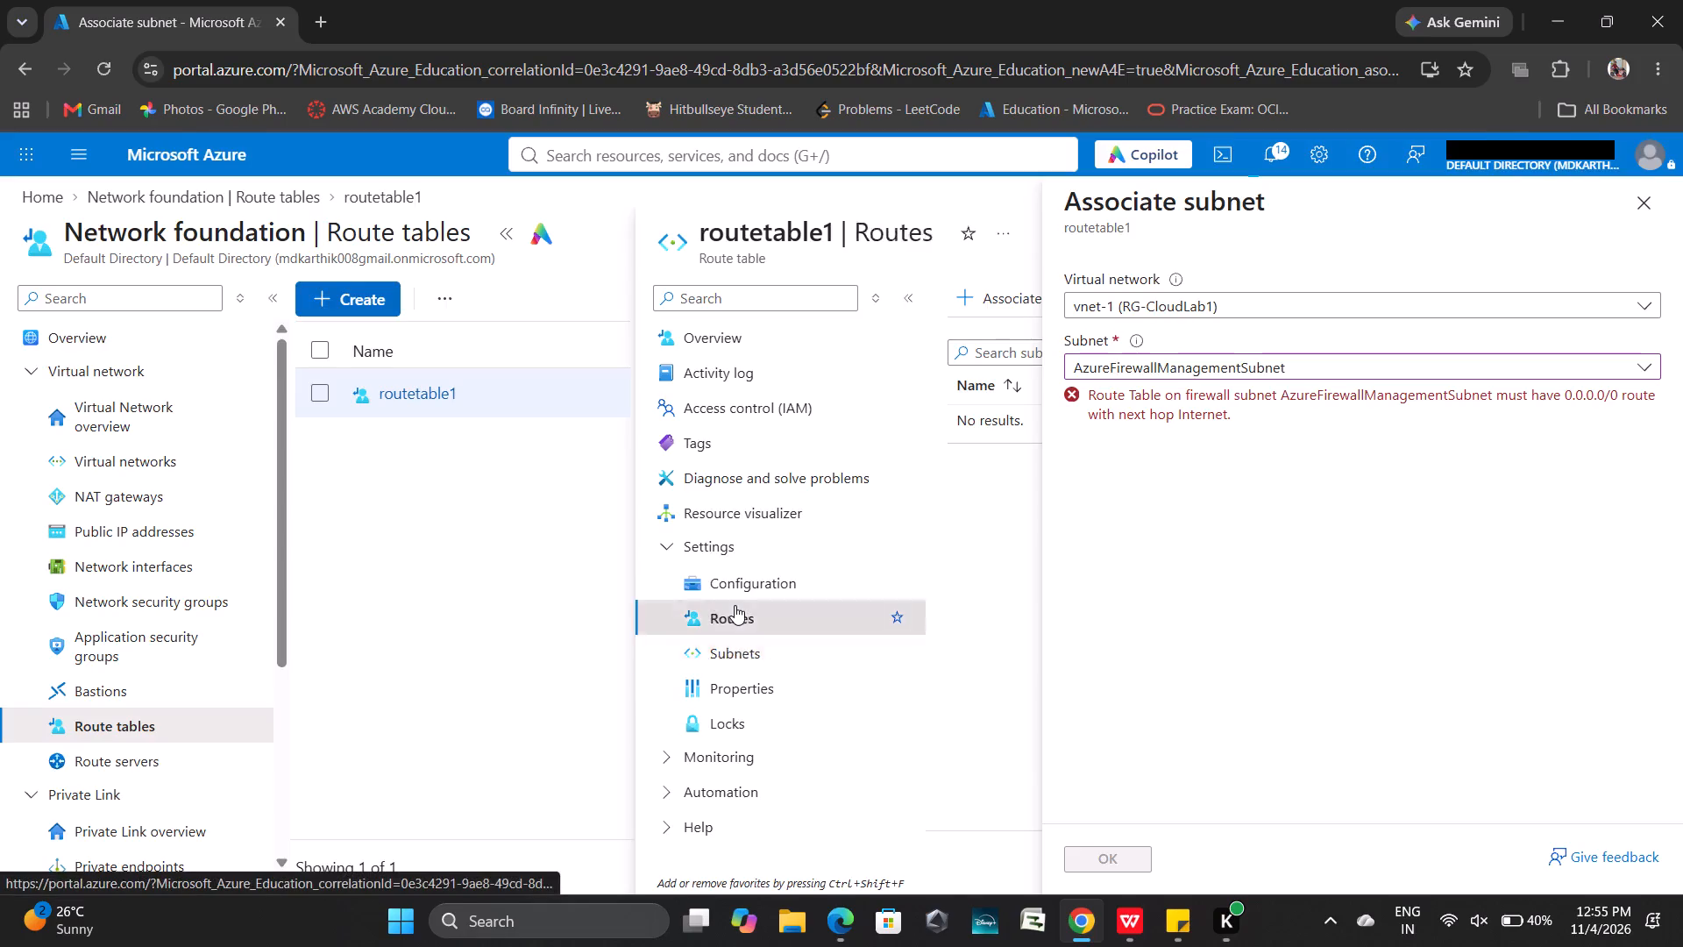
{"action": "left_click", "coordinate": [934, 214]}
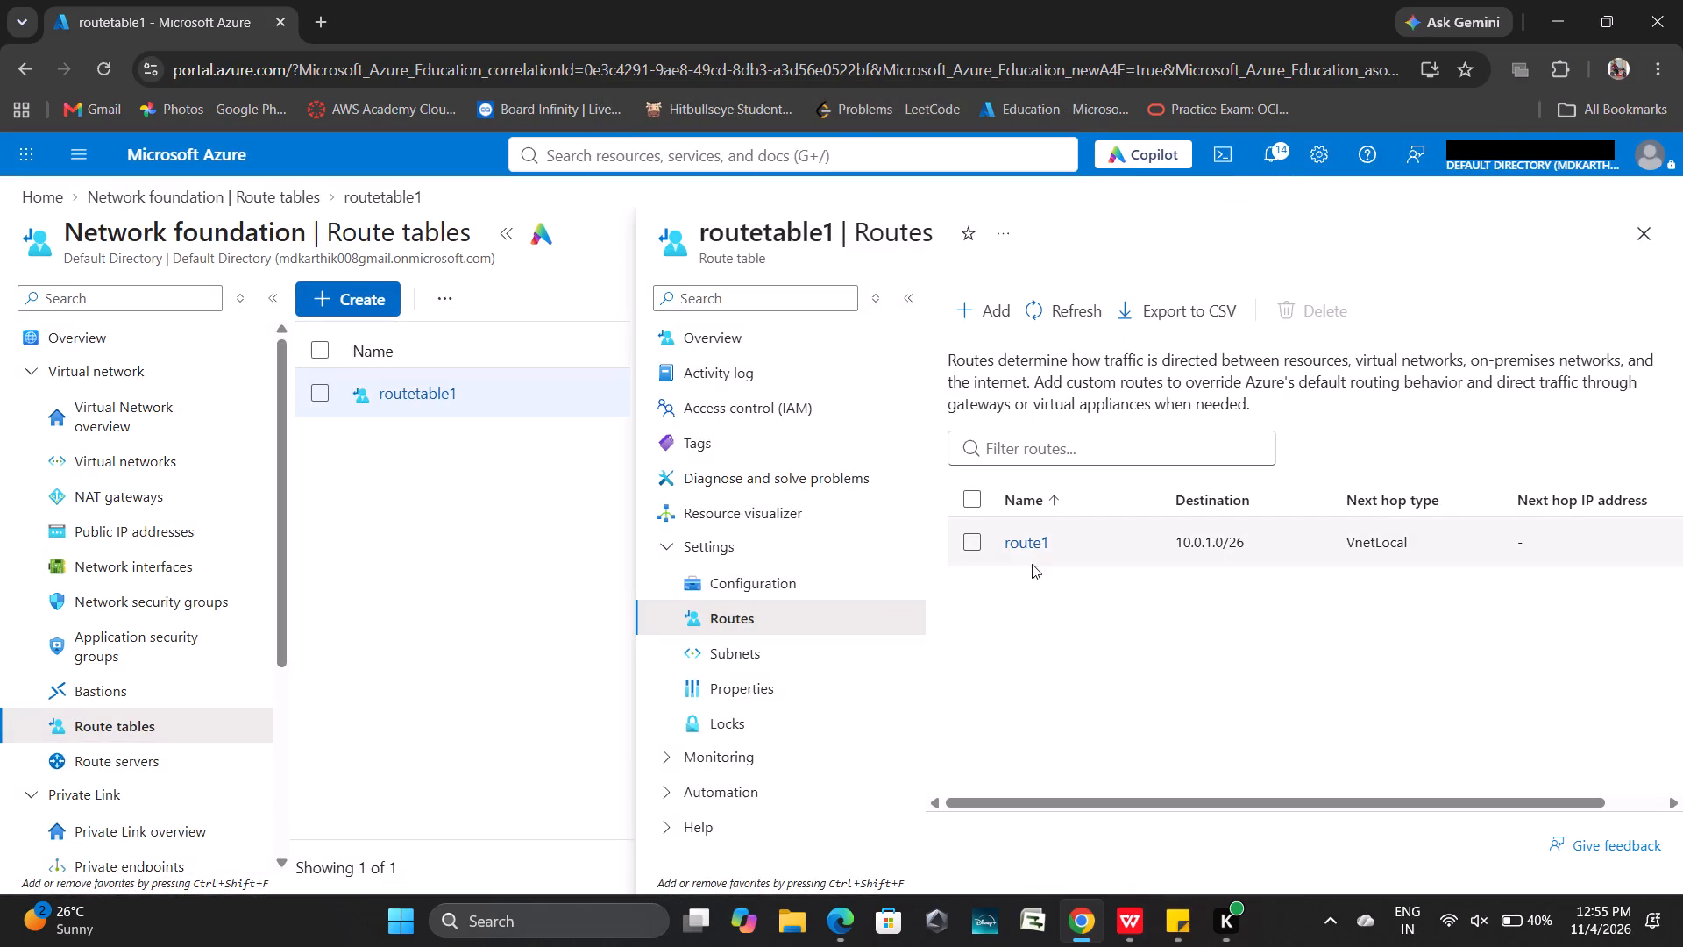
Open route1 for editing and set its destination CIDR range to 10.0.0.0/26 and next hop type to Internet.
{"action": "left_click", "coordinate": [1024, 546]}
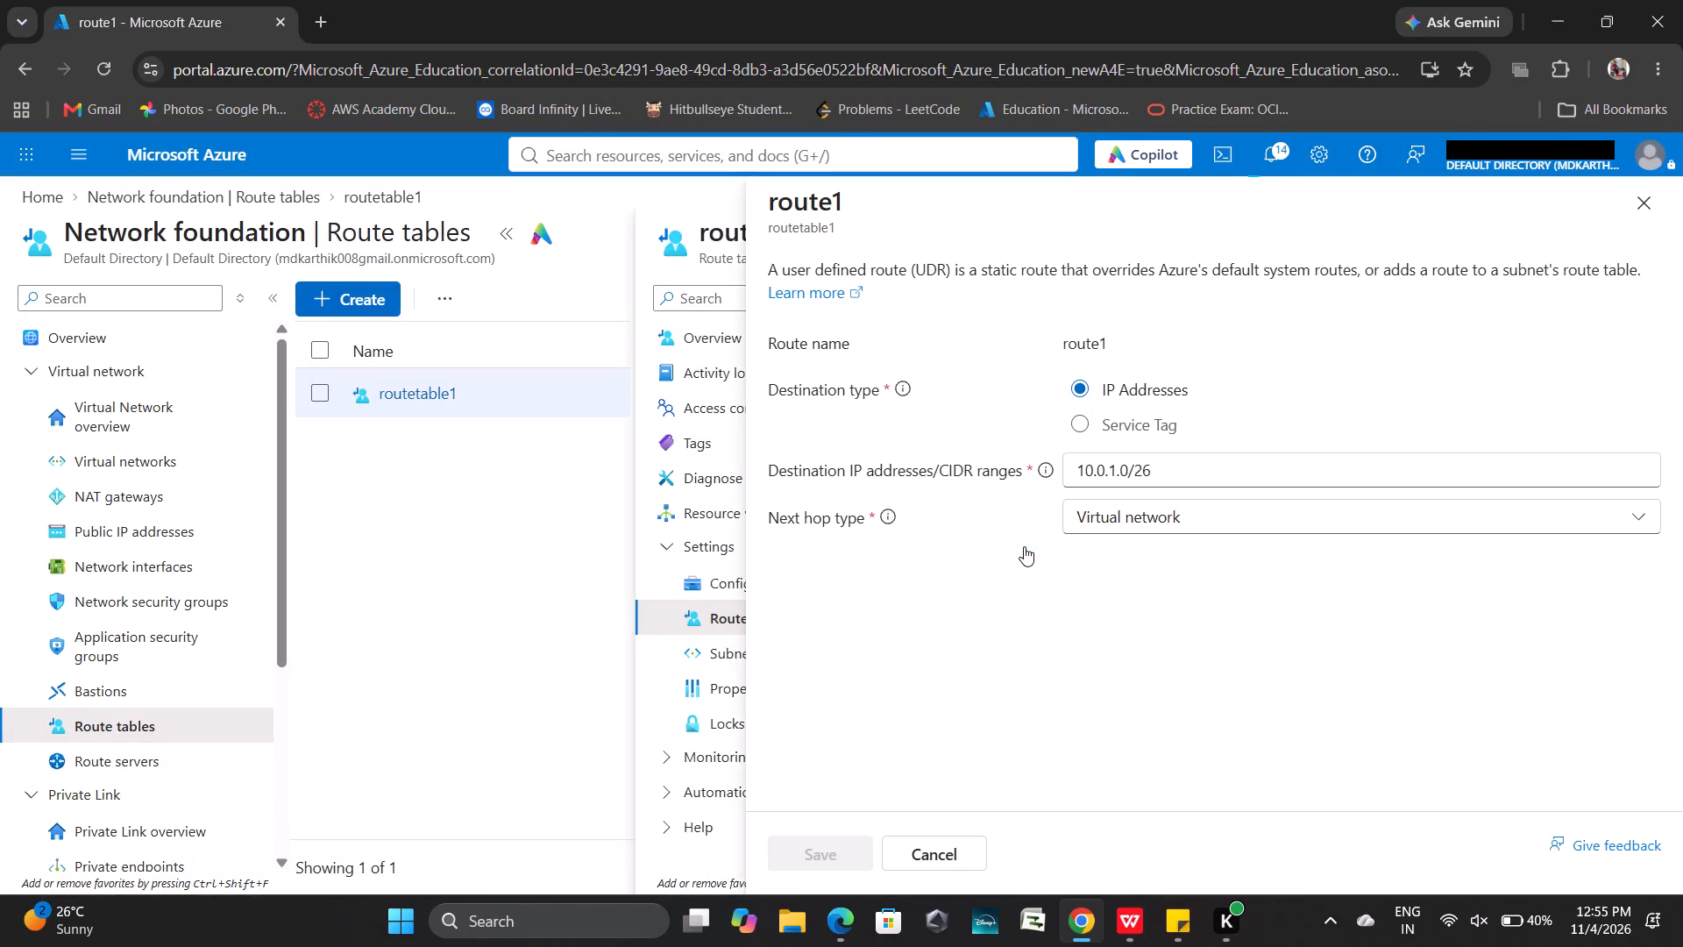
{"action": "left_click", "coordinate": [1114, 472]}
{"action": "key", "text": "BackSpace"}
{"action": "key", "text": "0"}
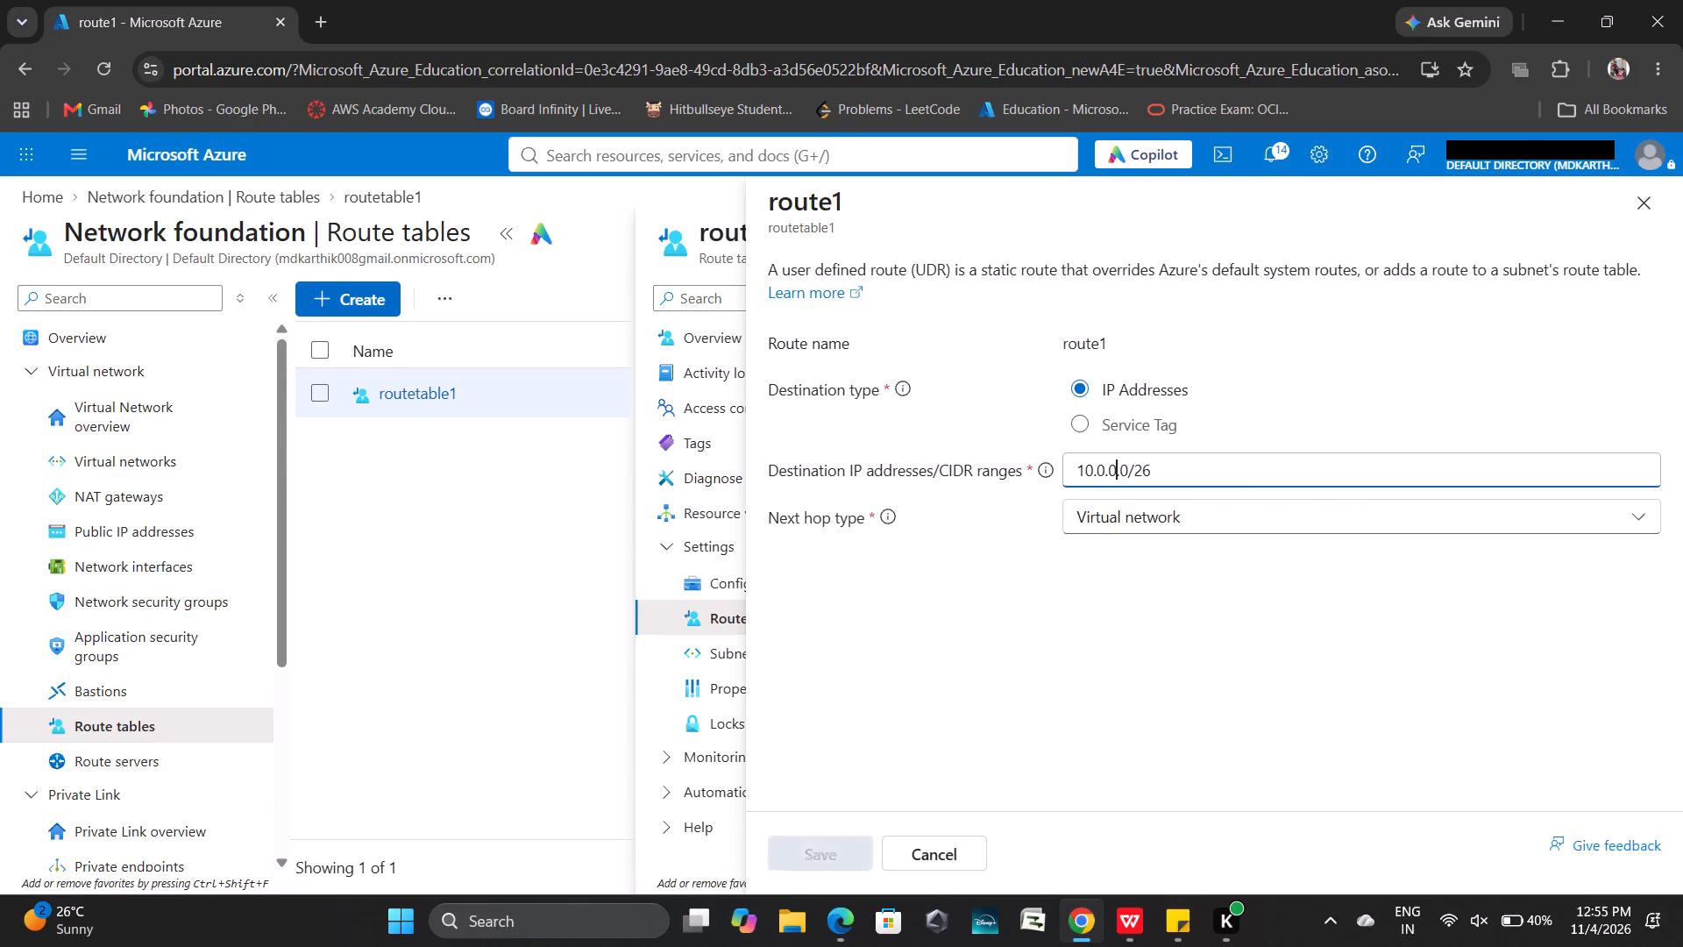
{"action": "left_click", "coordinate": [1162, 510]}
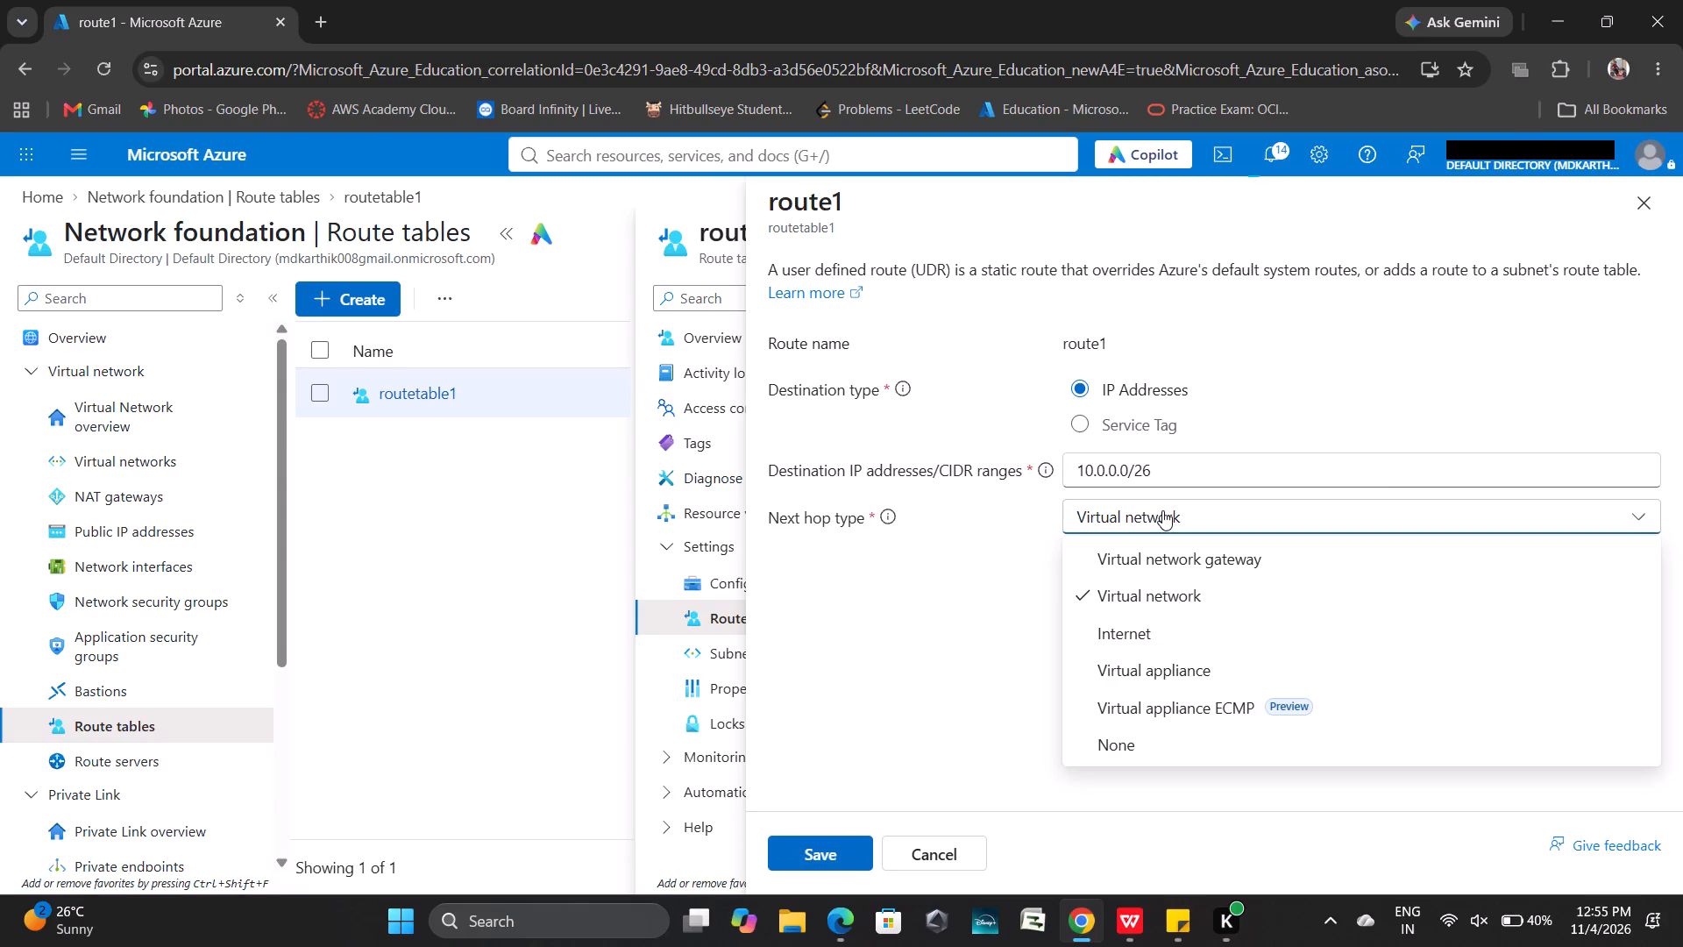
{"action": "left_click", "coordinate": [1122, 634]}
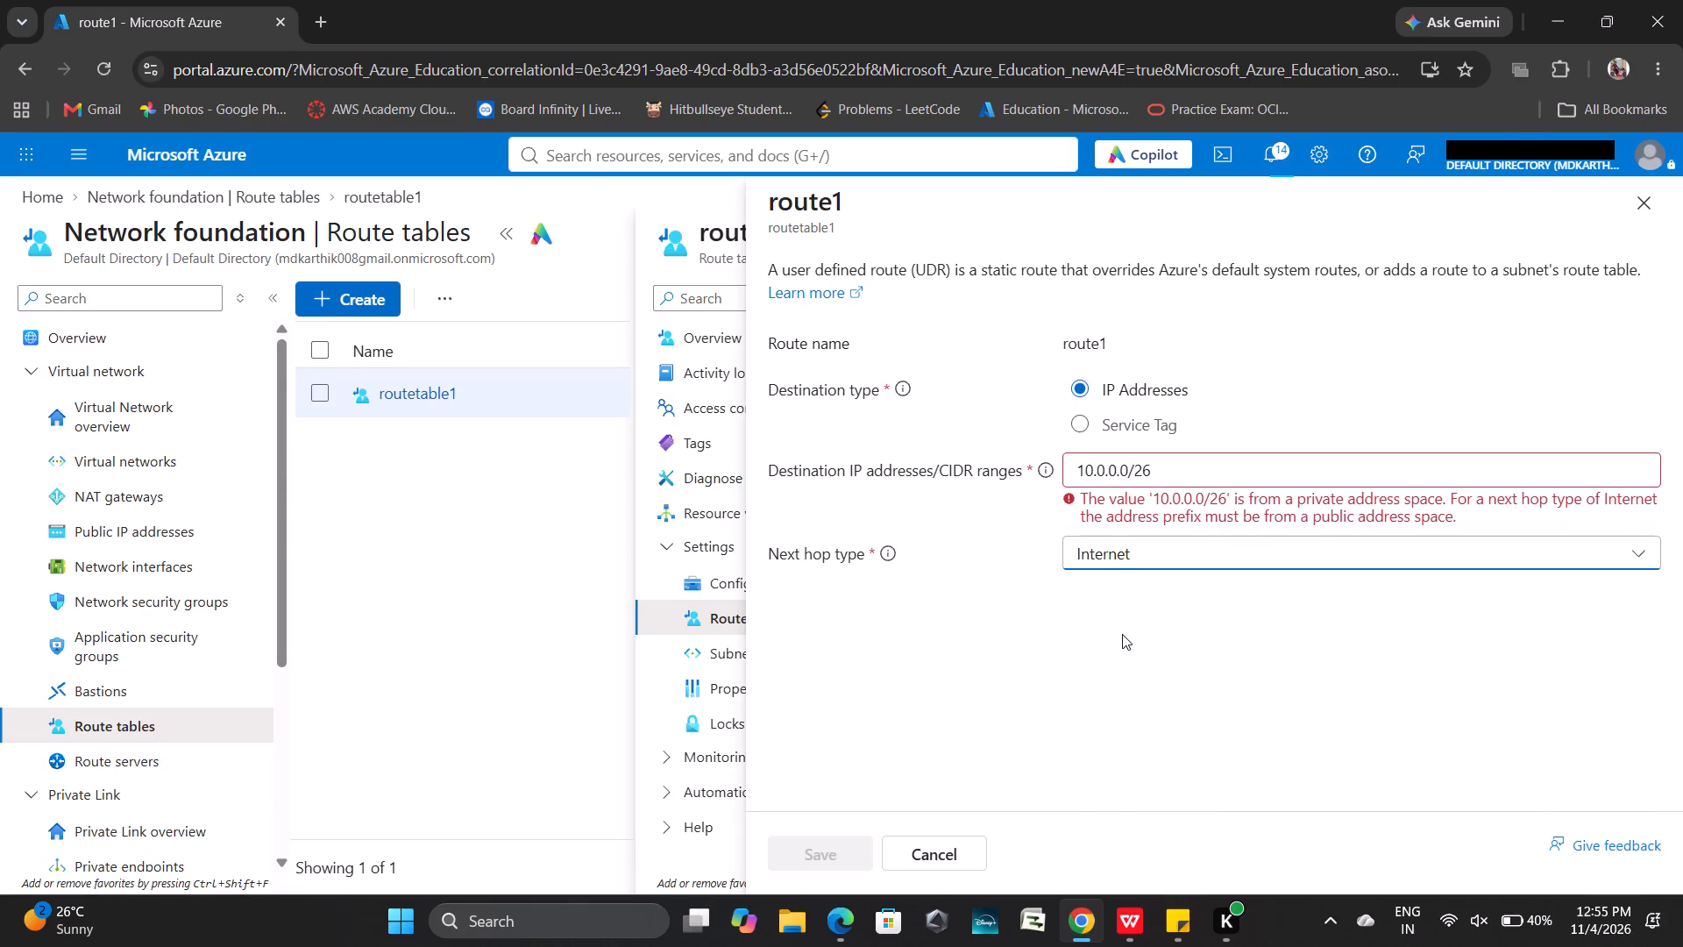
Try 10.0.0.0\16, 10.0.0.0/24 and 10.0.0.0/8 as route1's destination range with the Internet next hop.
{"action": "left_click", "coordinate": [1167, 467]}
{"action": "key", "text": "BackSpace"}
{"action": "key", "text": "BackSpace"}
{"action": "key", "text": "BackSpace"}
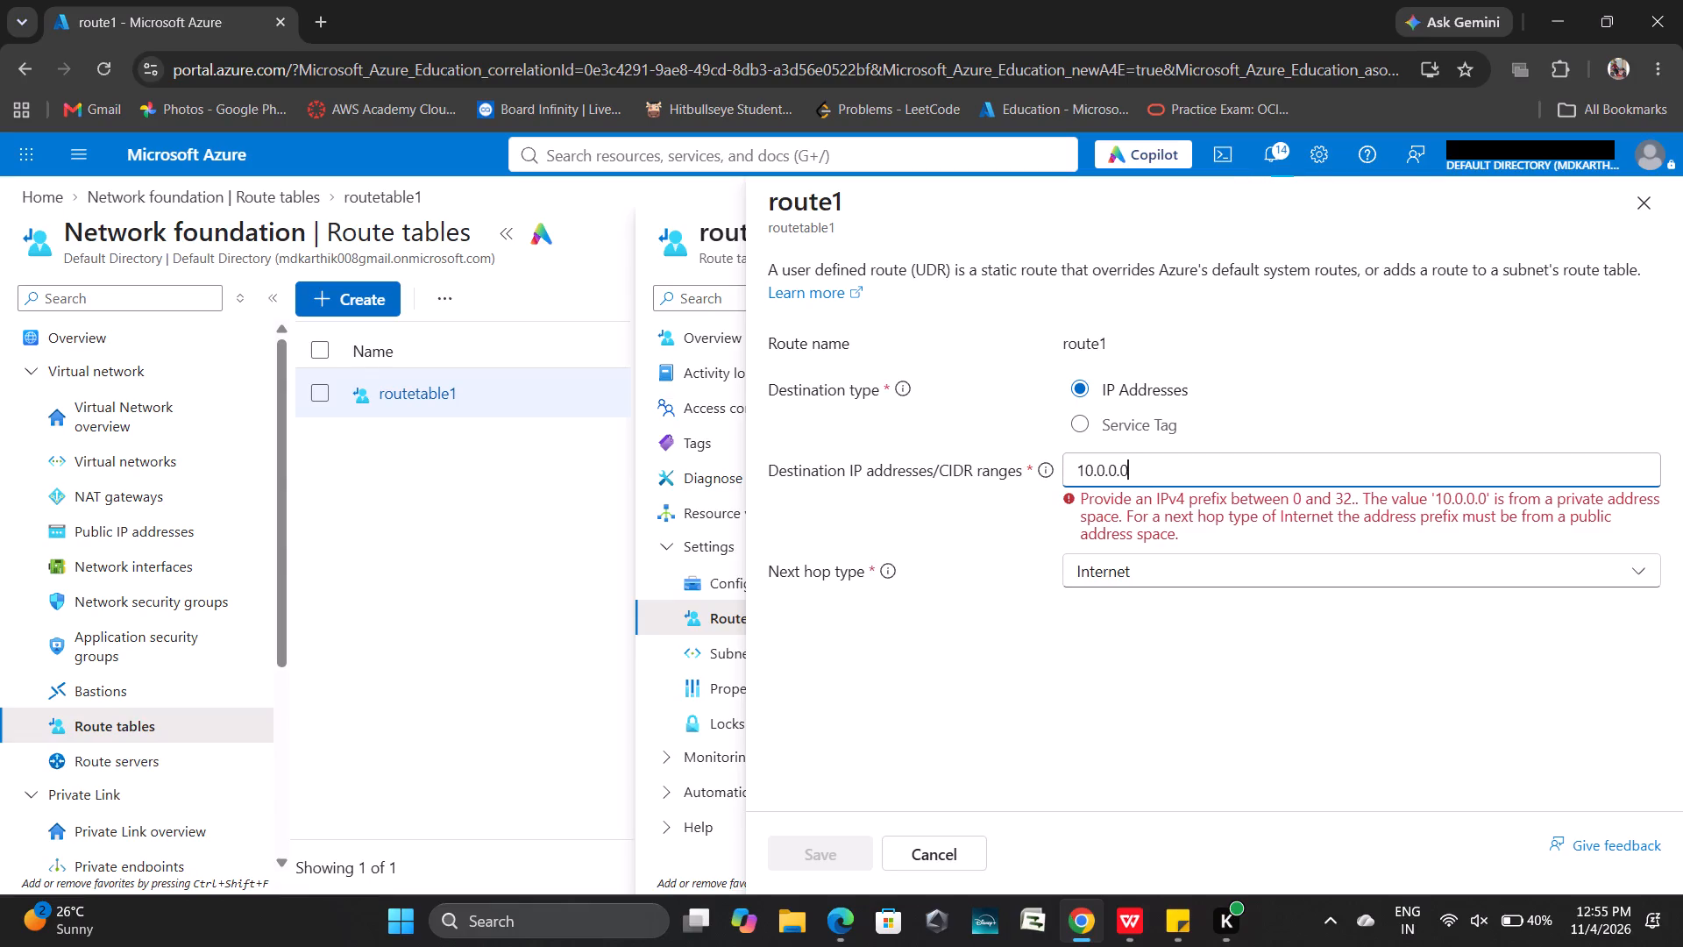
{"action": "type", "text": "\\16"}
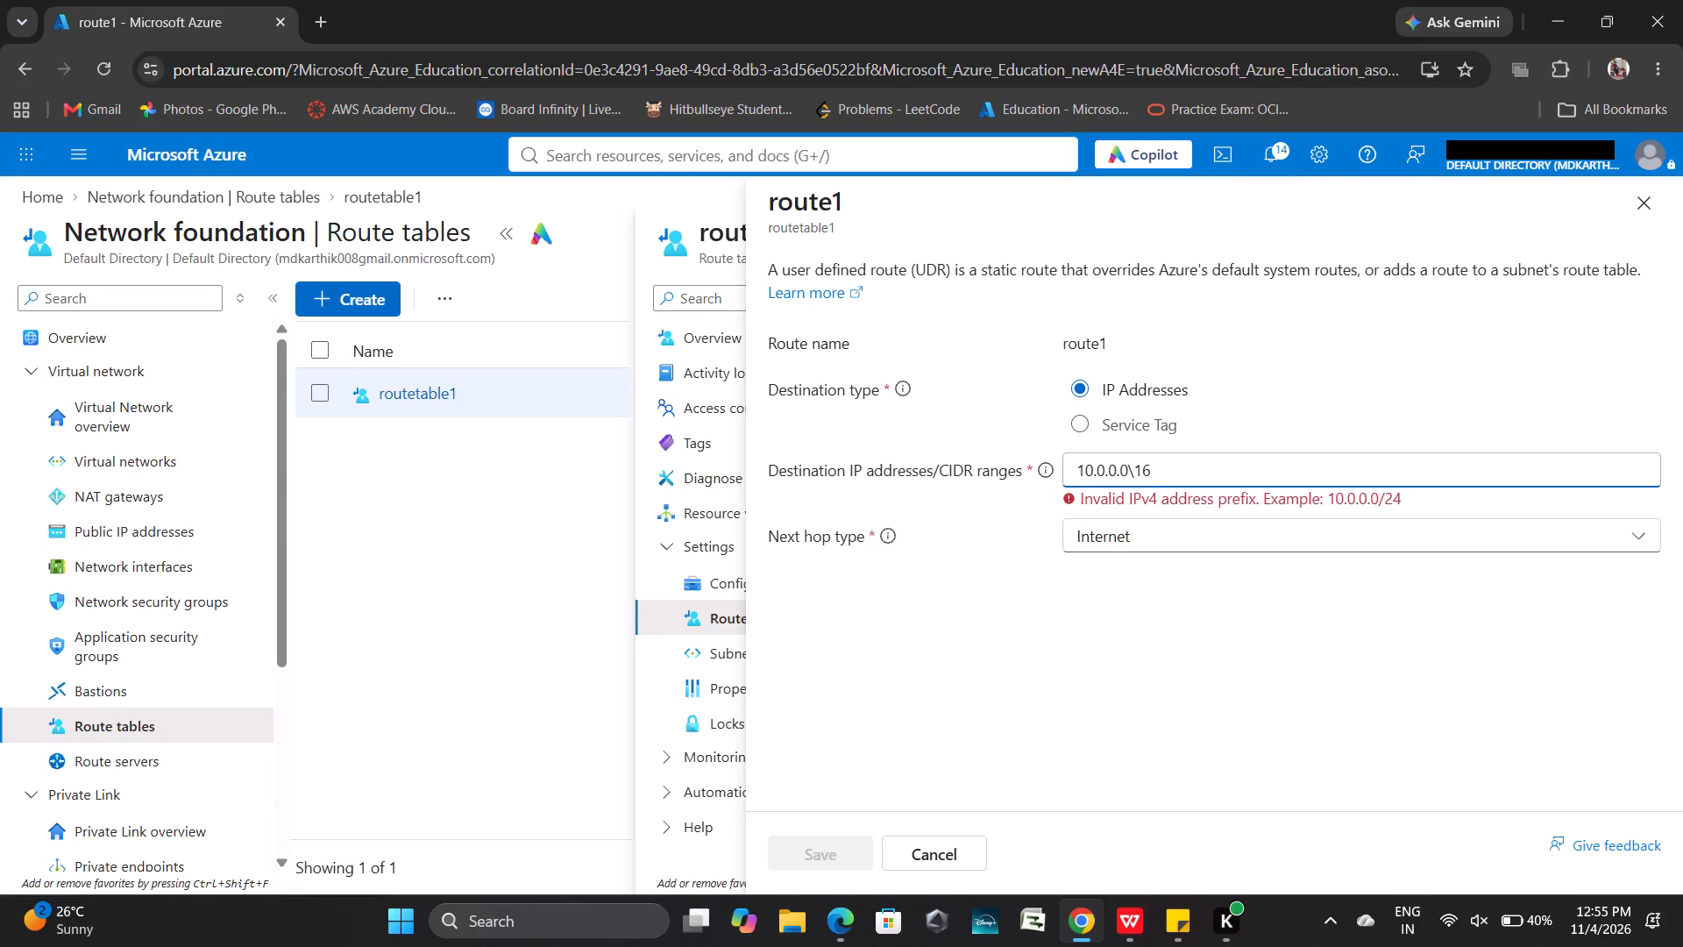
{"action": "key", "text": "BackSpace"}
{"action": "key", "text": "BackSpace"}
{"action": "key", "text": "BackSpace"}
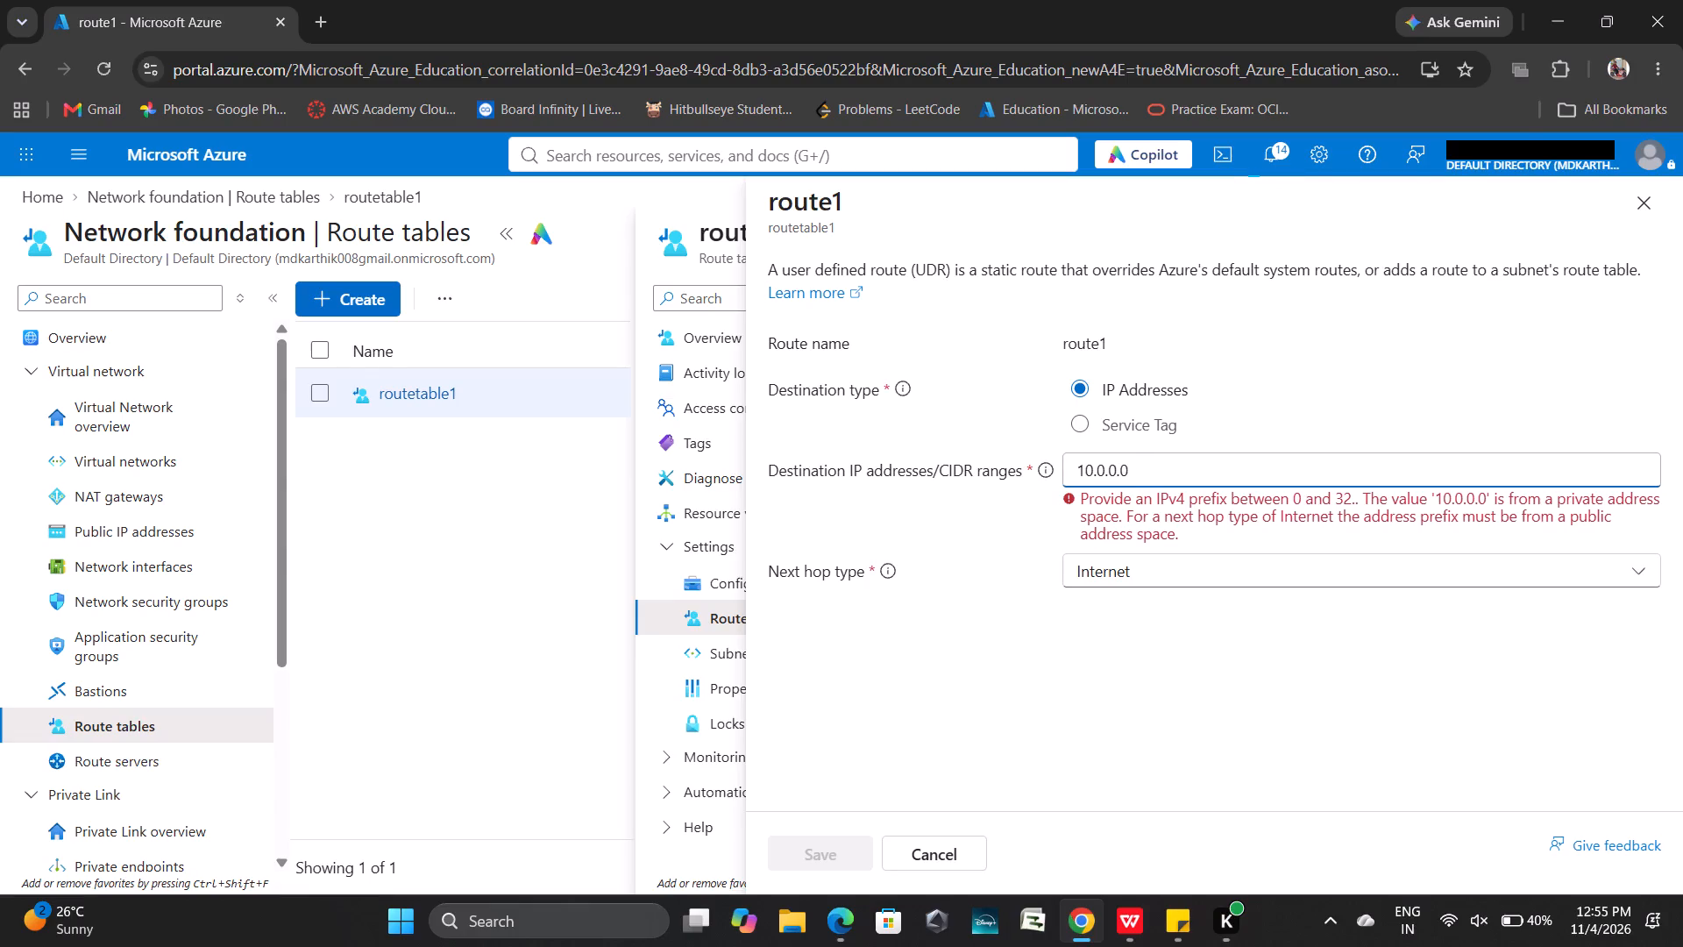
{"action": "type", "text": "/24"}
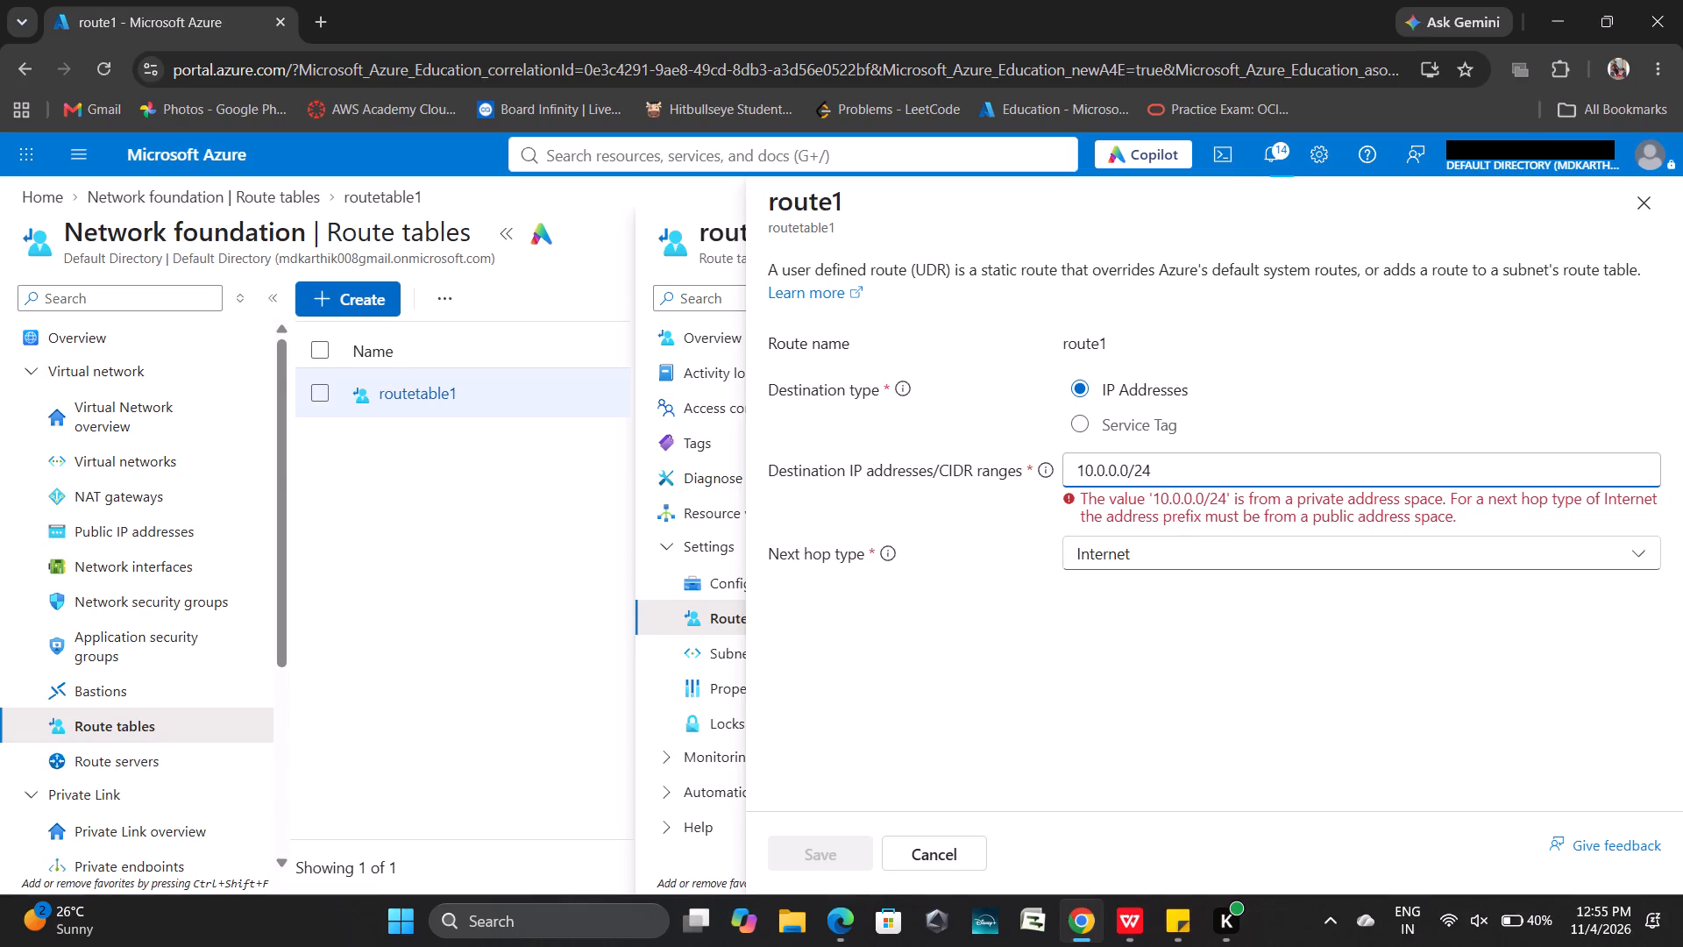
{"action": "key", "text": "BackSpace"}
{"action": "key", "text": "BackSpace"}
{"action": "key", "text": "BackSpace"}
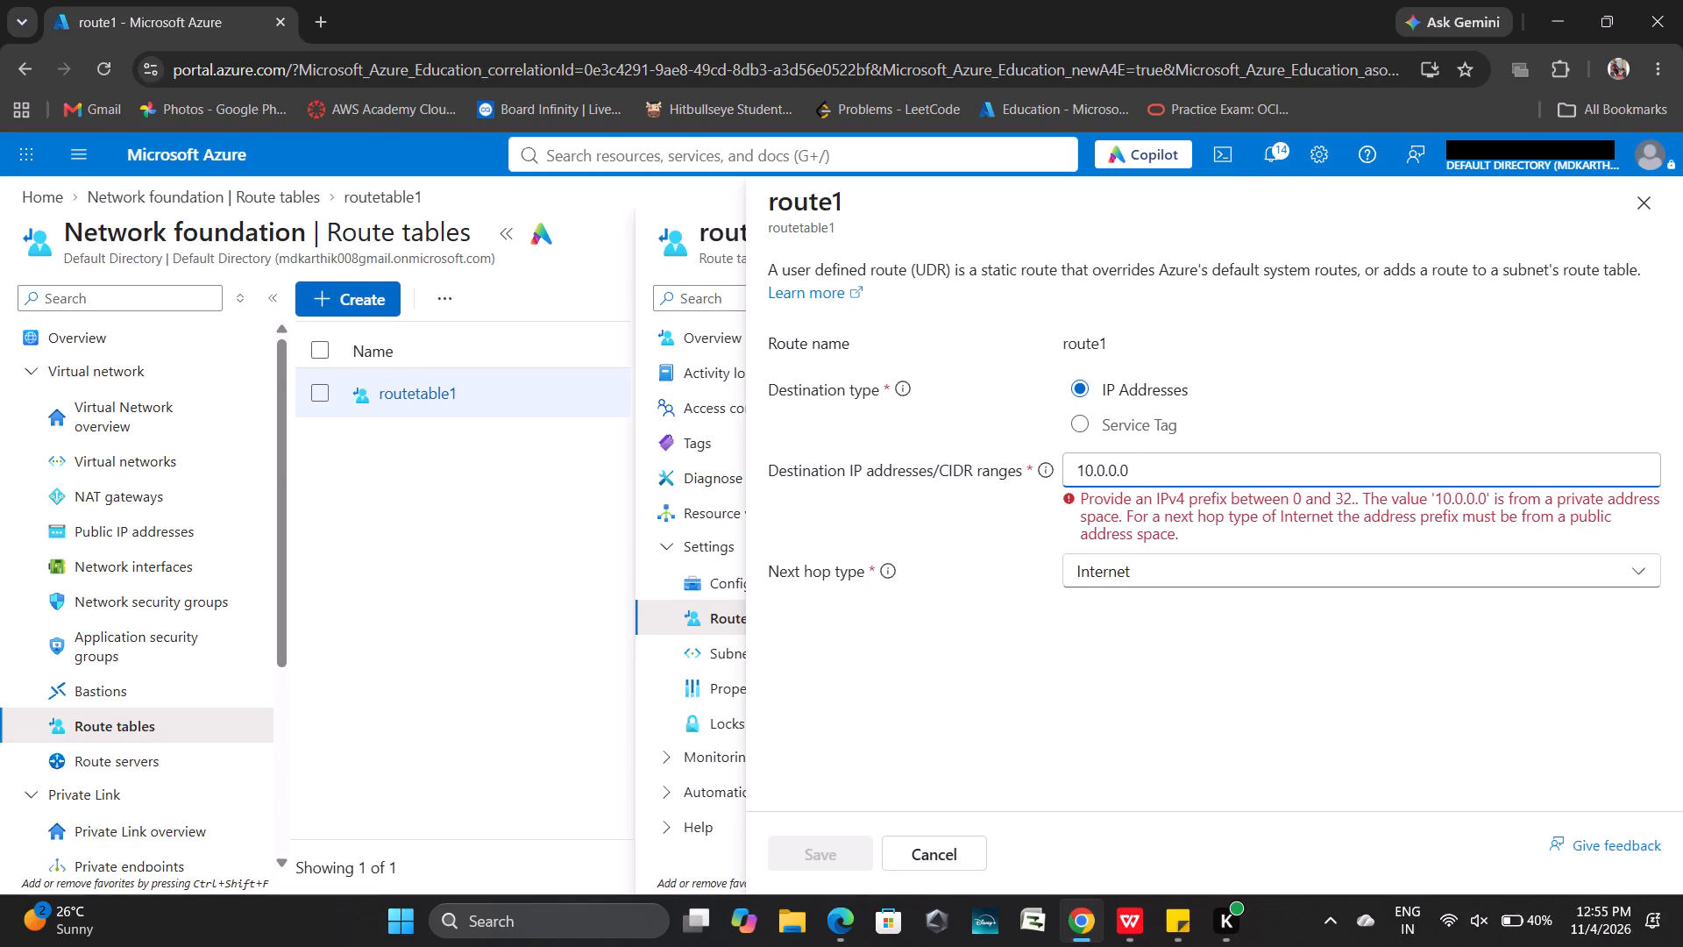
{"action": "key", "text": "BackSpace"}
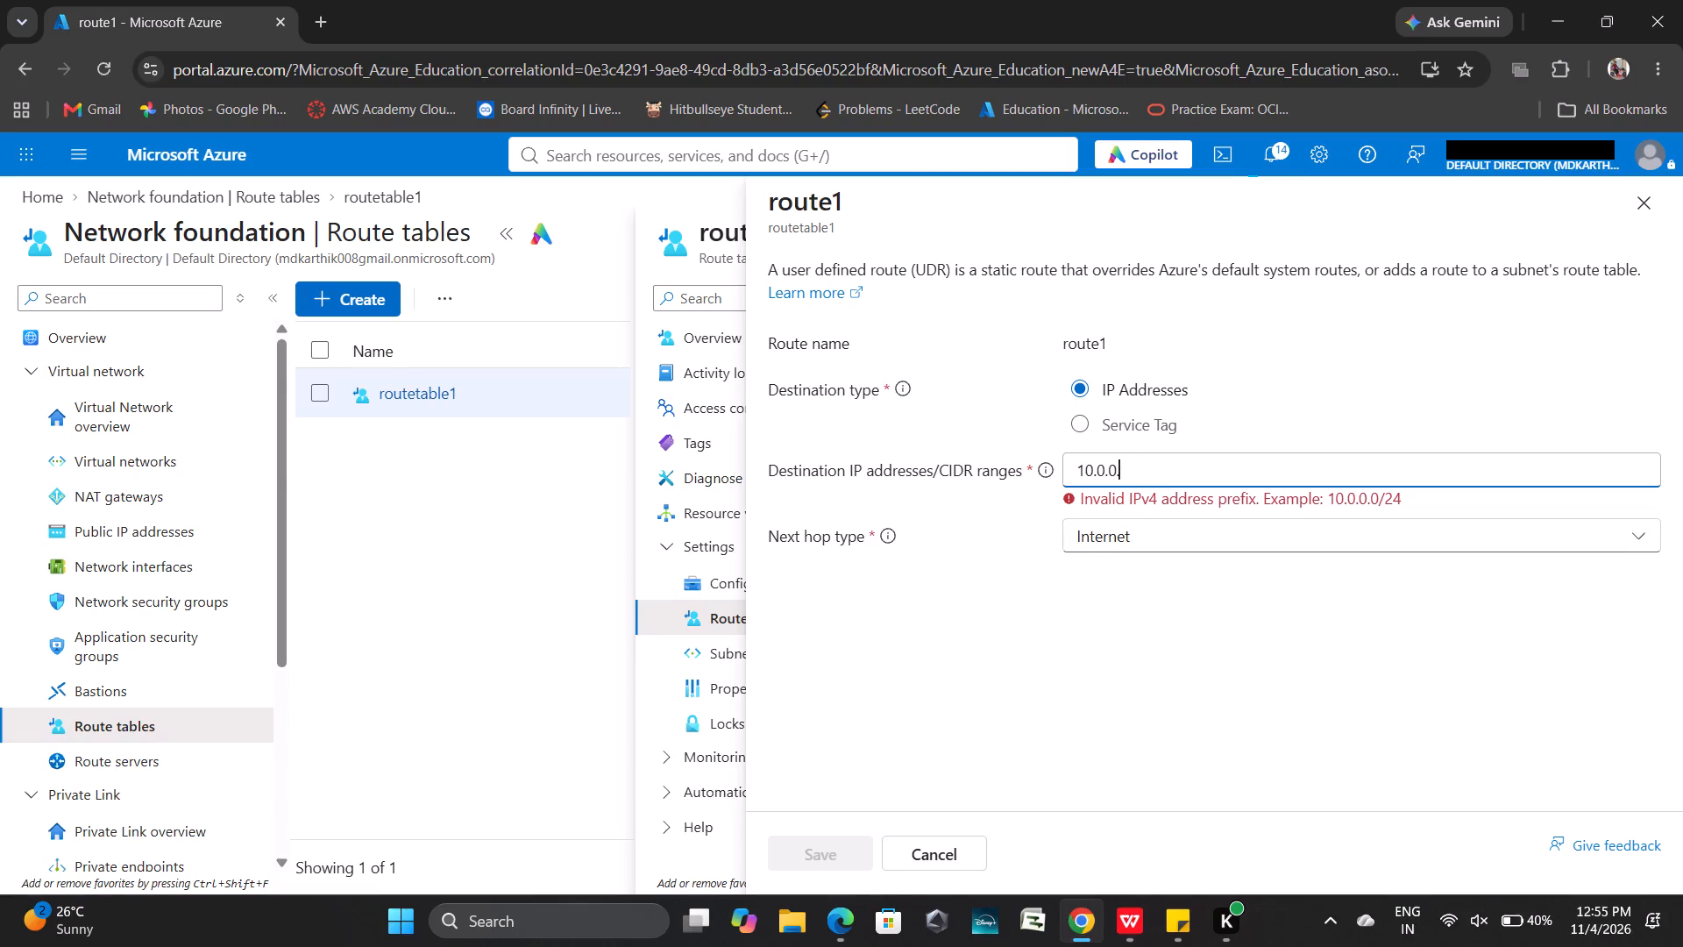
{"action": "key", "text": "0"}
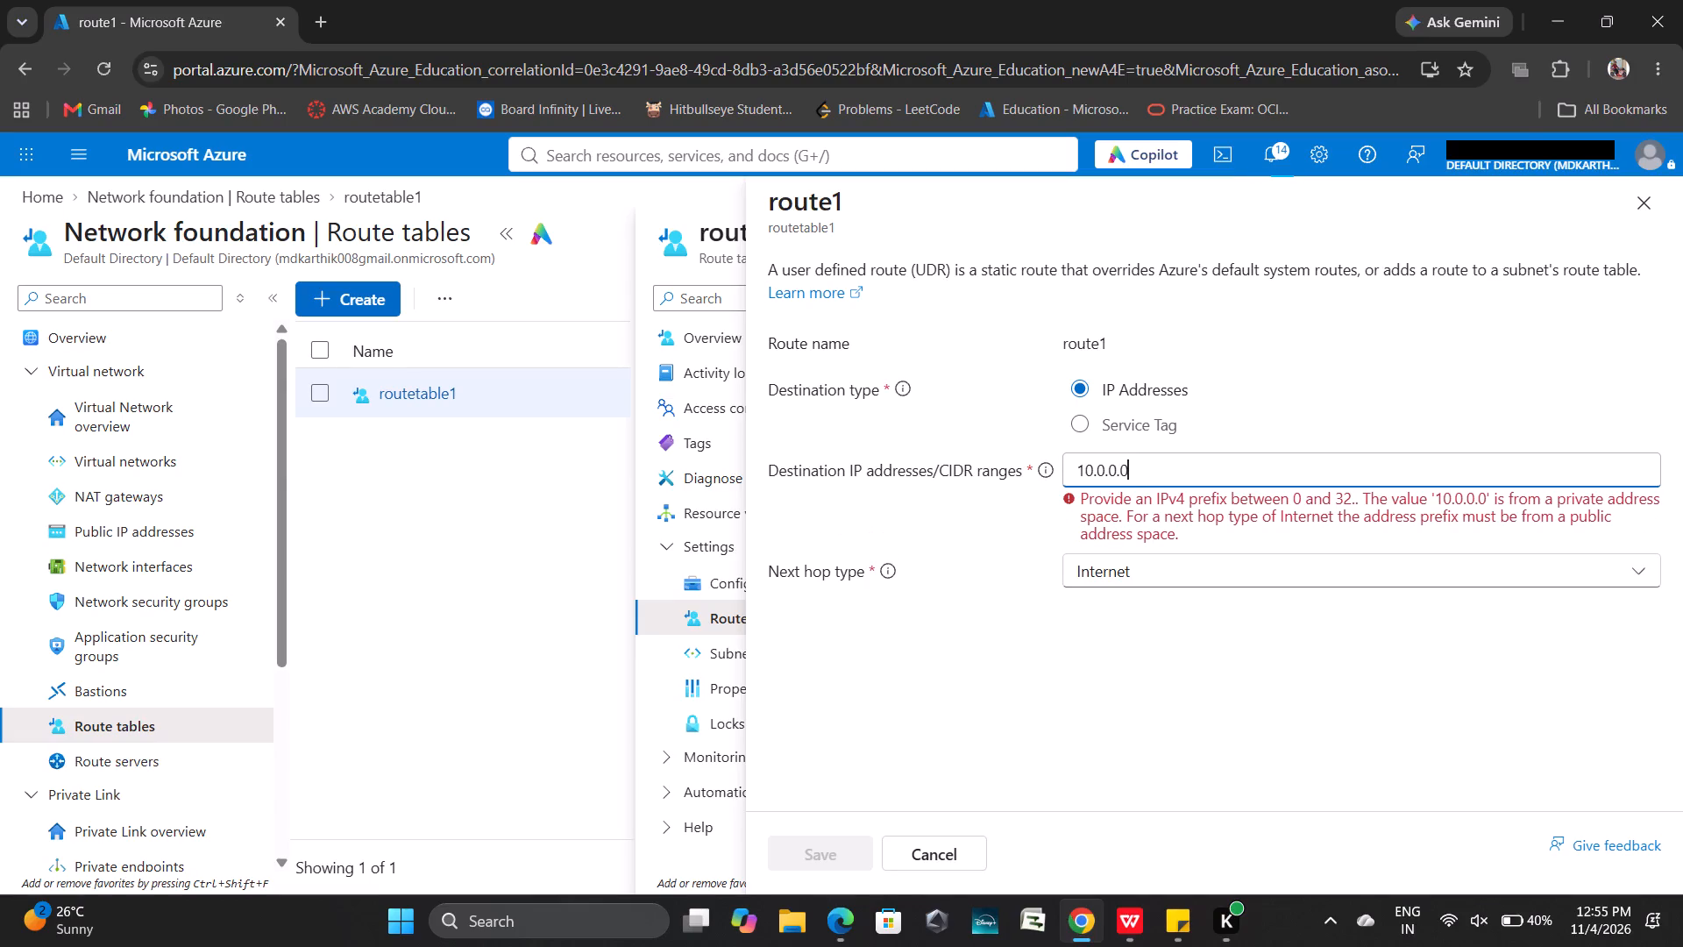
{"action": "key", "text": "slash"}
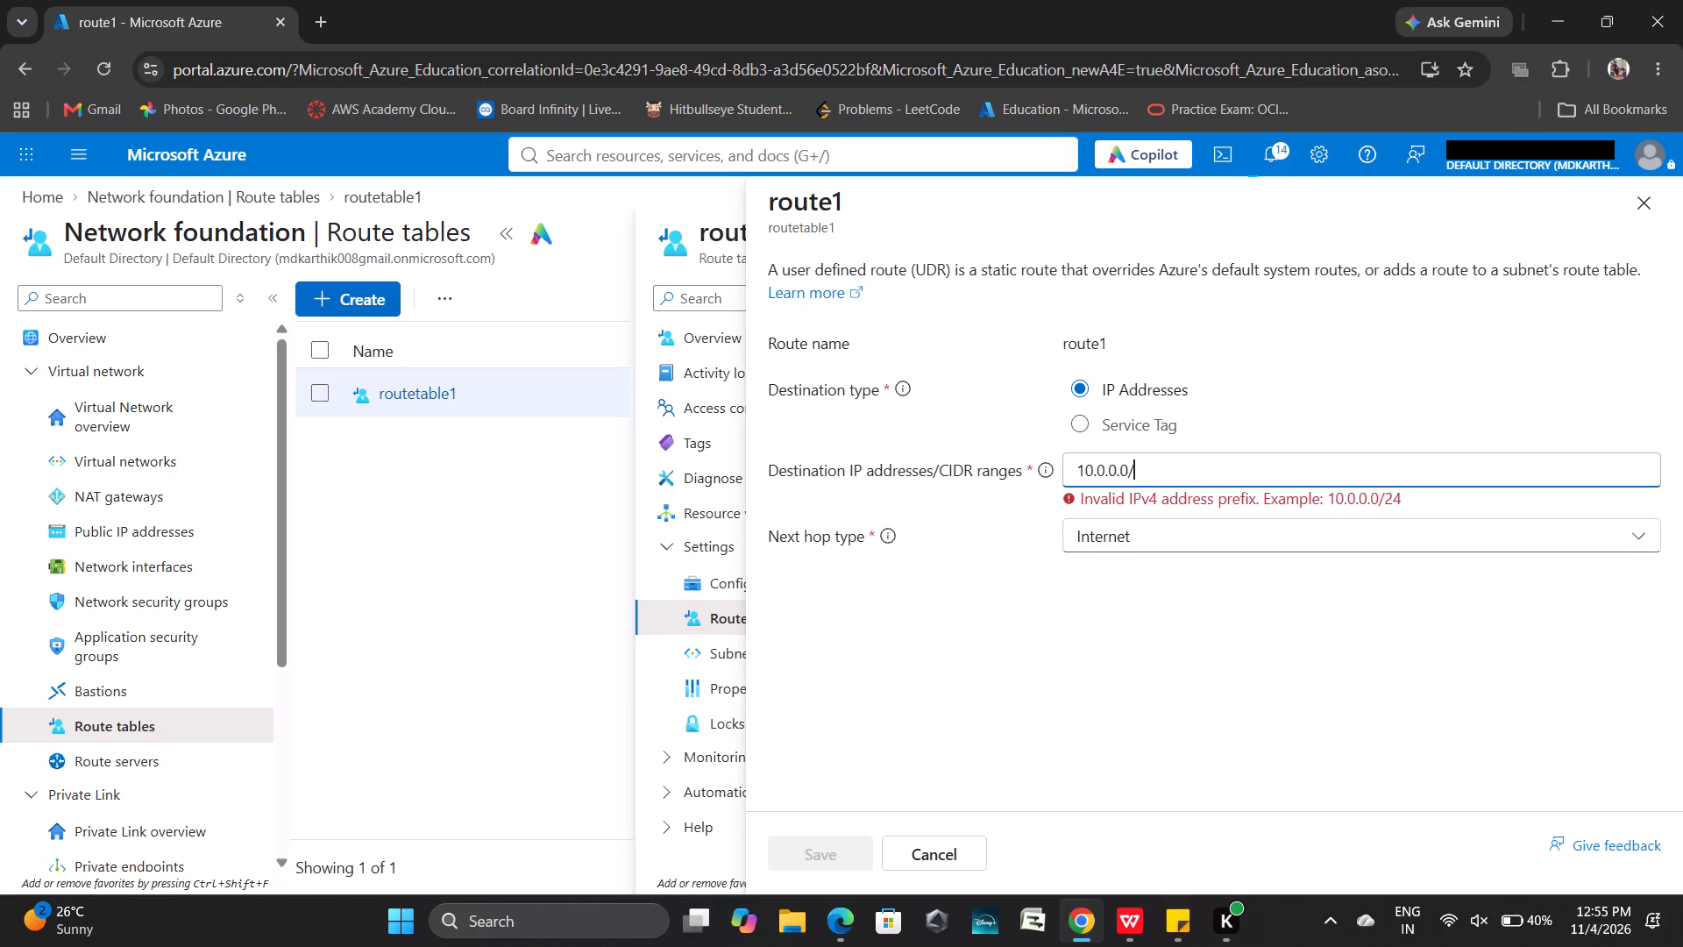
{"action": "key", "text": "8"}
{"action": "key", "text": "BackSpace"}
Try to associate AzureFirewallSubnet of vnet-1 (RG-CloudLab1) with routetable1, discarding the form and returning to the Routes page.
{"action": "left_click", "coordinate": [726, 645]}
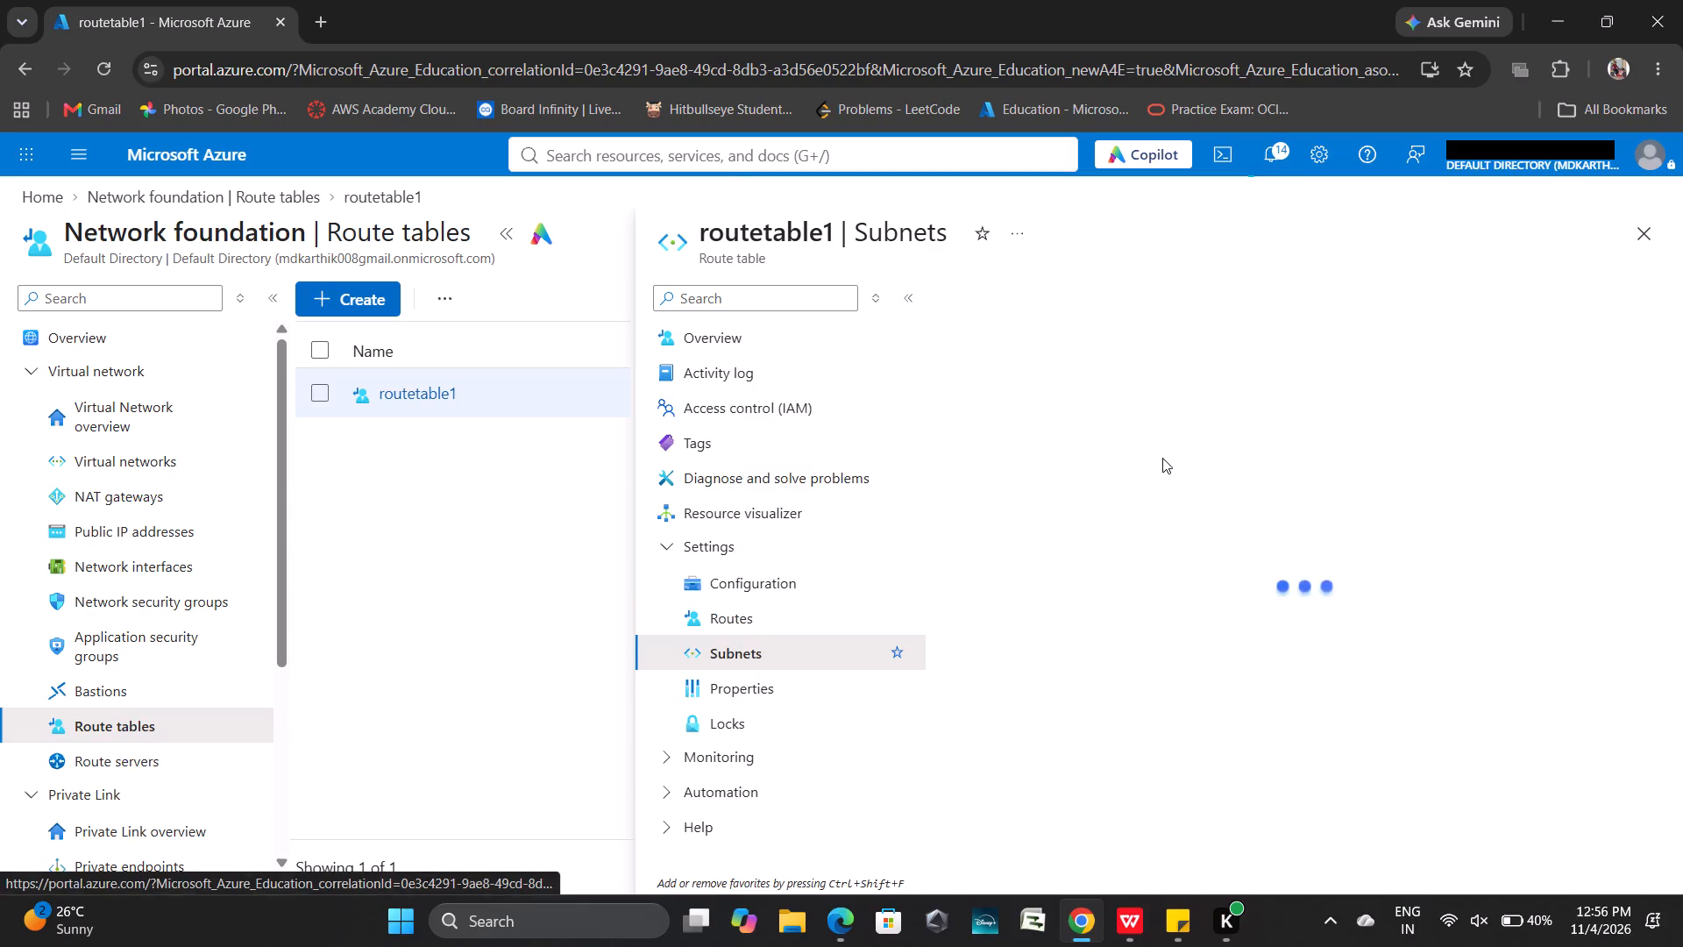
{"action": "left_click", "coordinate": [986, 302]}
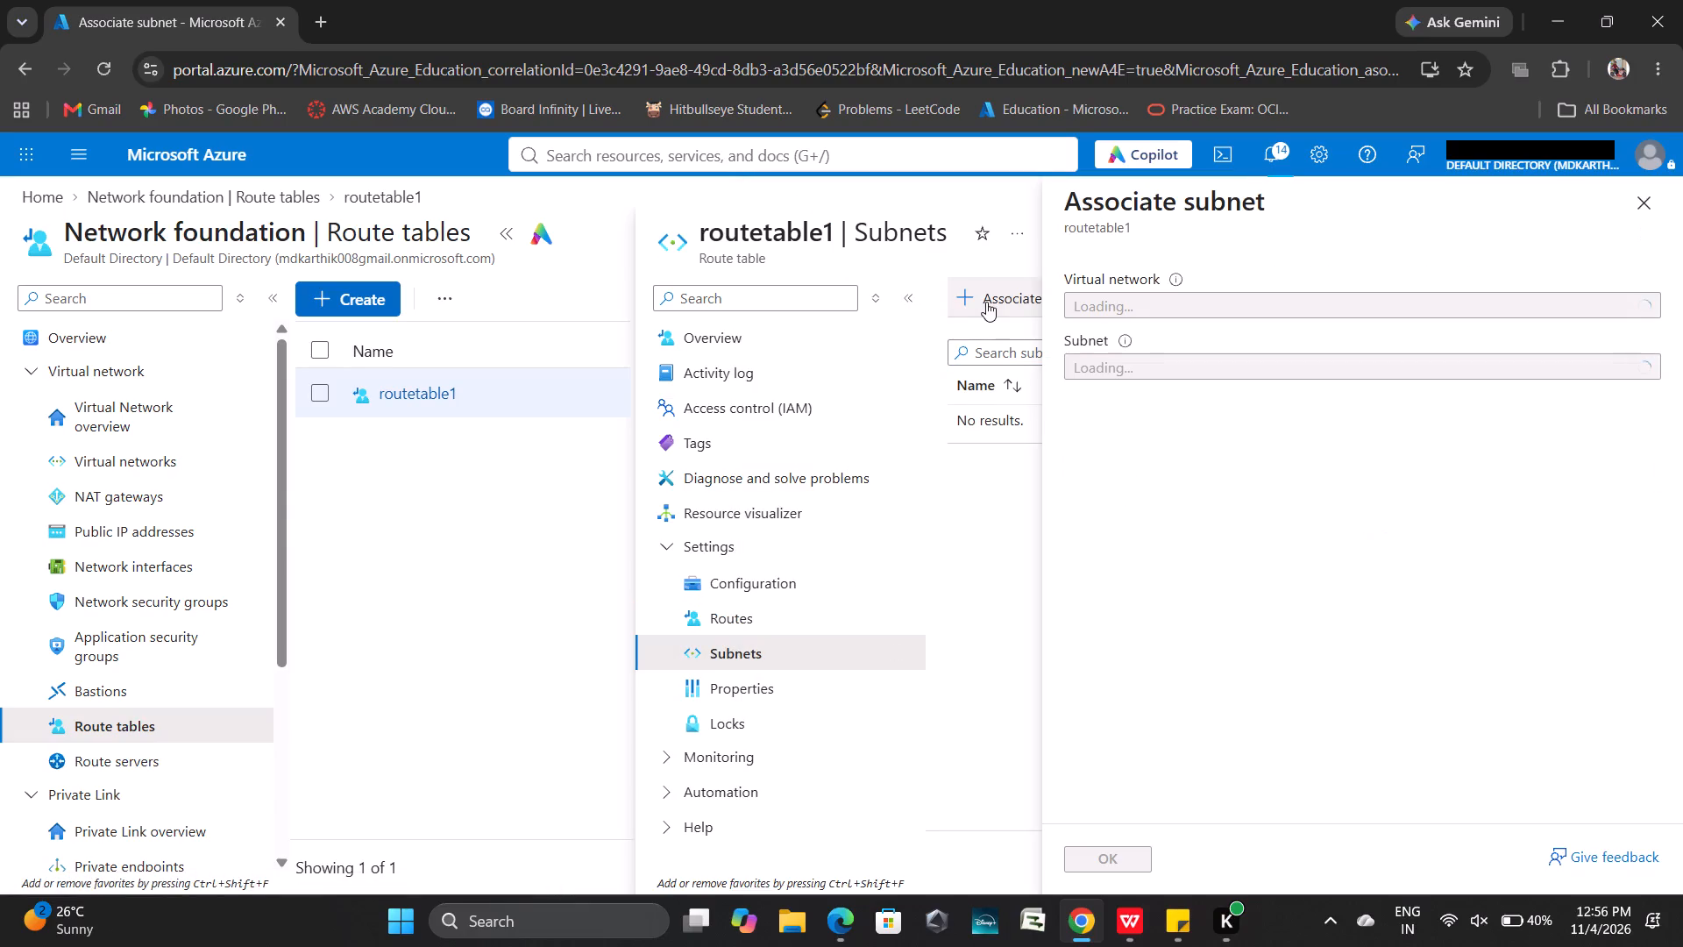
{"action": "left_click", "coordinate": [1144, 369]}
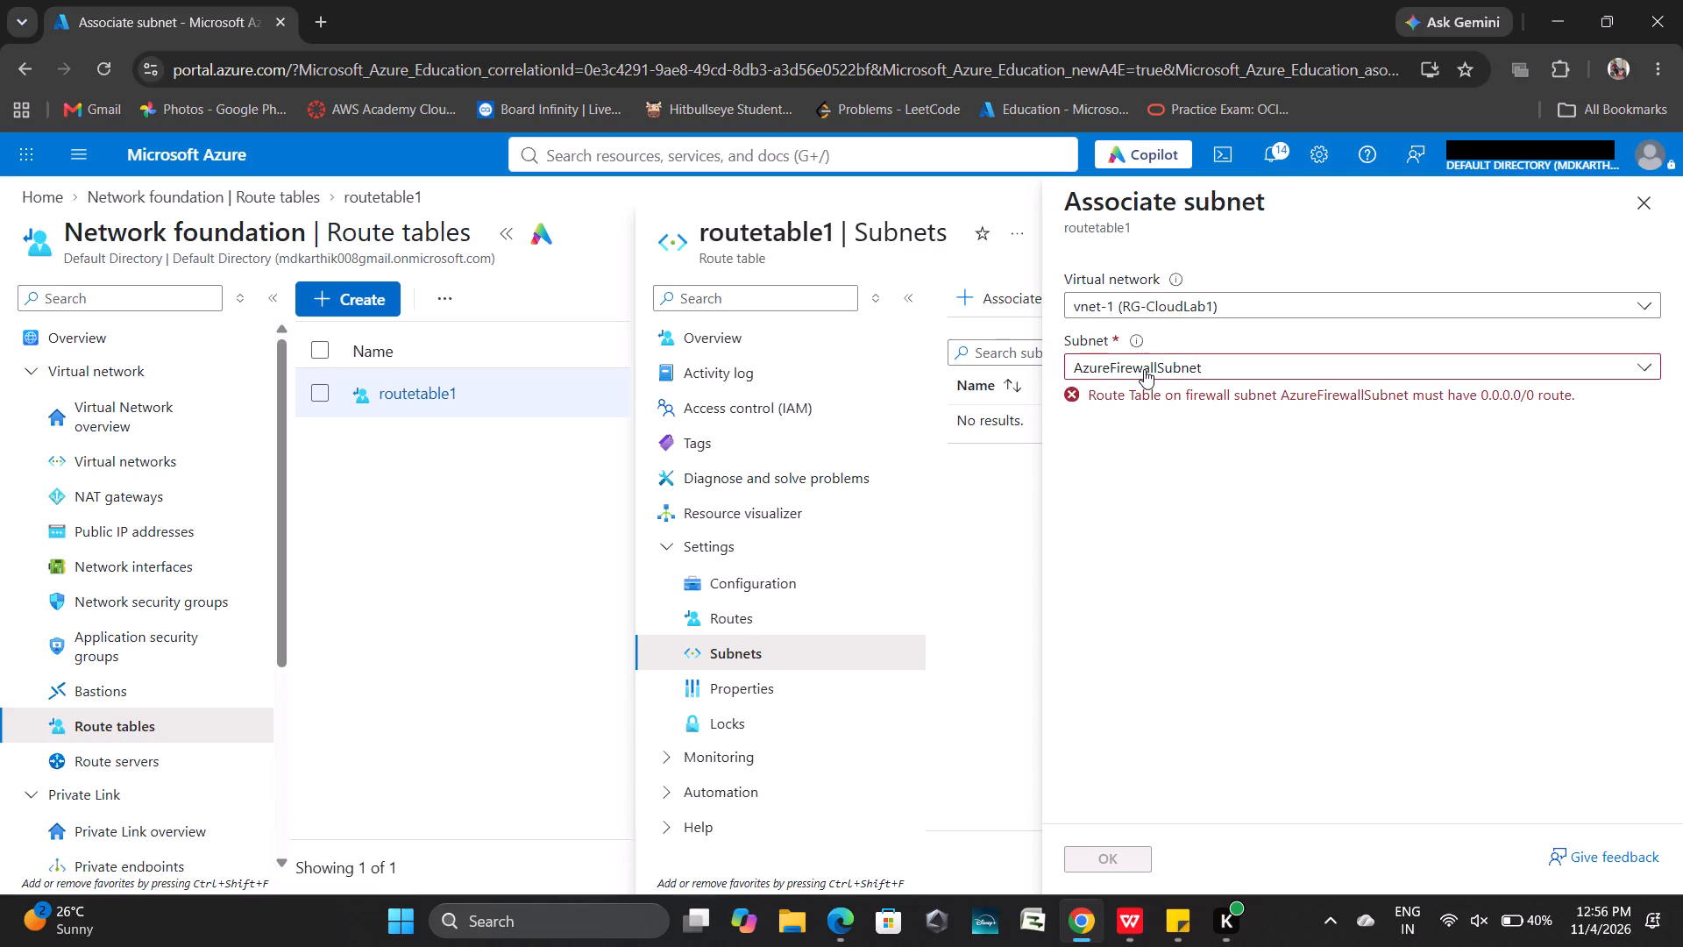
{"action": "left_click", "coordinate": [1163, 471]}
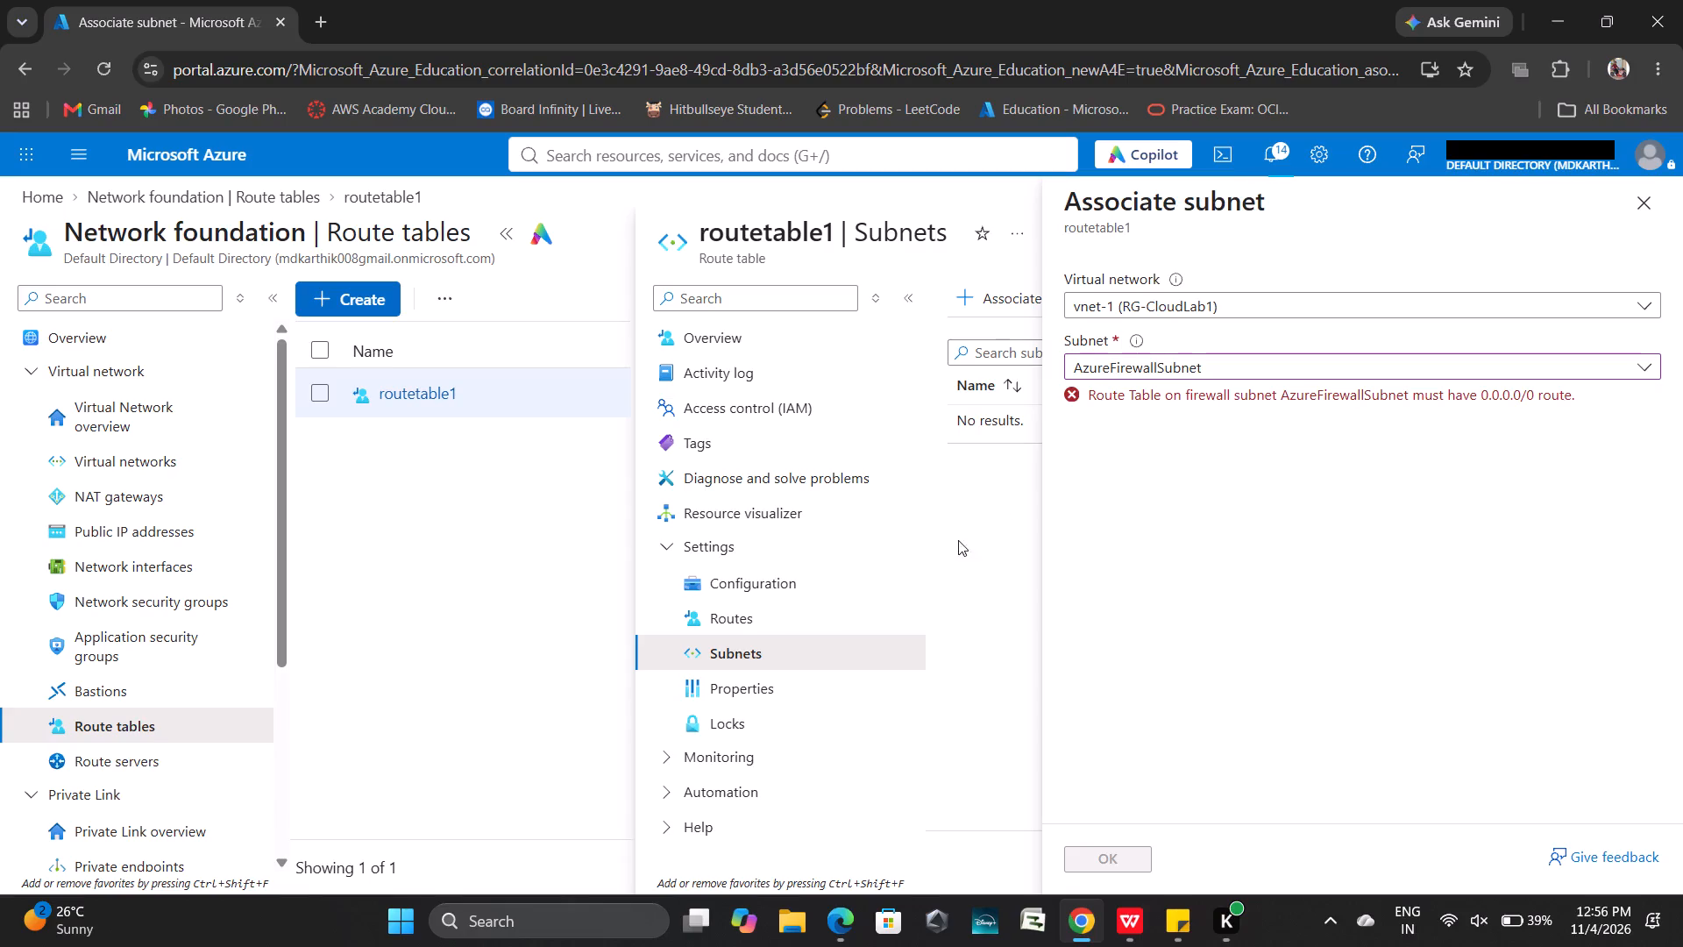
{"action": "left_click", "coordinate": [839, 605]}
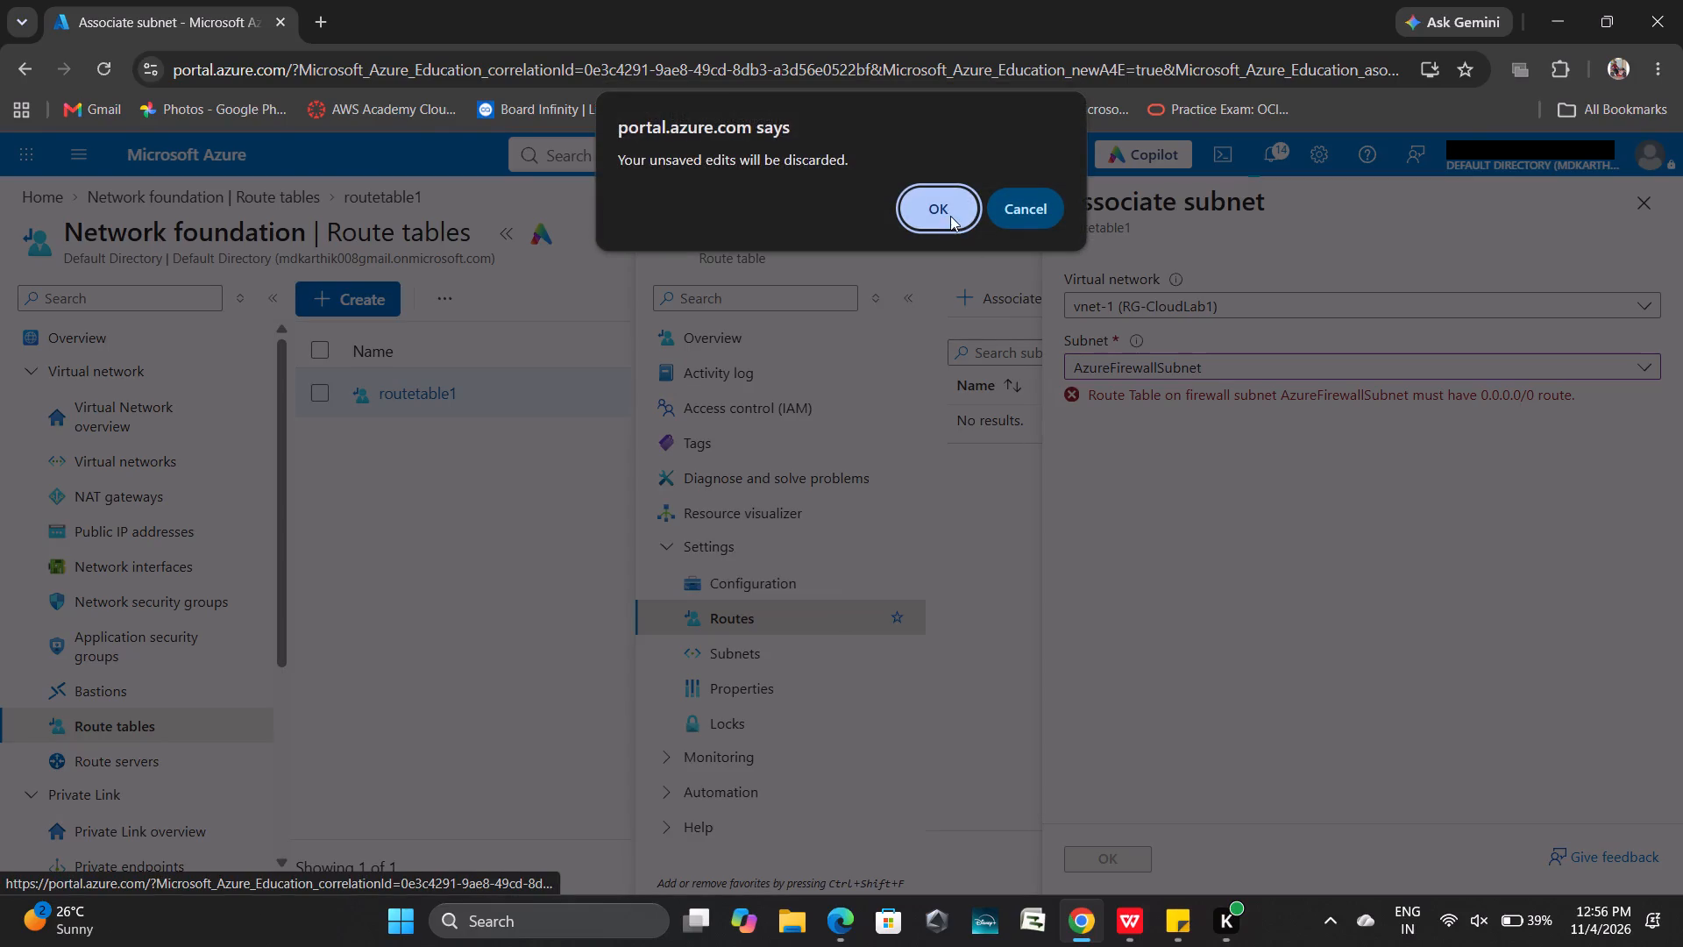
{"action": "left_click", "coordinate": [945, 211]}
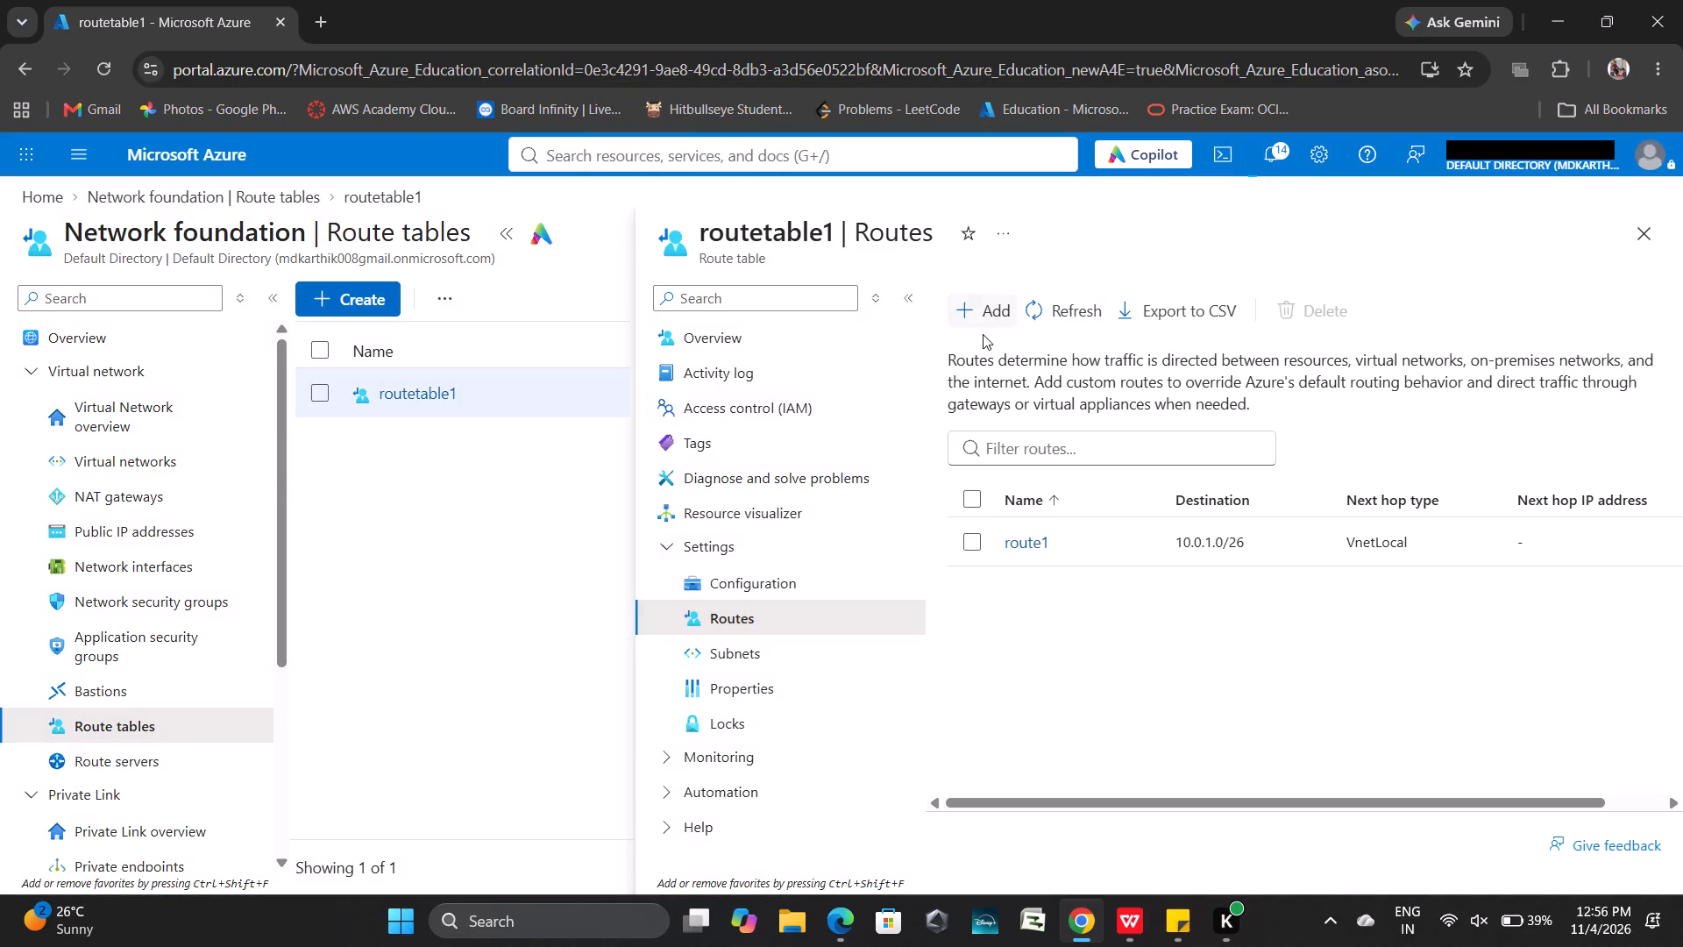
Reopen route1 for editing, try 10.0.1.0/0 as its destination range, and set the next hop type to Internet.
{"action": "left_click", "coordinate": [1024, 547]}
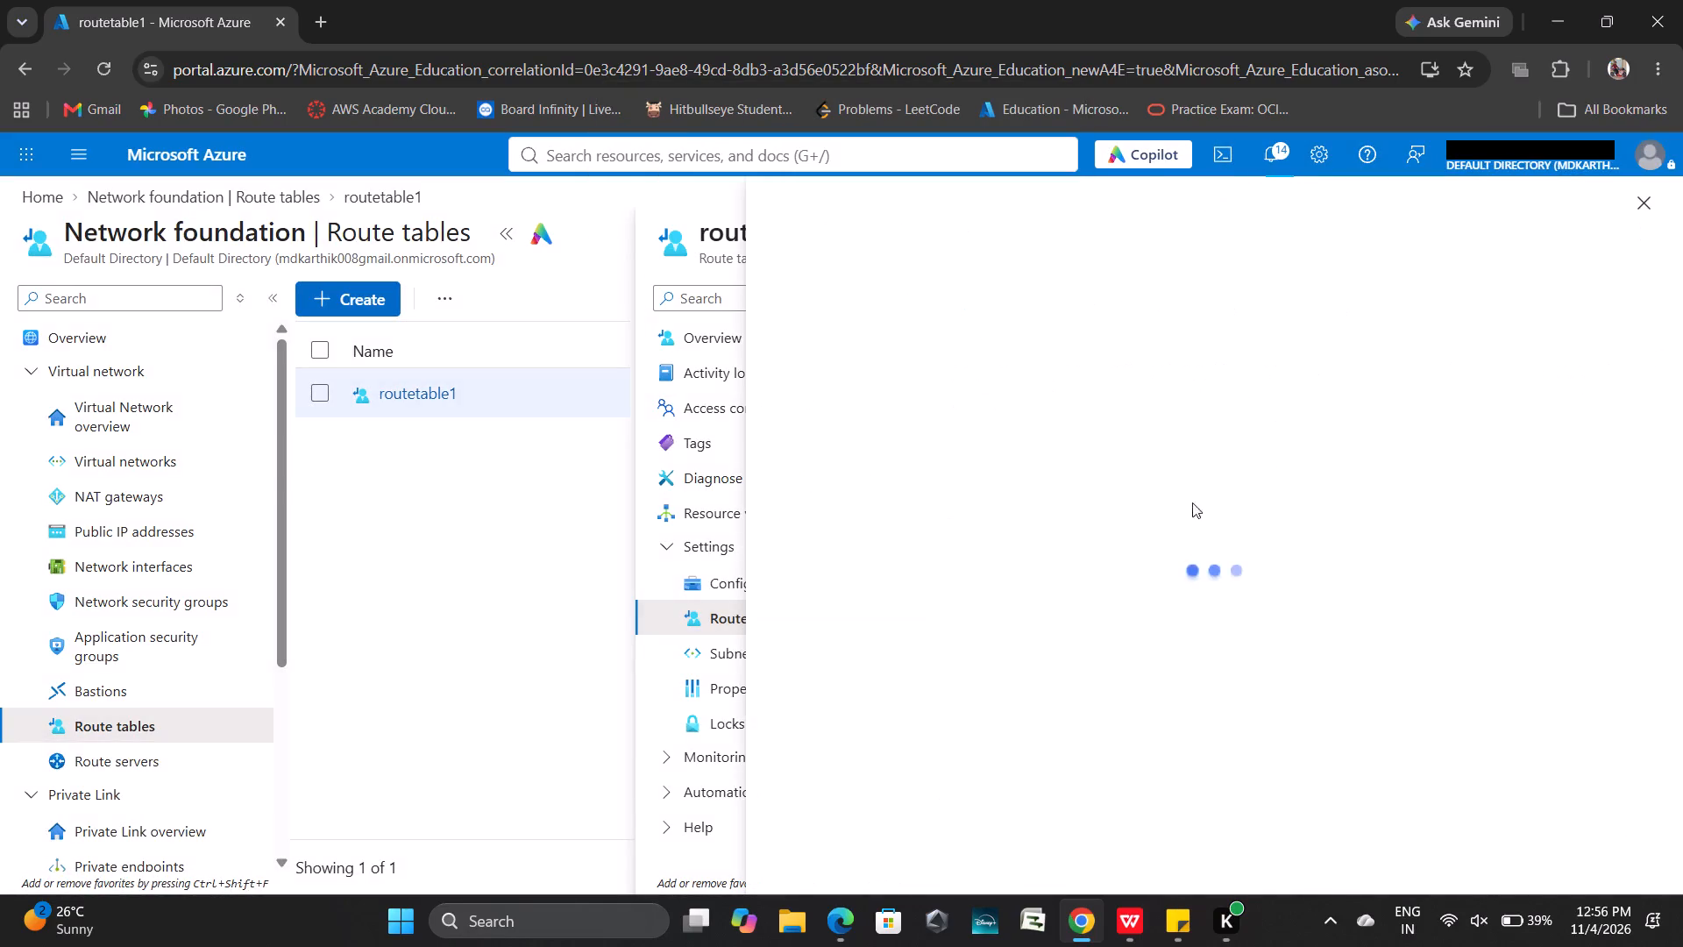
{"action": "left_click", "coordinate": [1157, 462]}
{"action": "key", "text": "BackSpace"}
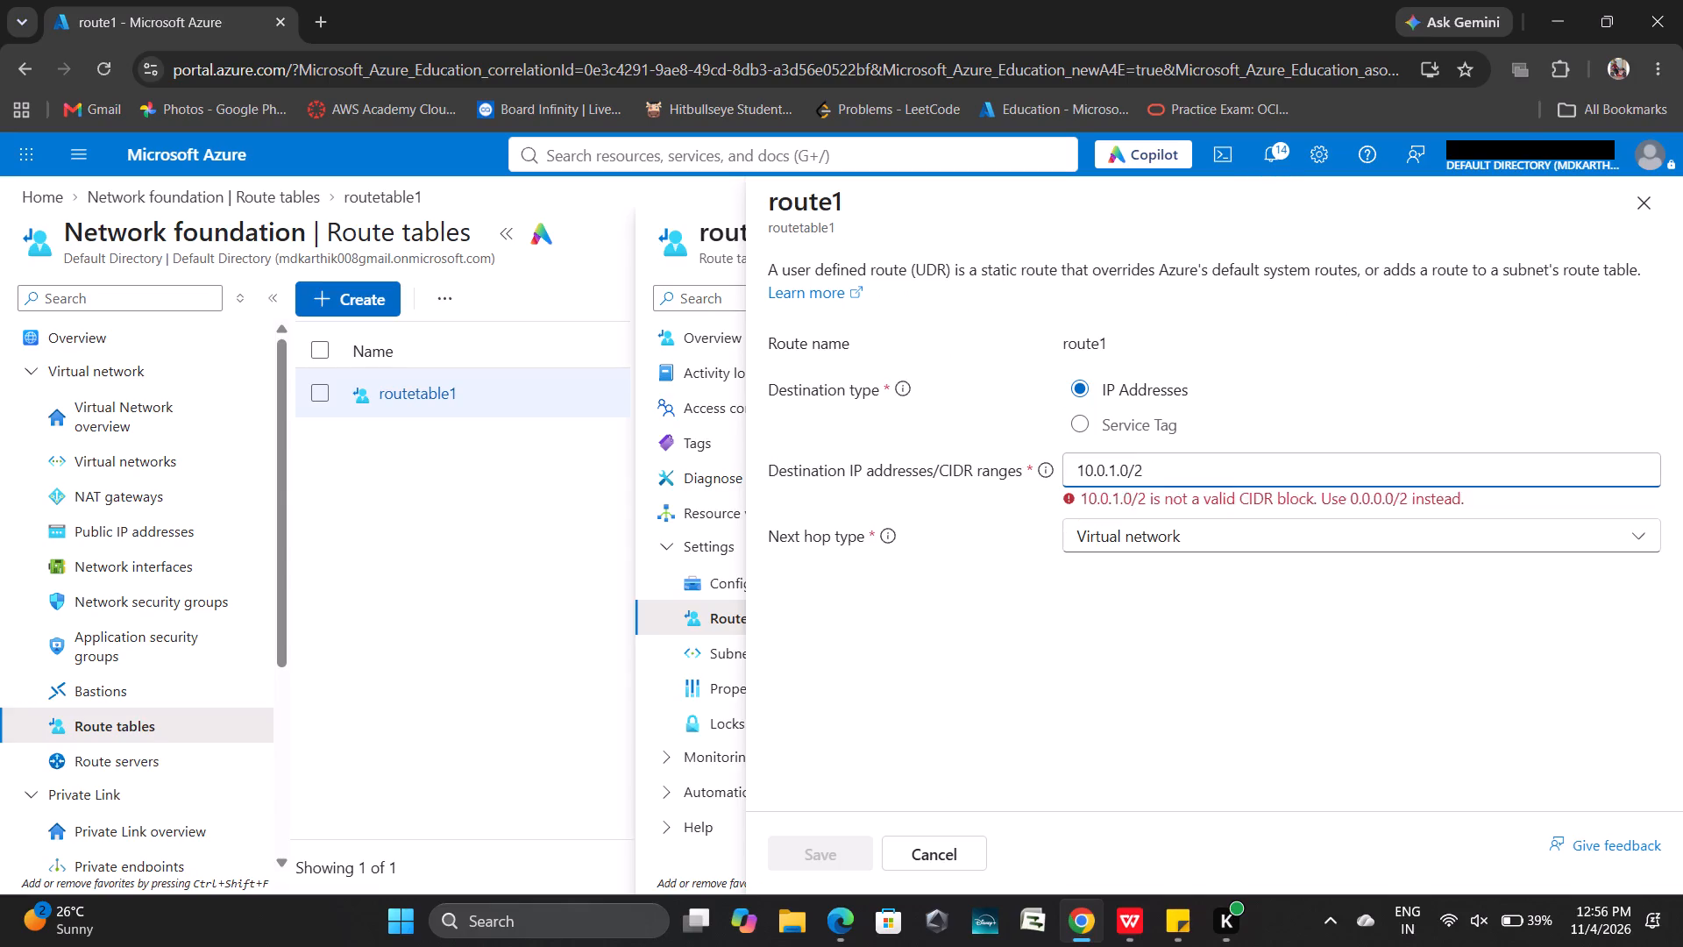
{"action": "key", "text": "BackSpace"}
{"action": "key", "text": "BackSpace"}
{"action": "key", "text": "BackSpace"}
{"action": "key", "text": "0"}
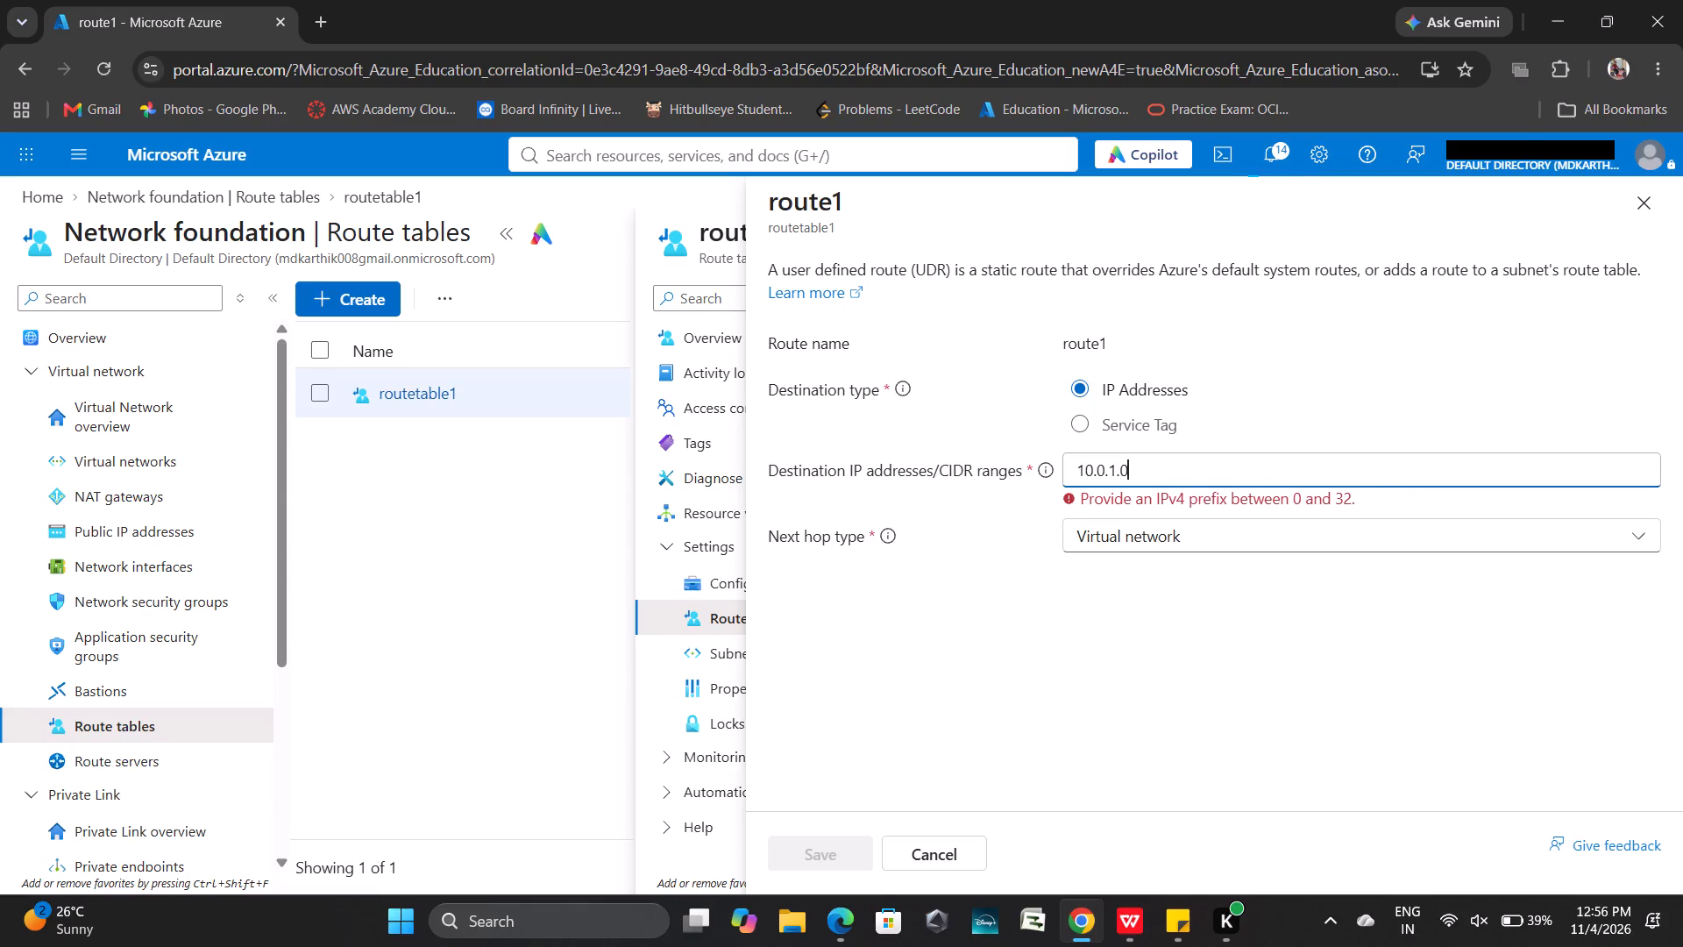
{"action": "type", "text": "/0"}
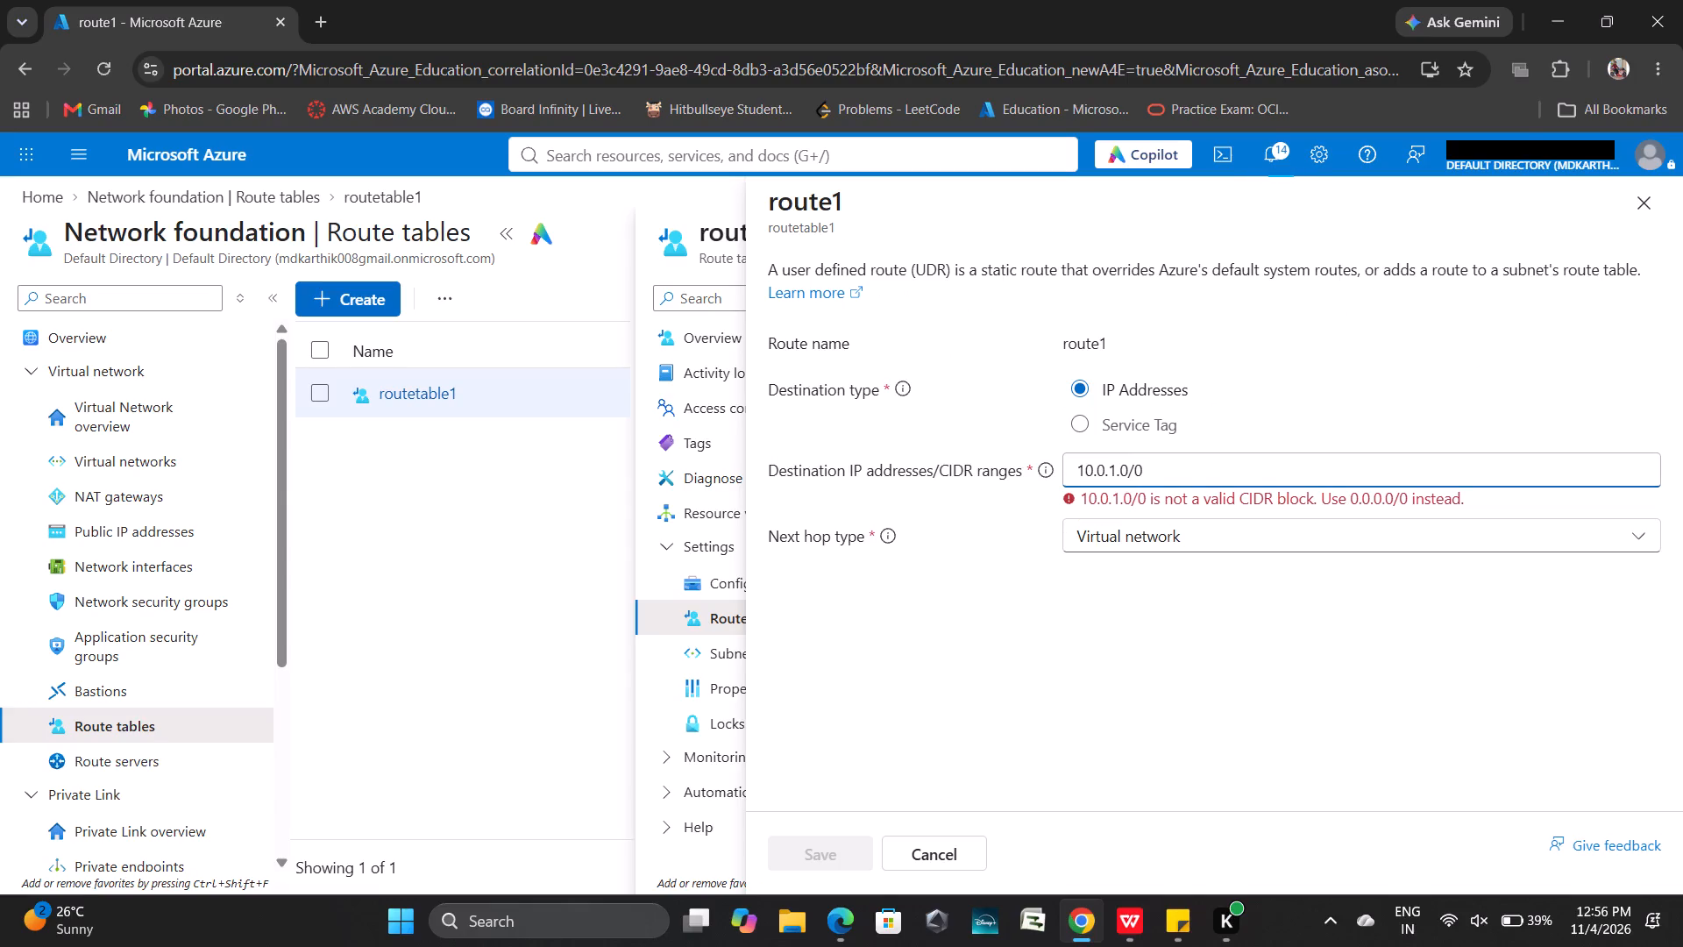
{"action": "key", "text": "BackSpace"}
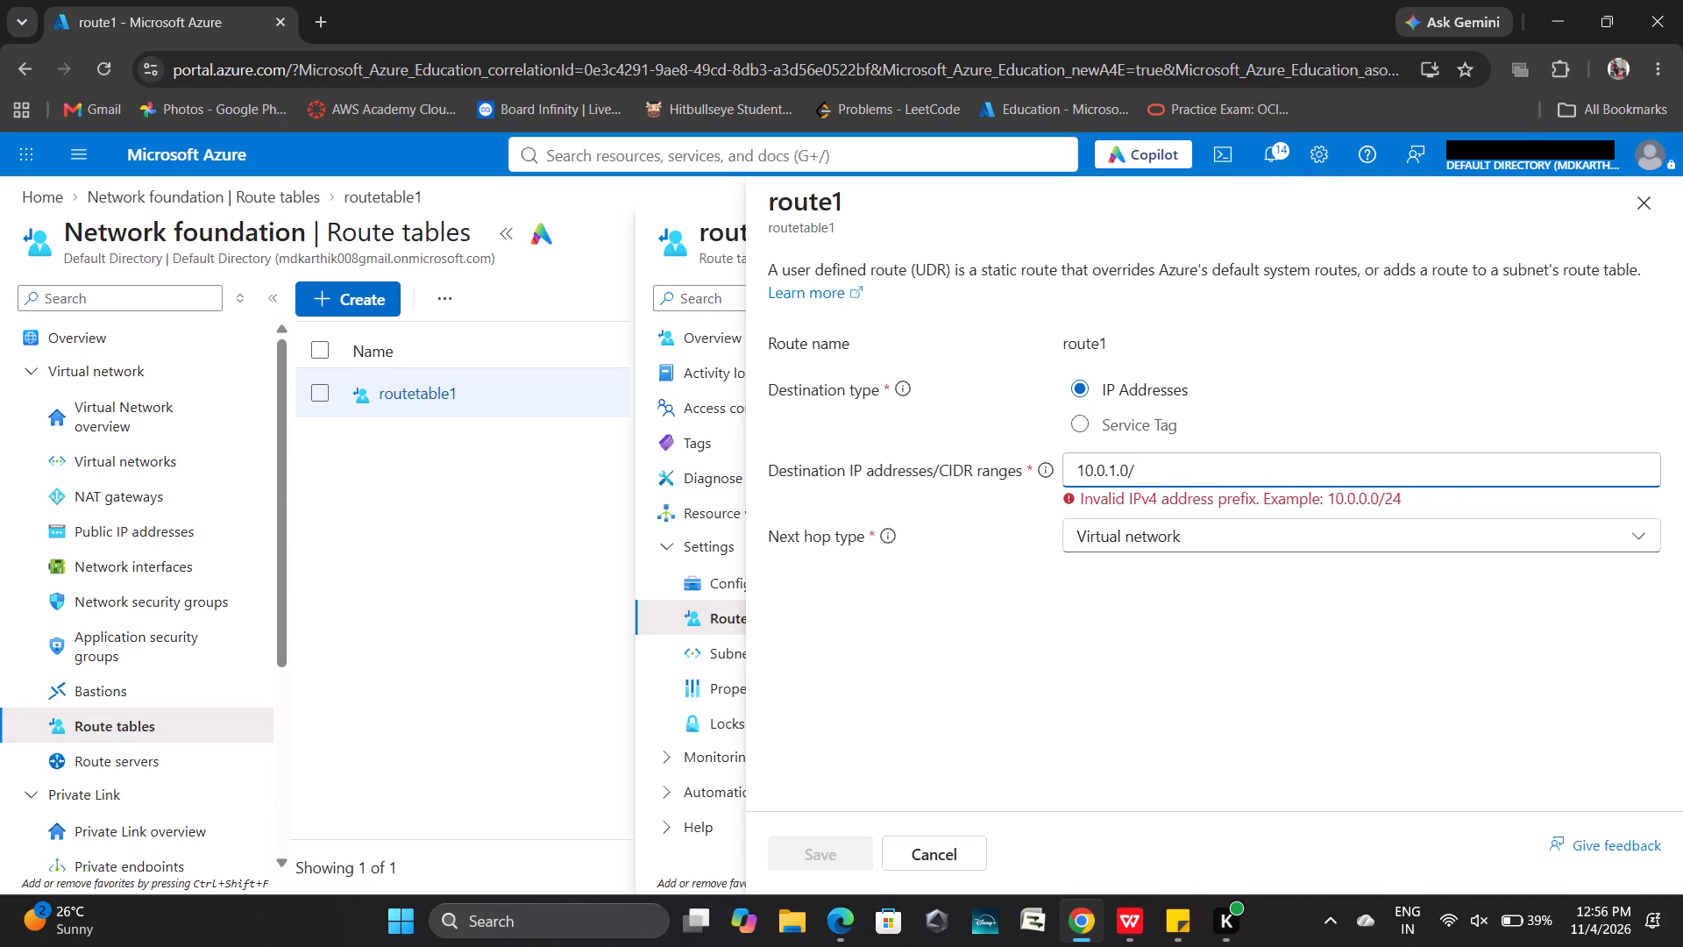
{"action": "left_click", "coordinate": [1215, 544]}
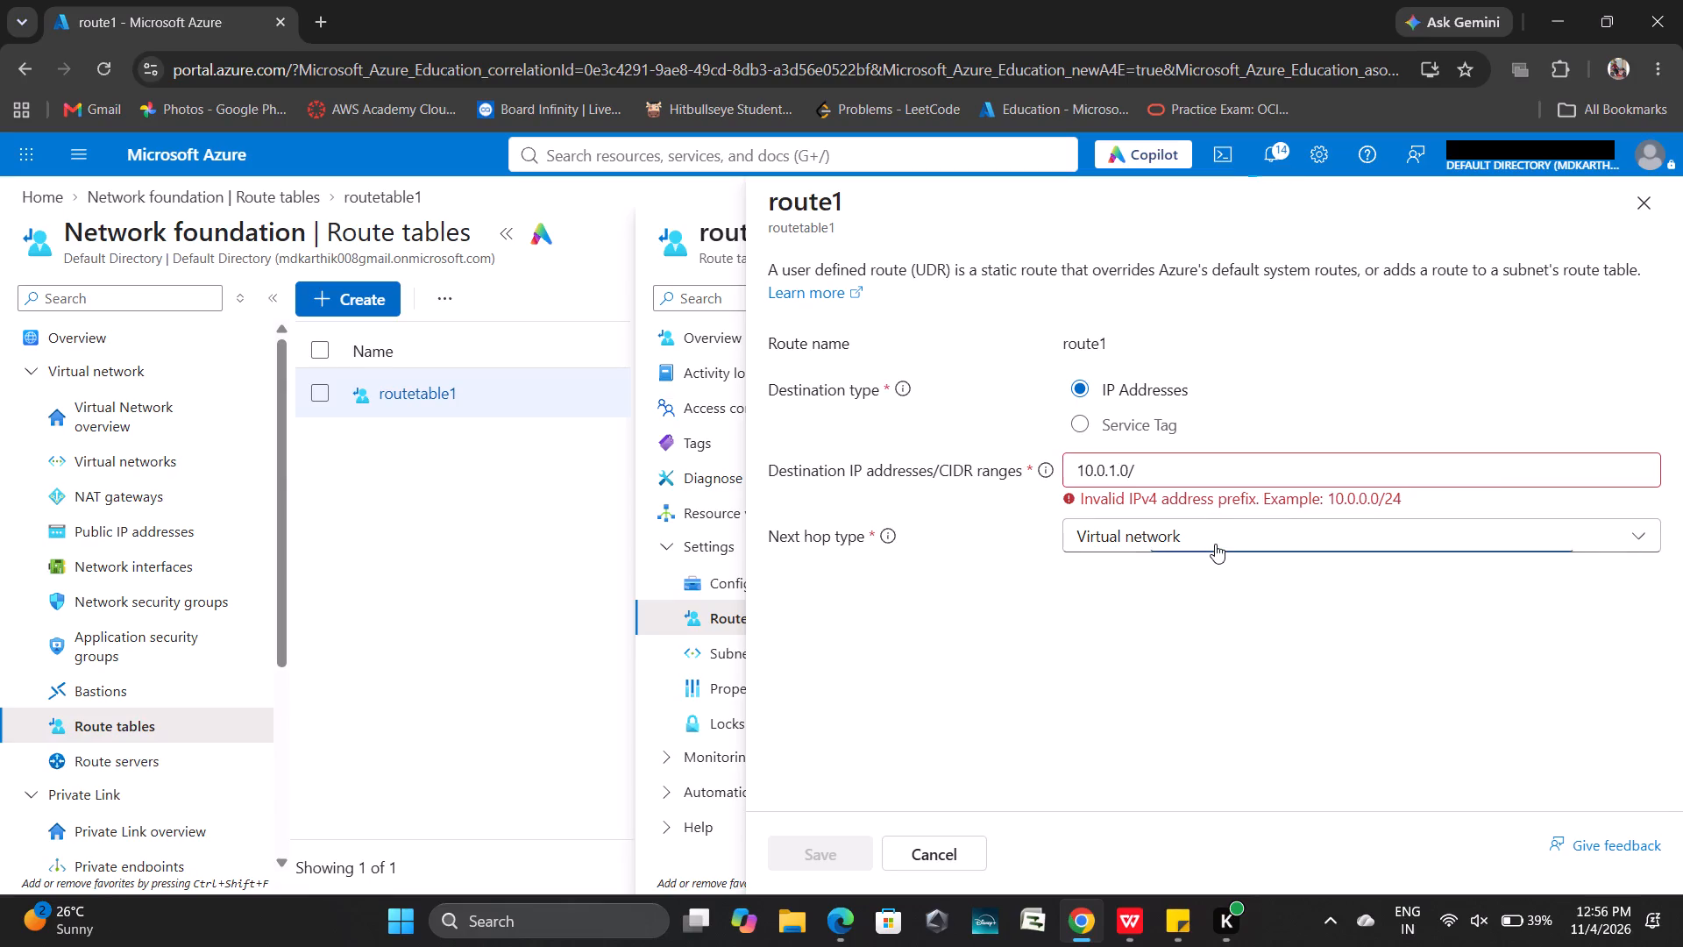
{"action": "left_click", "coordinate": [1131, 648]}
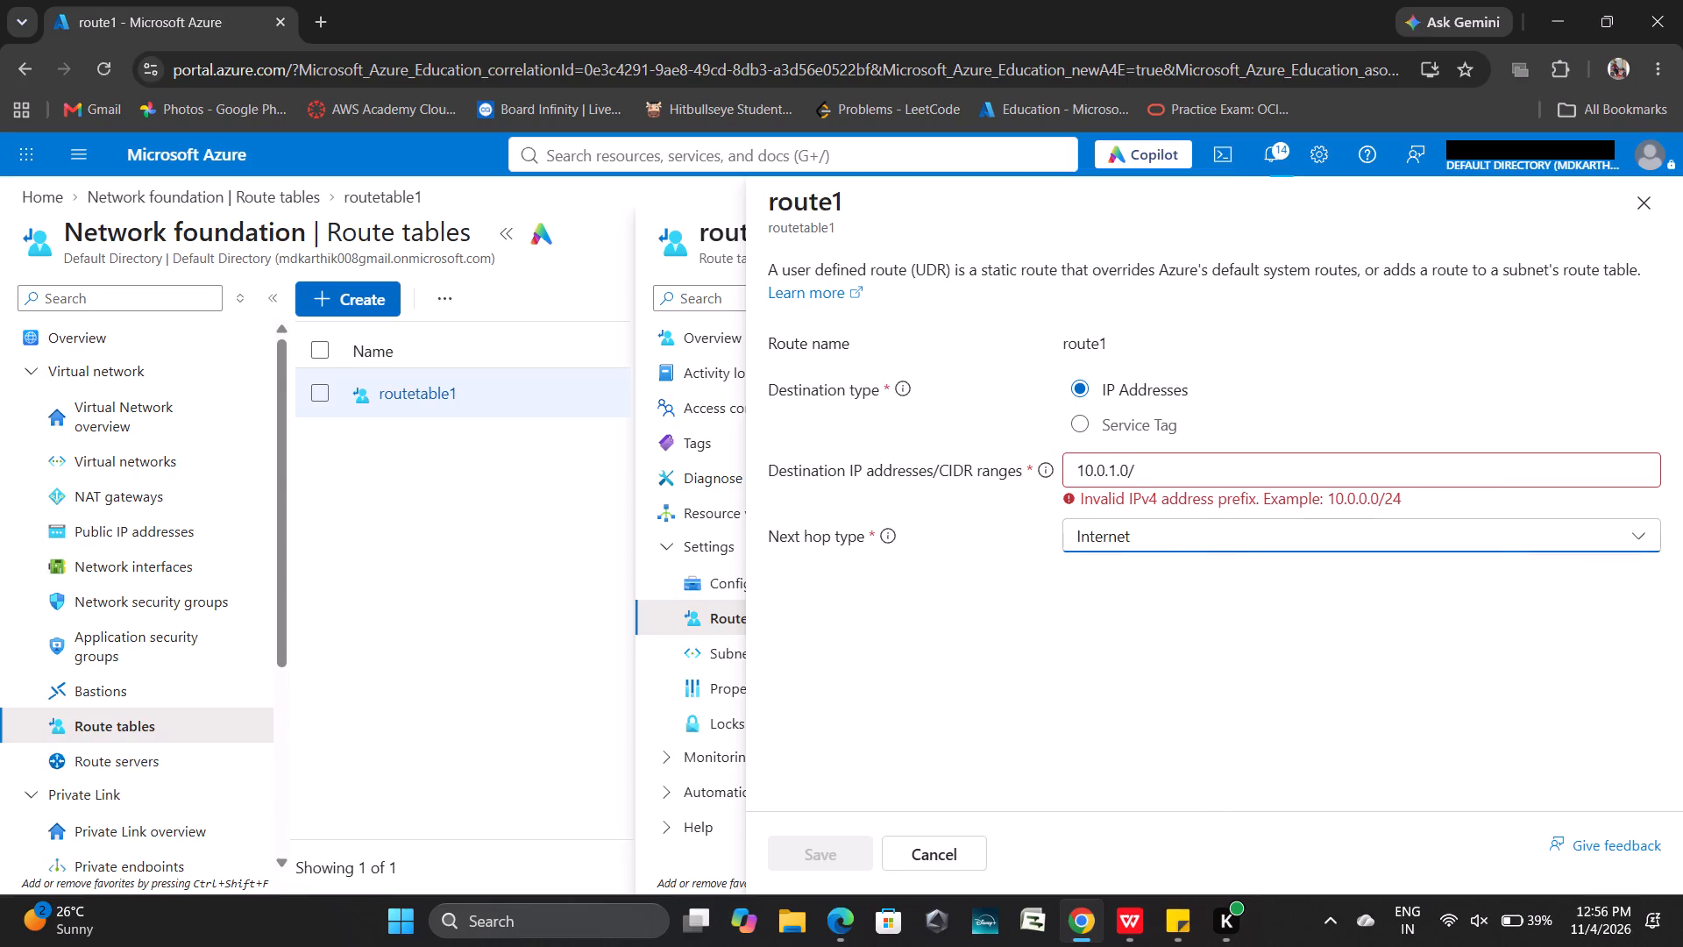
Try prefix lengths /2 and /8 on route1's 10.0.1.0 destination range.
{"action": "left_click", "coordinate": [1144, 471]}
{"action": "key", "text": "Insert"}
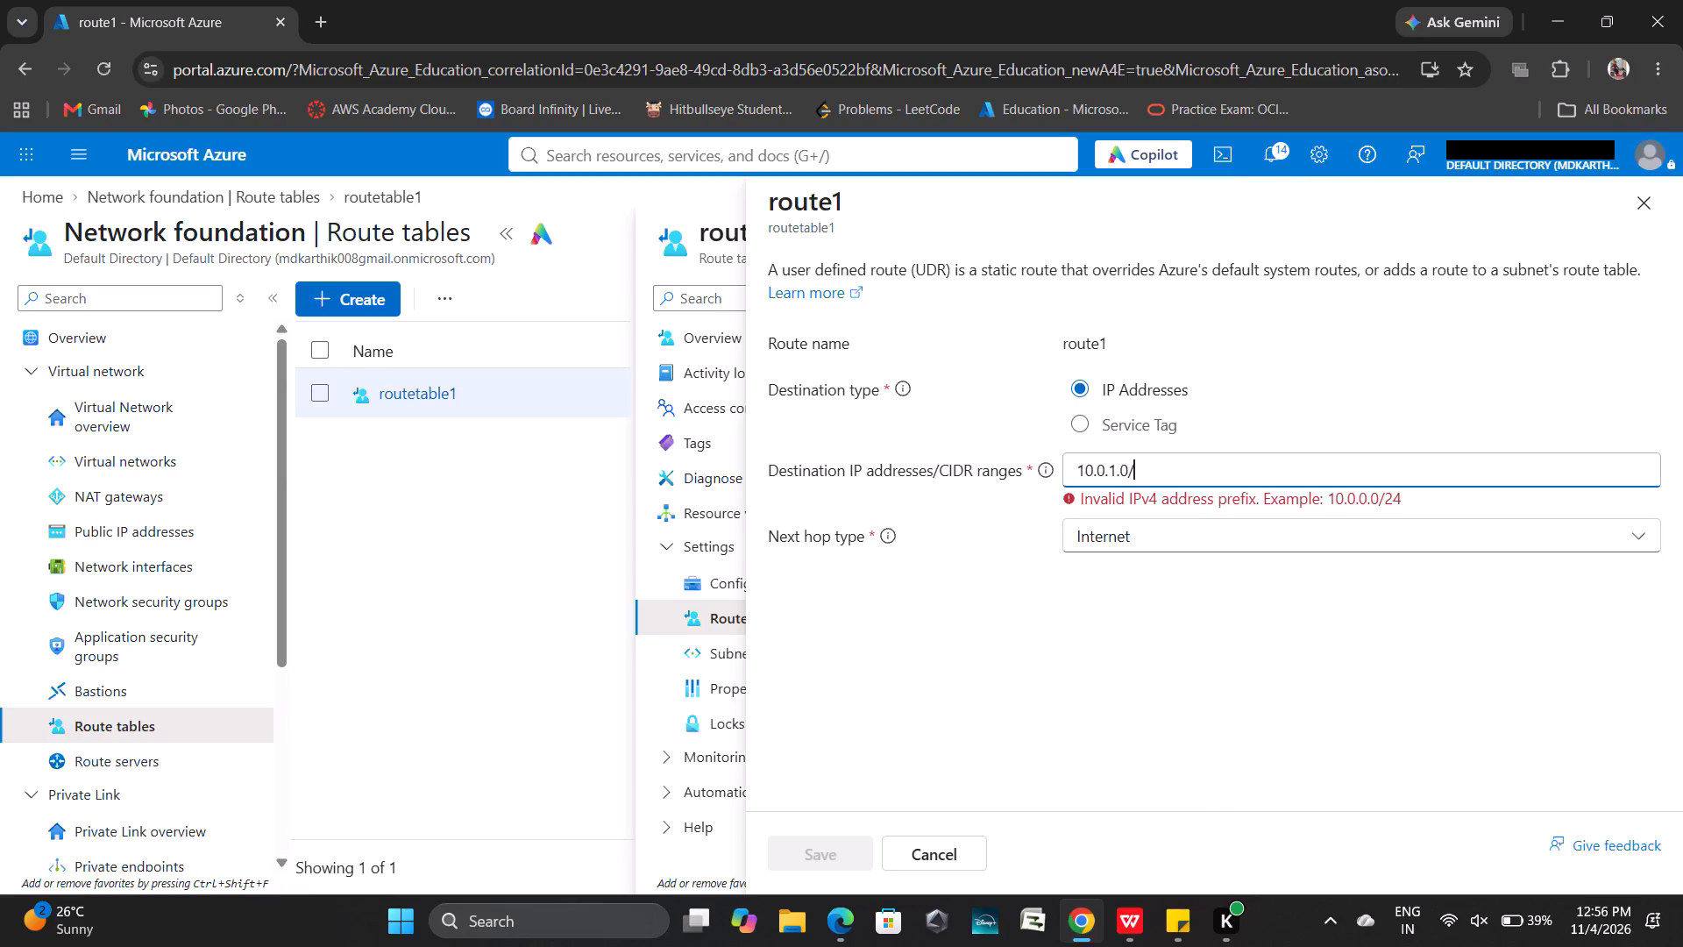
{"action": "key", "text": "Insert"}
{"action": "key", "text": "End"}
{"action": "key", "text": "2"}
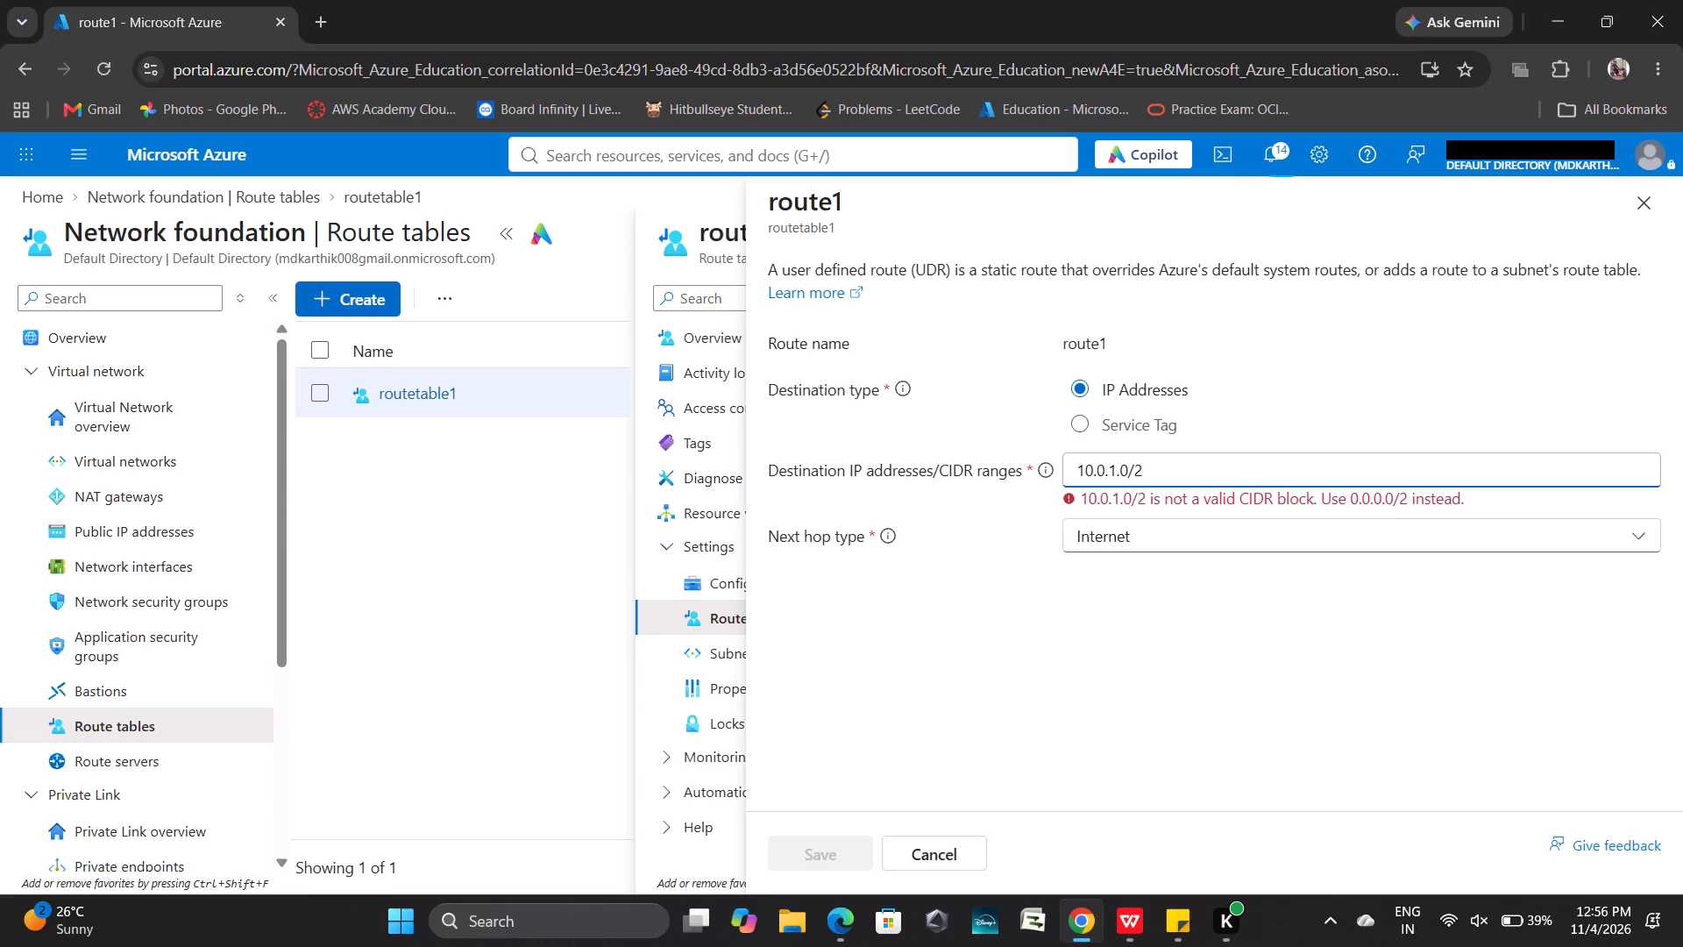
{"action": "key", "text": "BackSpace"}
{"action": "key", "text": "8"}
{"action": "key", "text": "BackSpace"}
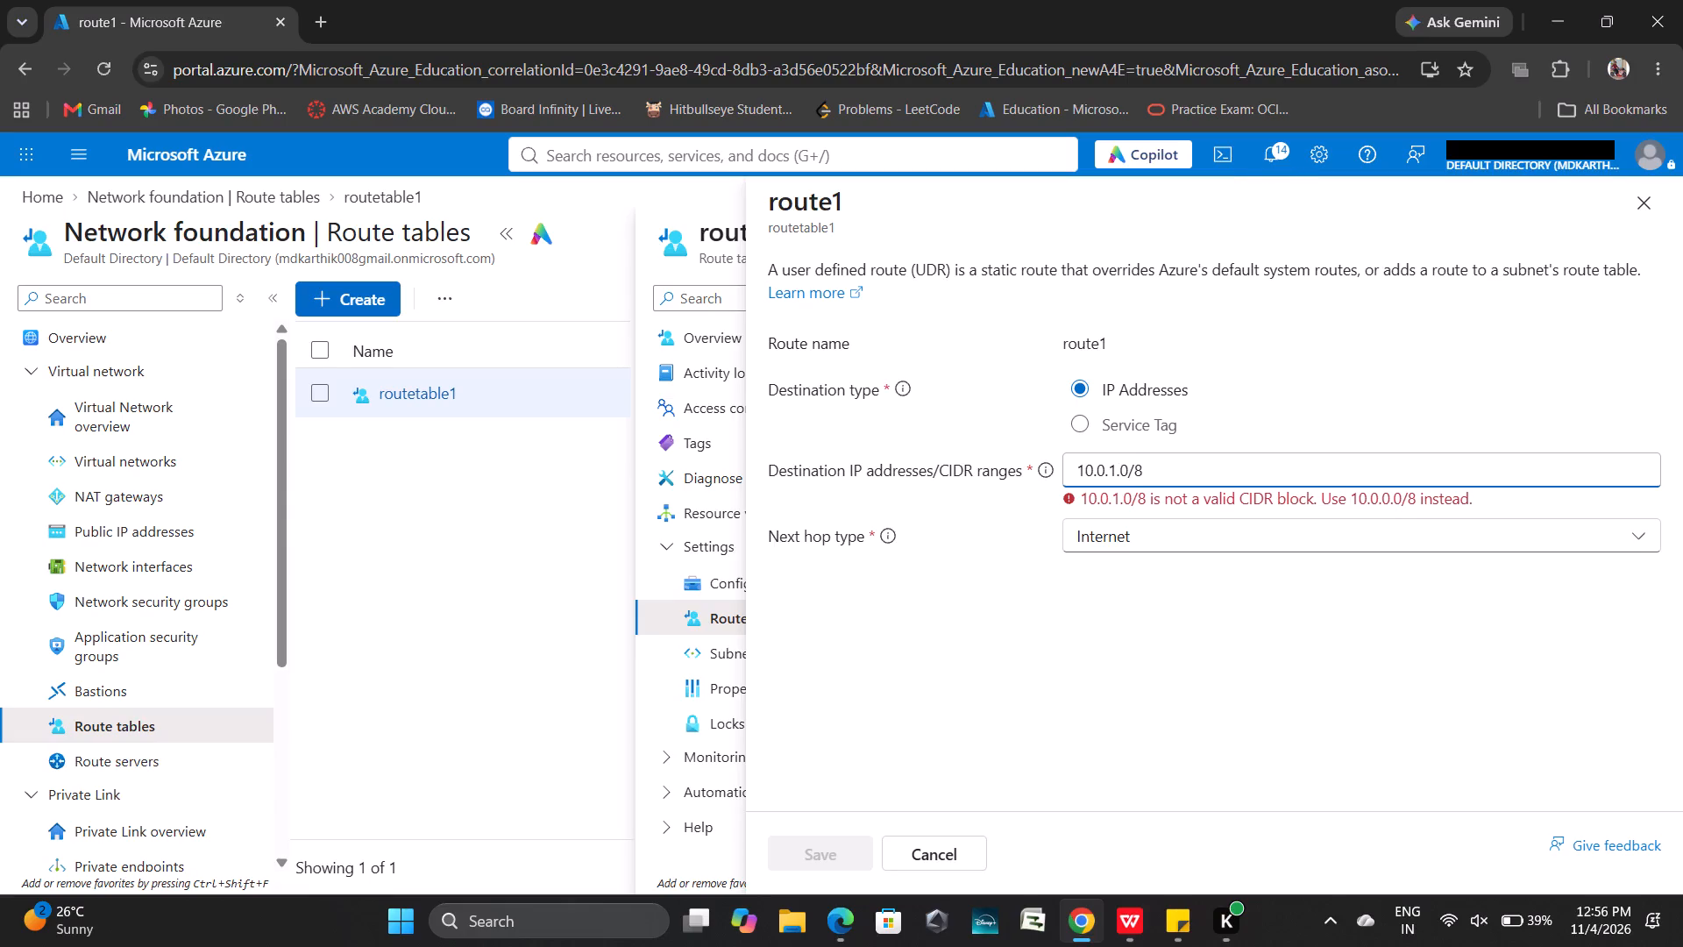
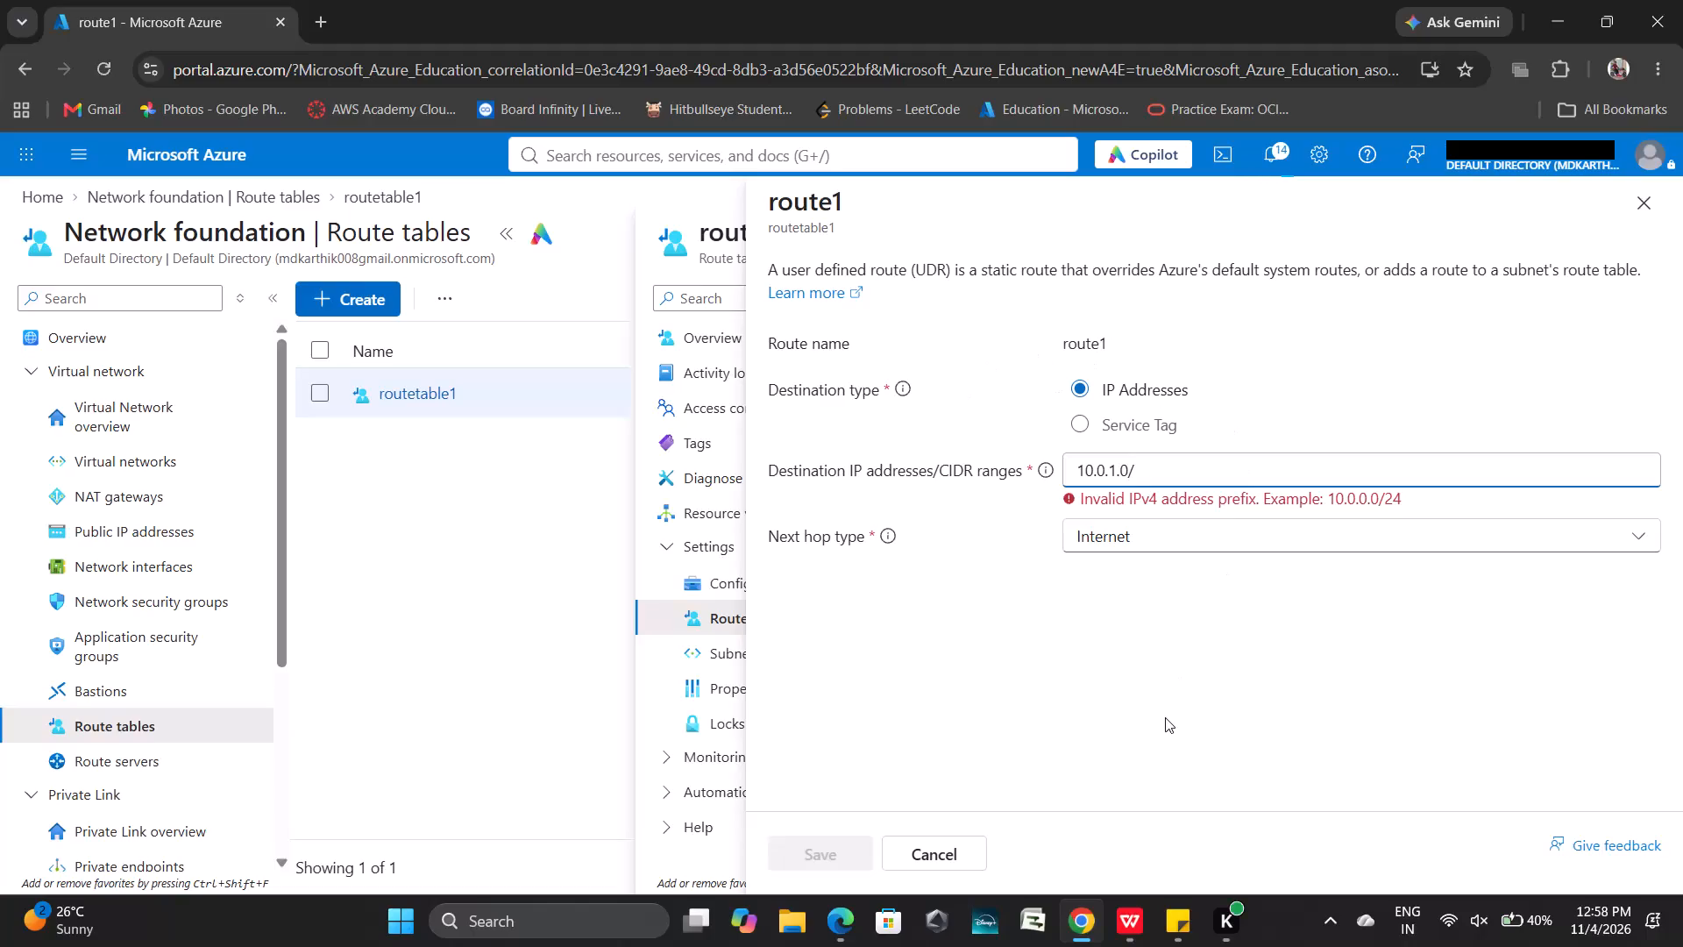
Switch to Sticky Notes and review the route table instructions on adding a route and associating a subnet, then return to the browser.
{"action": "left_click", "coordinate": [1174, 920]}
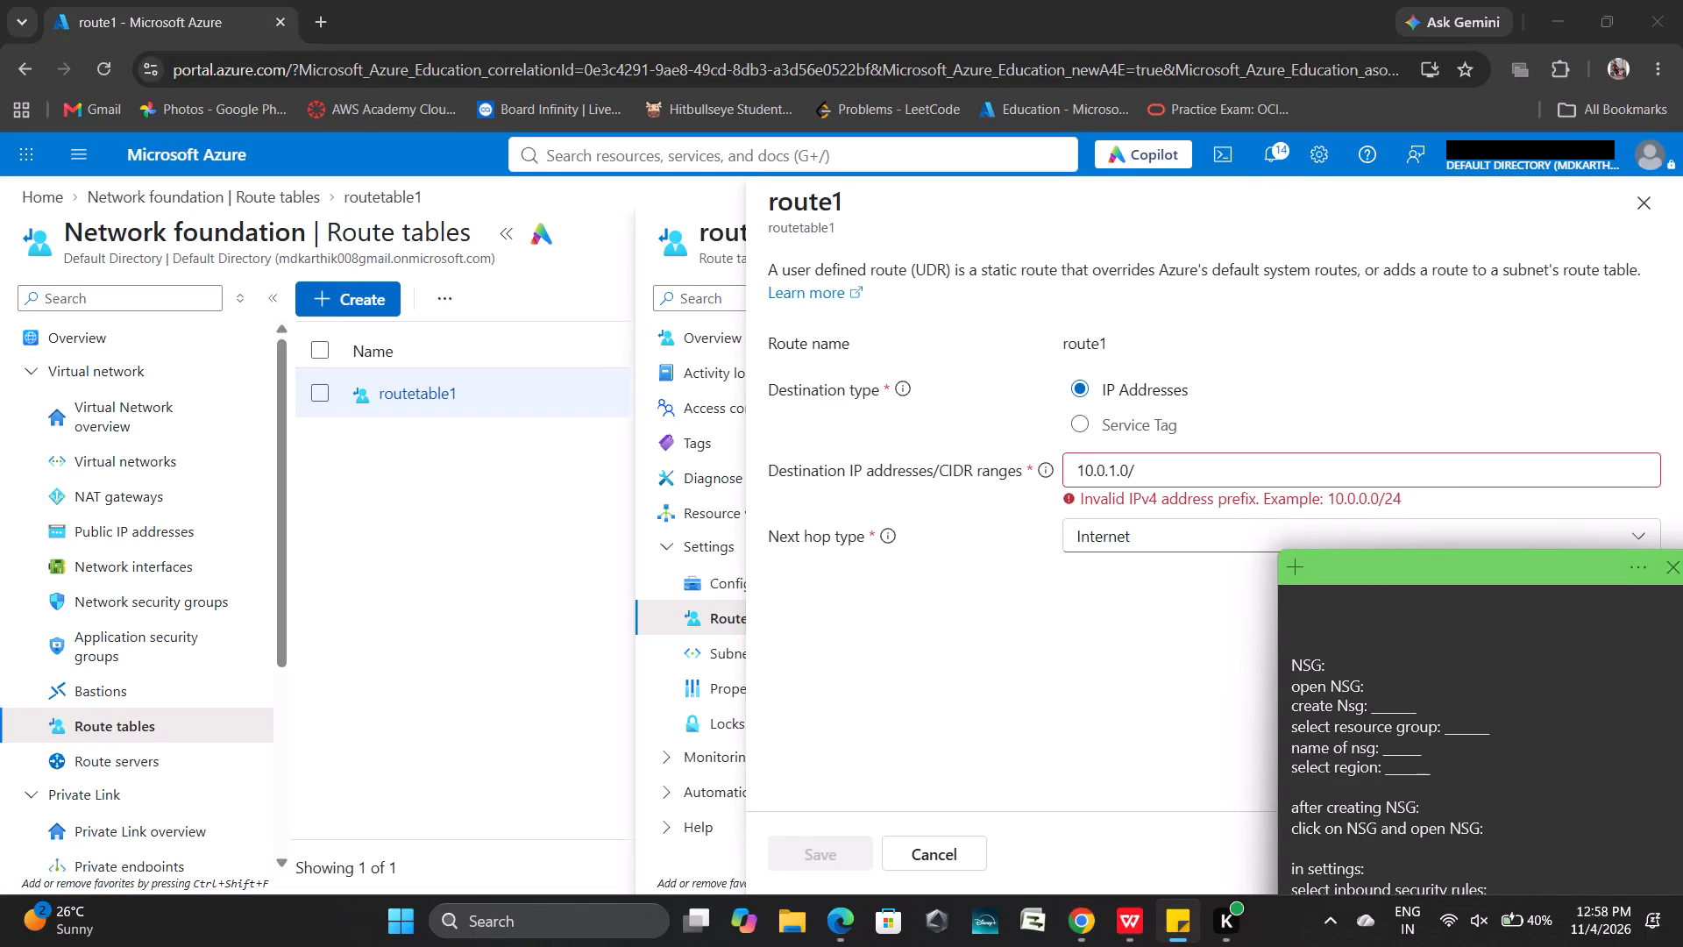
{"action": "scroll", "coordinate": [1419, 742], "scroll_direction": "up", "scroll_amount": 1}
{"action": "left_click", "coordinate": [1360, 700]}
{"action": "key", "text": "Up"}
{"action": "key", "text": "Up"}
{"action": "key", "text": "Up"}
{"action": "key", "text": "Up"}
{"action": "key", "text": "Up"}
{"action": "key", "text": "Up"}
{"action": "key", "text": "Up"}
{"action": "key", "text": "Up"}
{"action": "key", "text": "Up"}
{"action": "key", "text": "Up"}
{"action": "key", "text": "Up"}
{"action": "key", "text": "Up"}
{"action": "key", "text": "Up"}
{"action": "key", "text": "Up"}
{"action": "key", "text": "Up"}
{"action": "key", "text": "Up"}
{"action": "key", "text": "Up"}
{"action": "key", "text": "Up"}
{"action": "key", "text": "Up"}
{"action": "key", "text": "Up"}
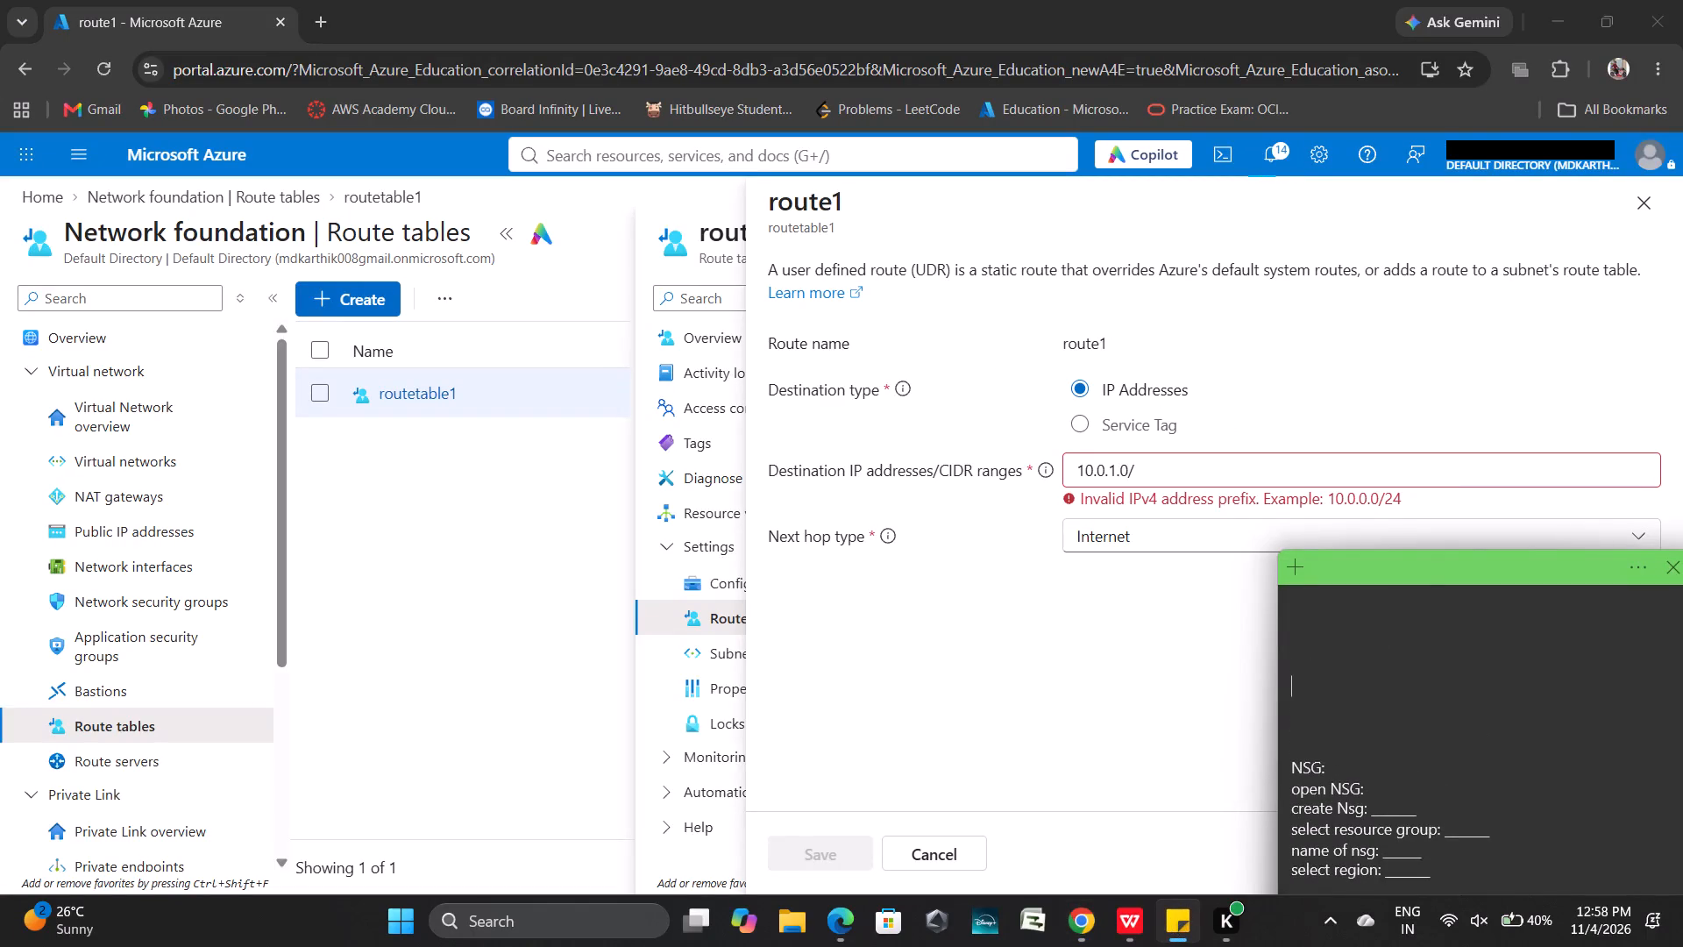
{"action": "key", "text": "Up"}
{"action": "key", "text": "Up"}
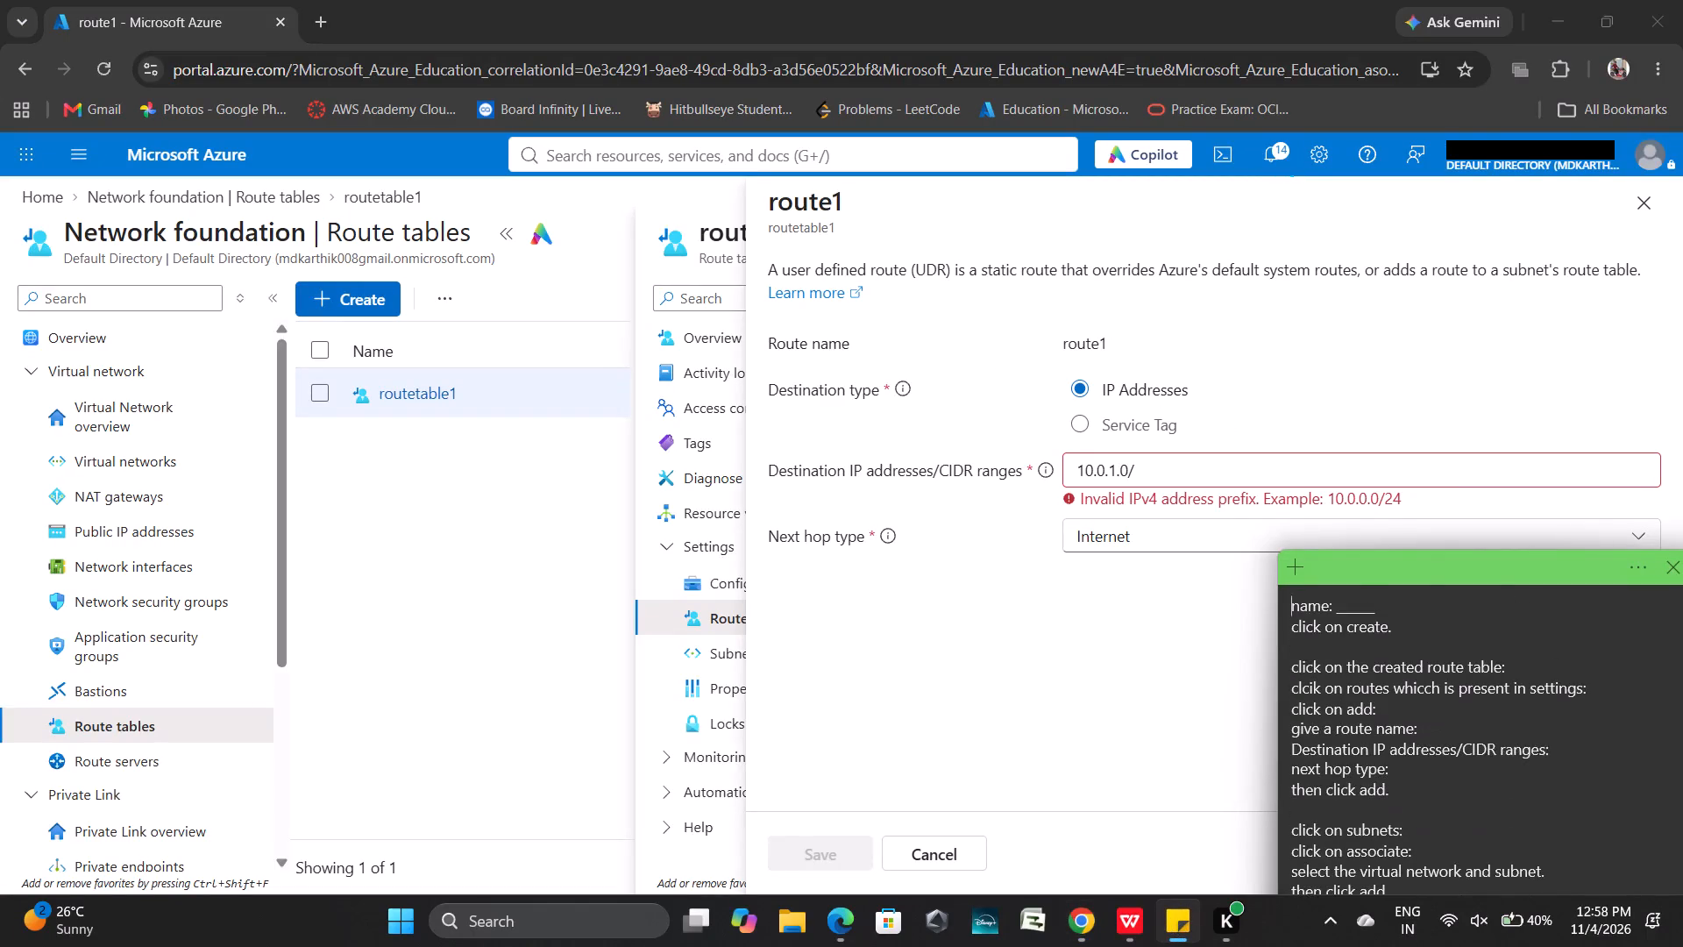
{"action": "key", "text": "Down"}
{"action": "key", "text": "Down"}
{"action": "key", "text": "Down"}
{"action": "key", "text": "Down"}
{"action": "key", "text": "Down"}
{"action": "key", "text": "Down"}
{"action": "key", "text": "Down"}
{"action": "key", "text": "Down"}
{"action": "key", "text": "Down"}
{"action": "key", "text": "Down"}
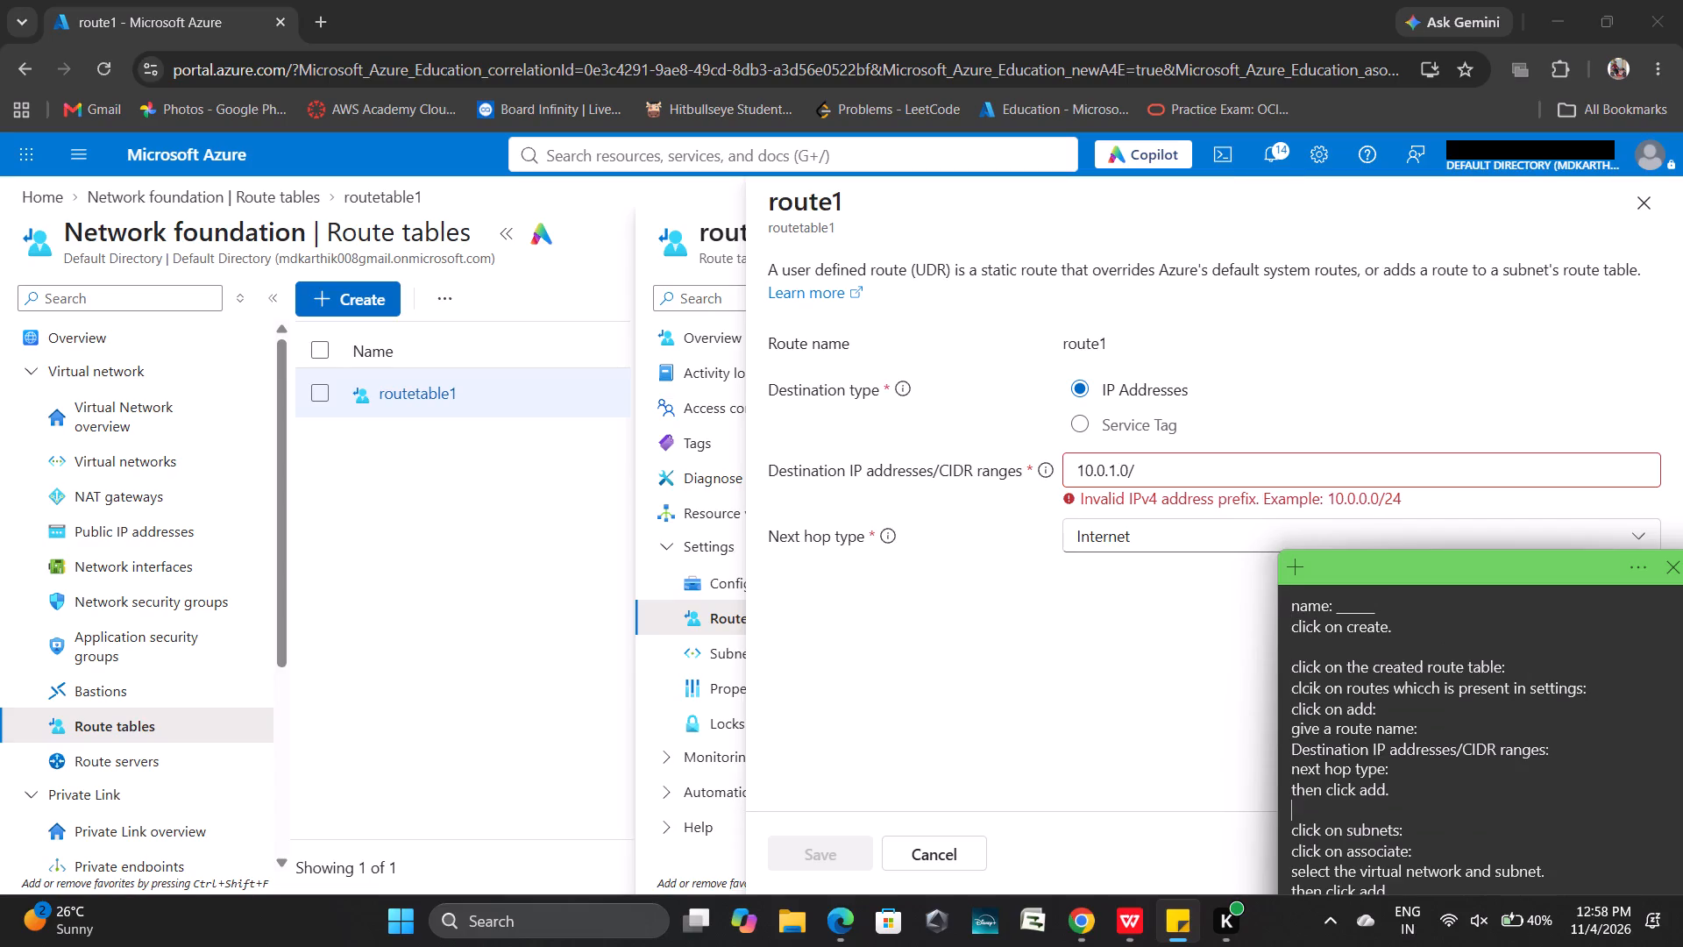
{"action": "key", "text": "Down"}
{"action": "key", "text": "Down"}
{"action": "key", "text": "Down"}
{"action": "key", "text": "Down"}
{"action": "key", "text": "Down"}
{"action": "key", "text": "Down"}
{"action": "key", "text": "Down"}
{"action": "key", "text": "Down"}
{"action": "scroll", "coordinate": [1374, 713], "scroll_direction": "down", "scroll_amount": 1}
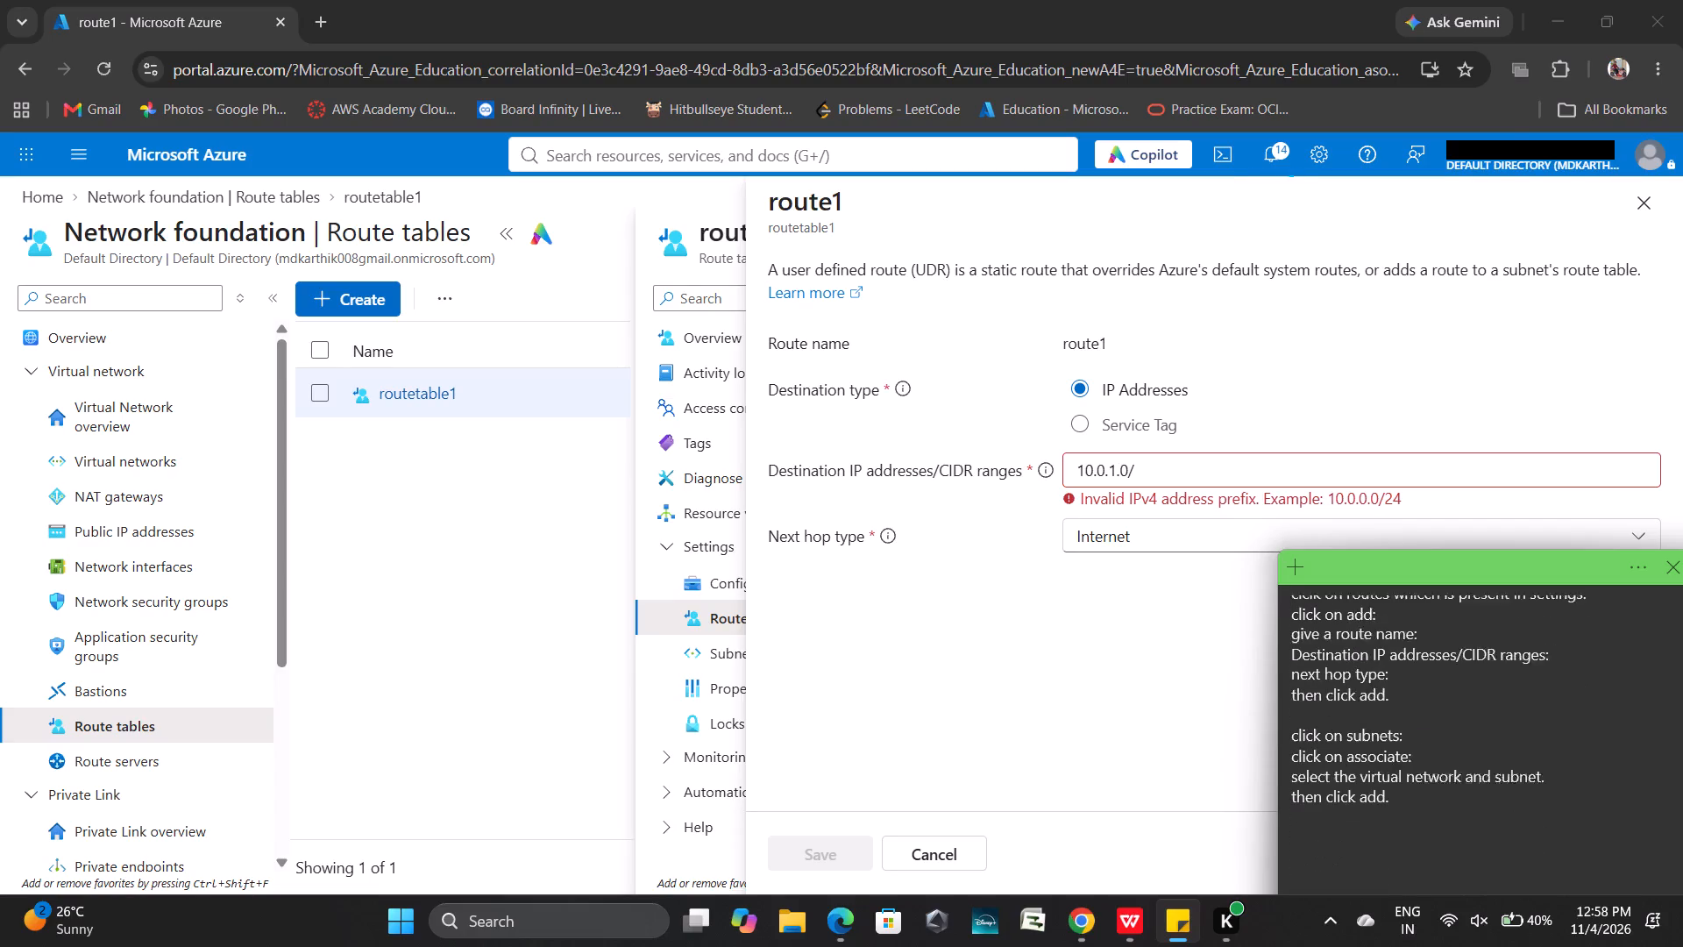
{"action": "scroll", "coordinate": [1374, 713], "scroll_direction": "down", "scroll_amount": 1}
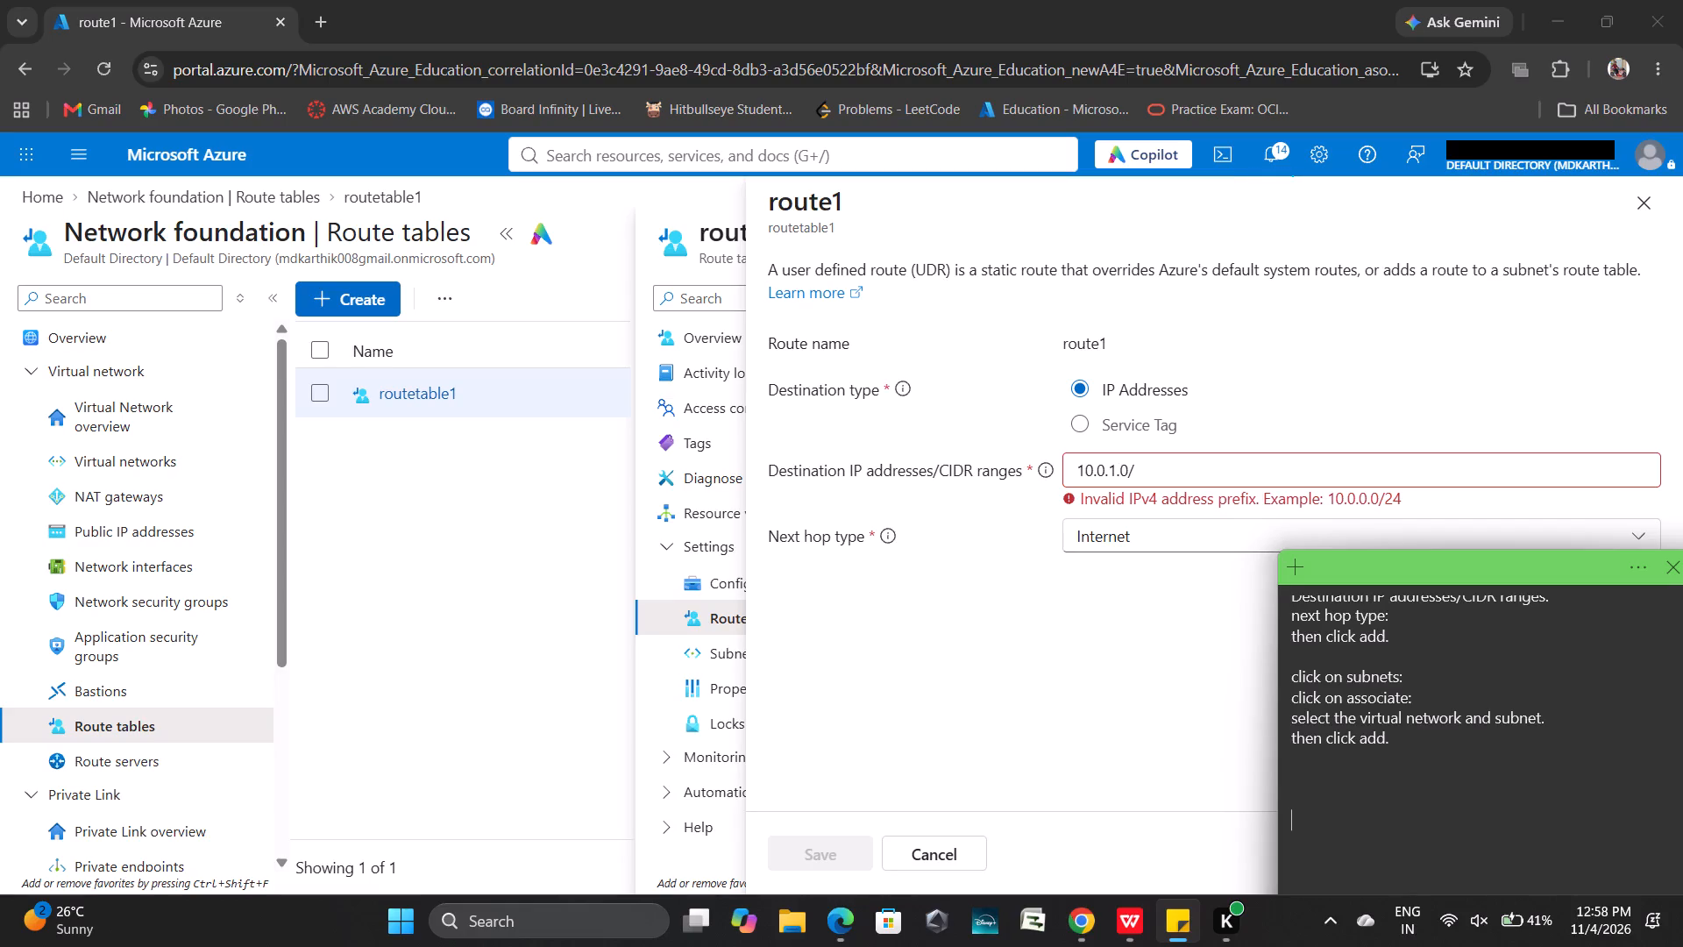
{"action": "left_click", "coordinate": [1083, 604]}
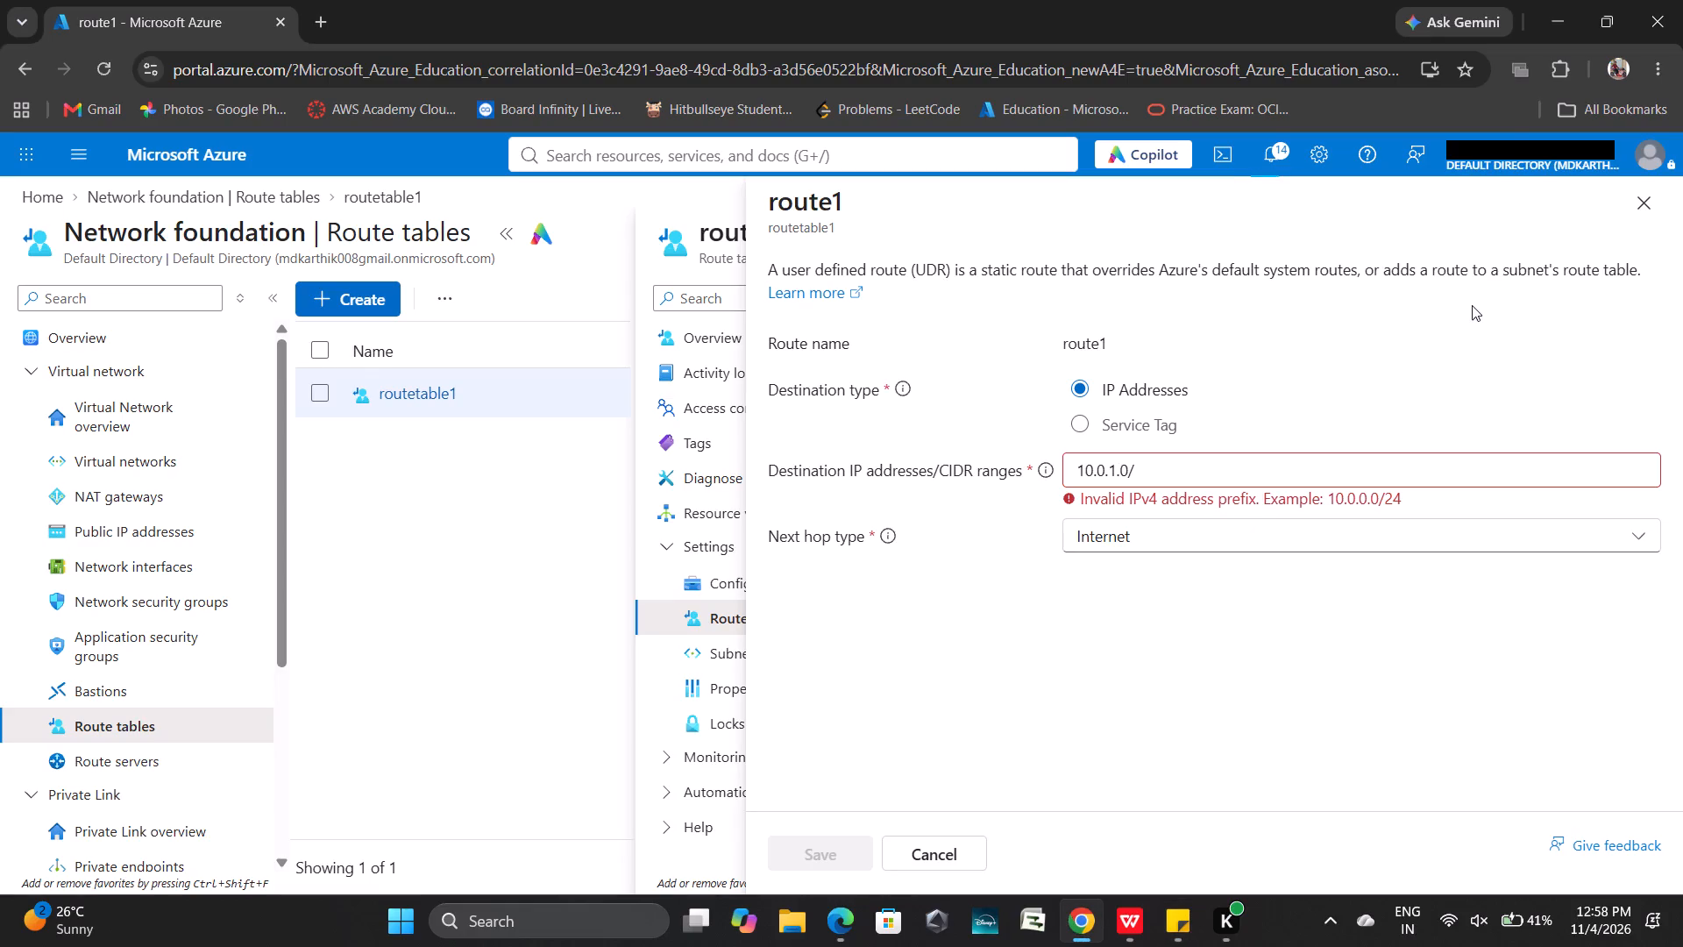
Discard the route1 edit and start a new route in routetable1 named route-1 with next hop type Internet.
{"action": "left_click", "coordinate": [1654, 196]}
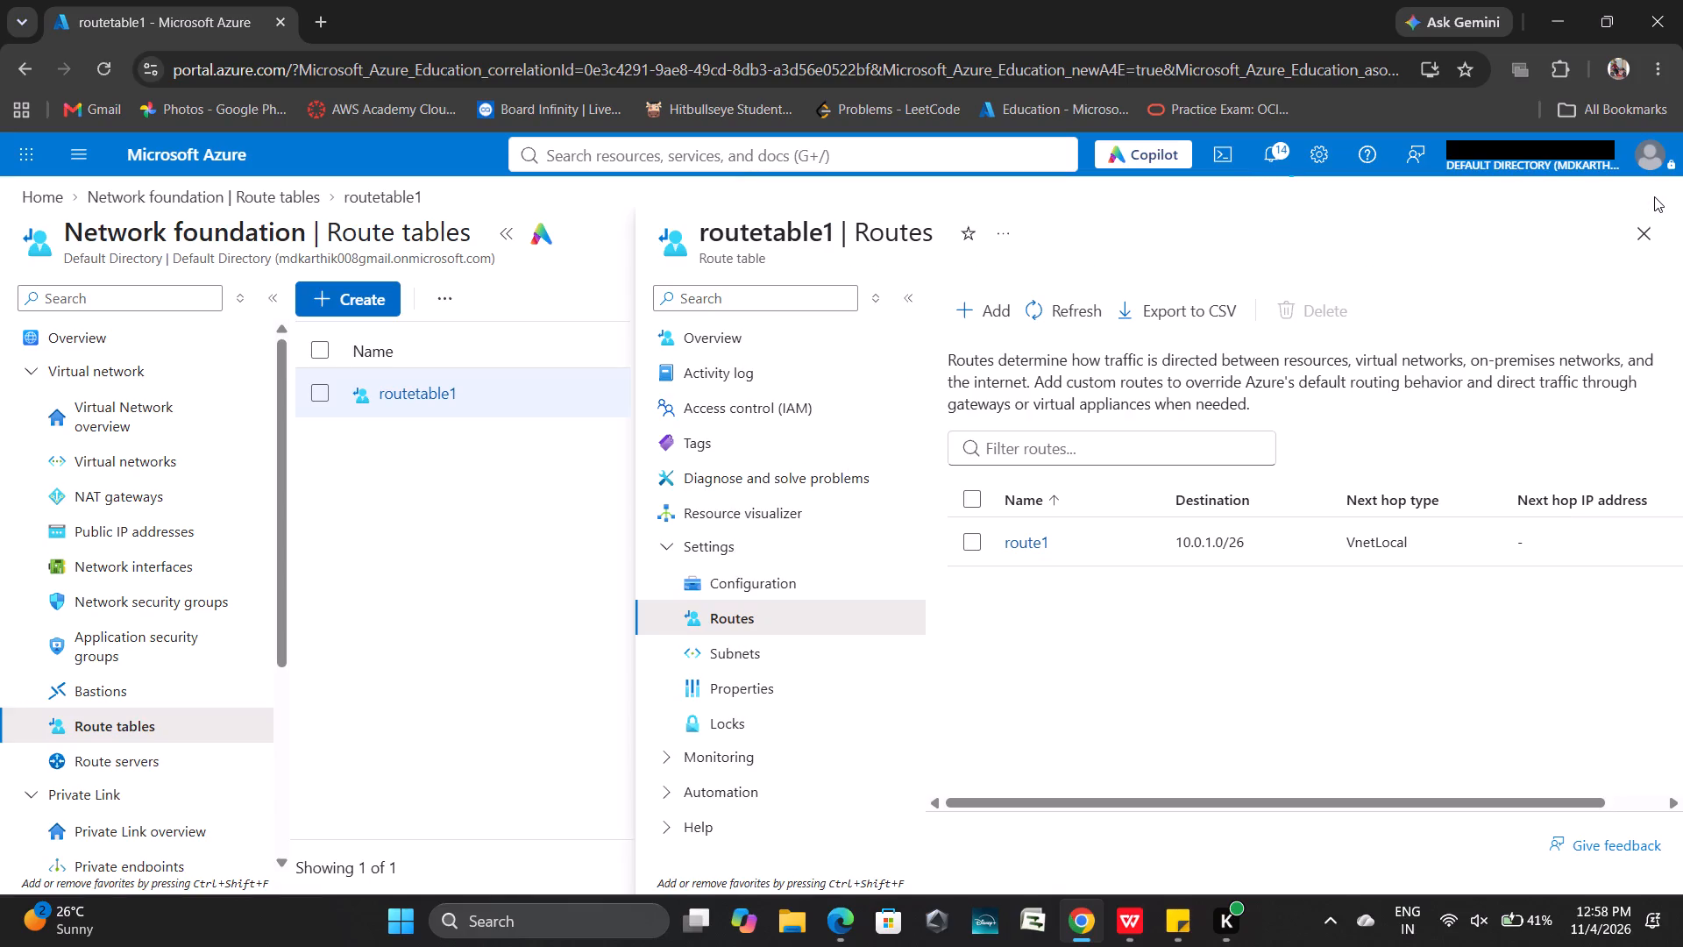
{"action": "left_click", "coordinate": [998, 313]}
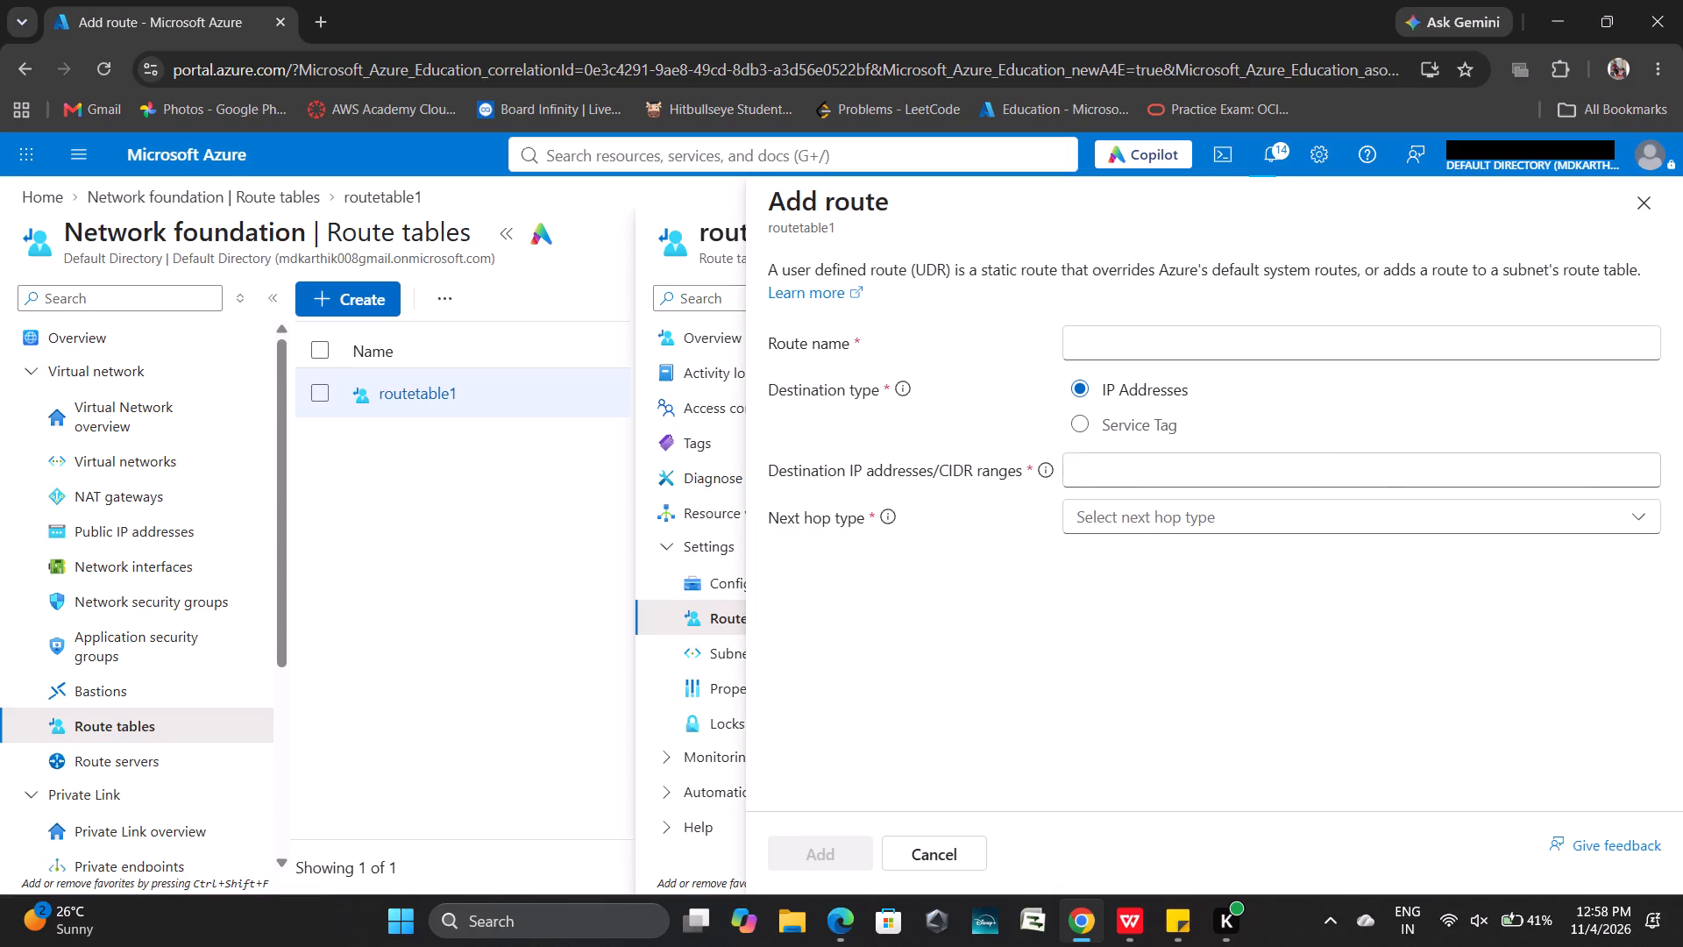
{"action": "left_click", "coordinate": [1168, 478]}
{"action": "left_click", "coordinate": [1115, 360]}
{"action": "left_click", "coordinate": [1132, 510]}
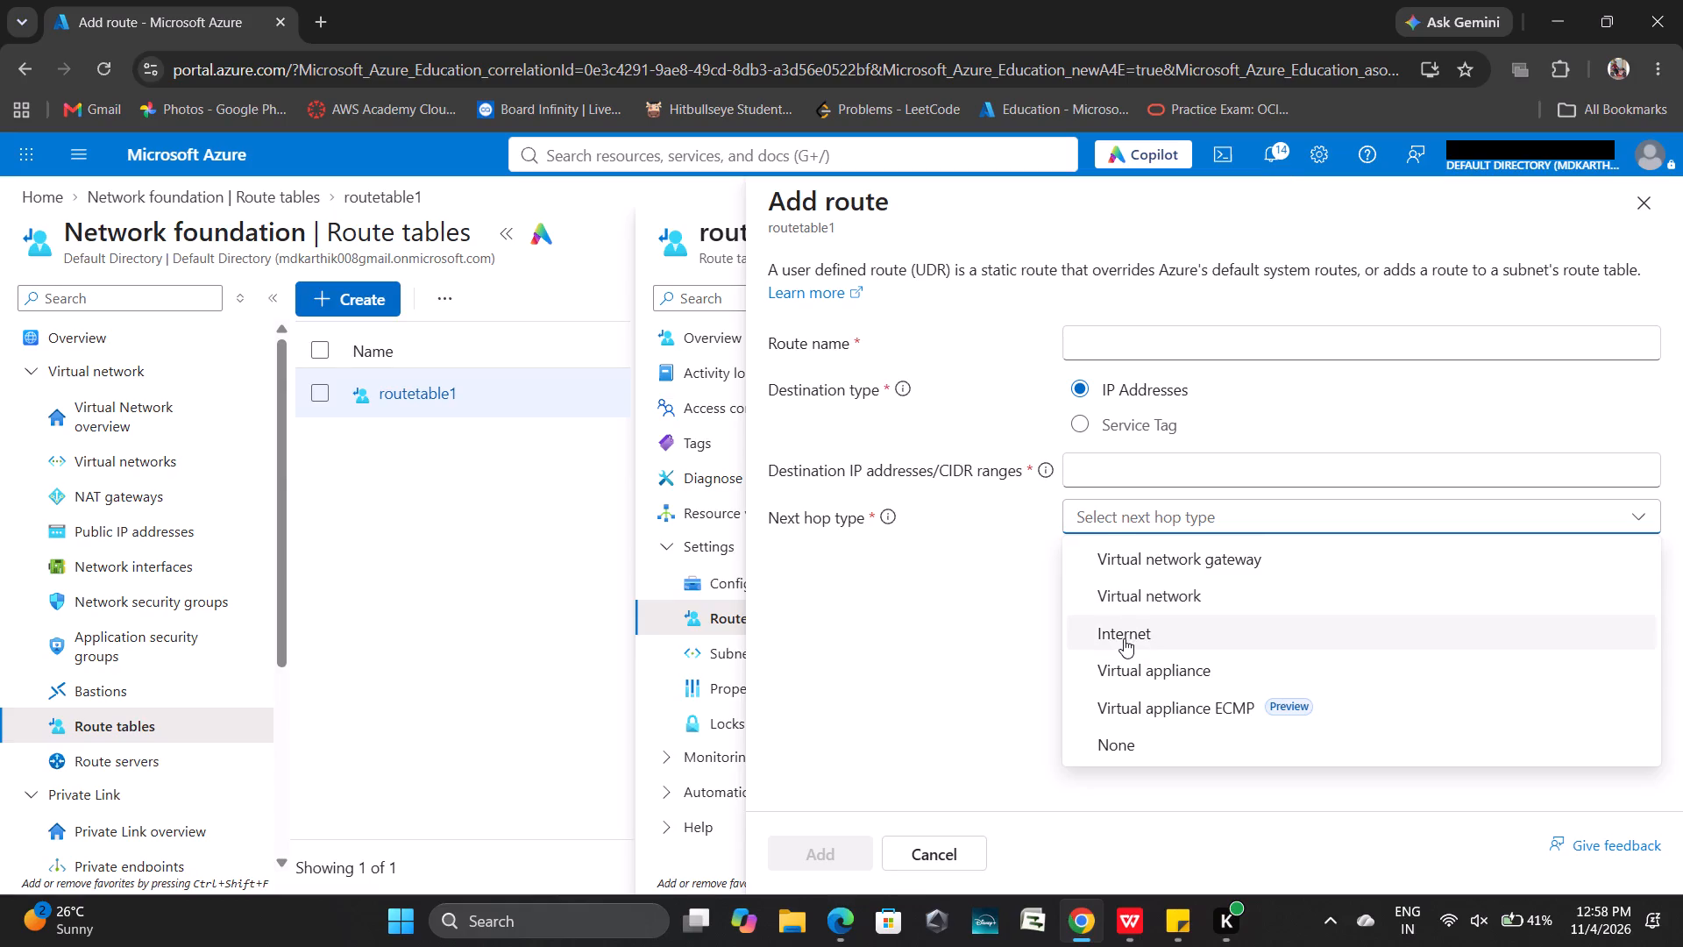
{"action": "left_click", "coordinate": [1124, 638]}
{"action": "left_click", "coordinate": [1098, 335]}
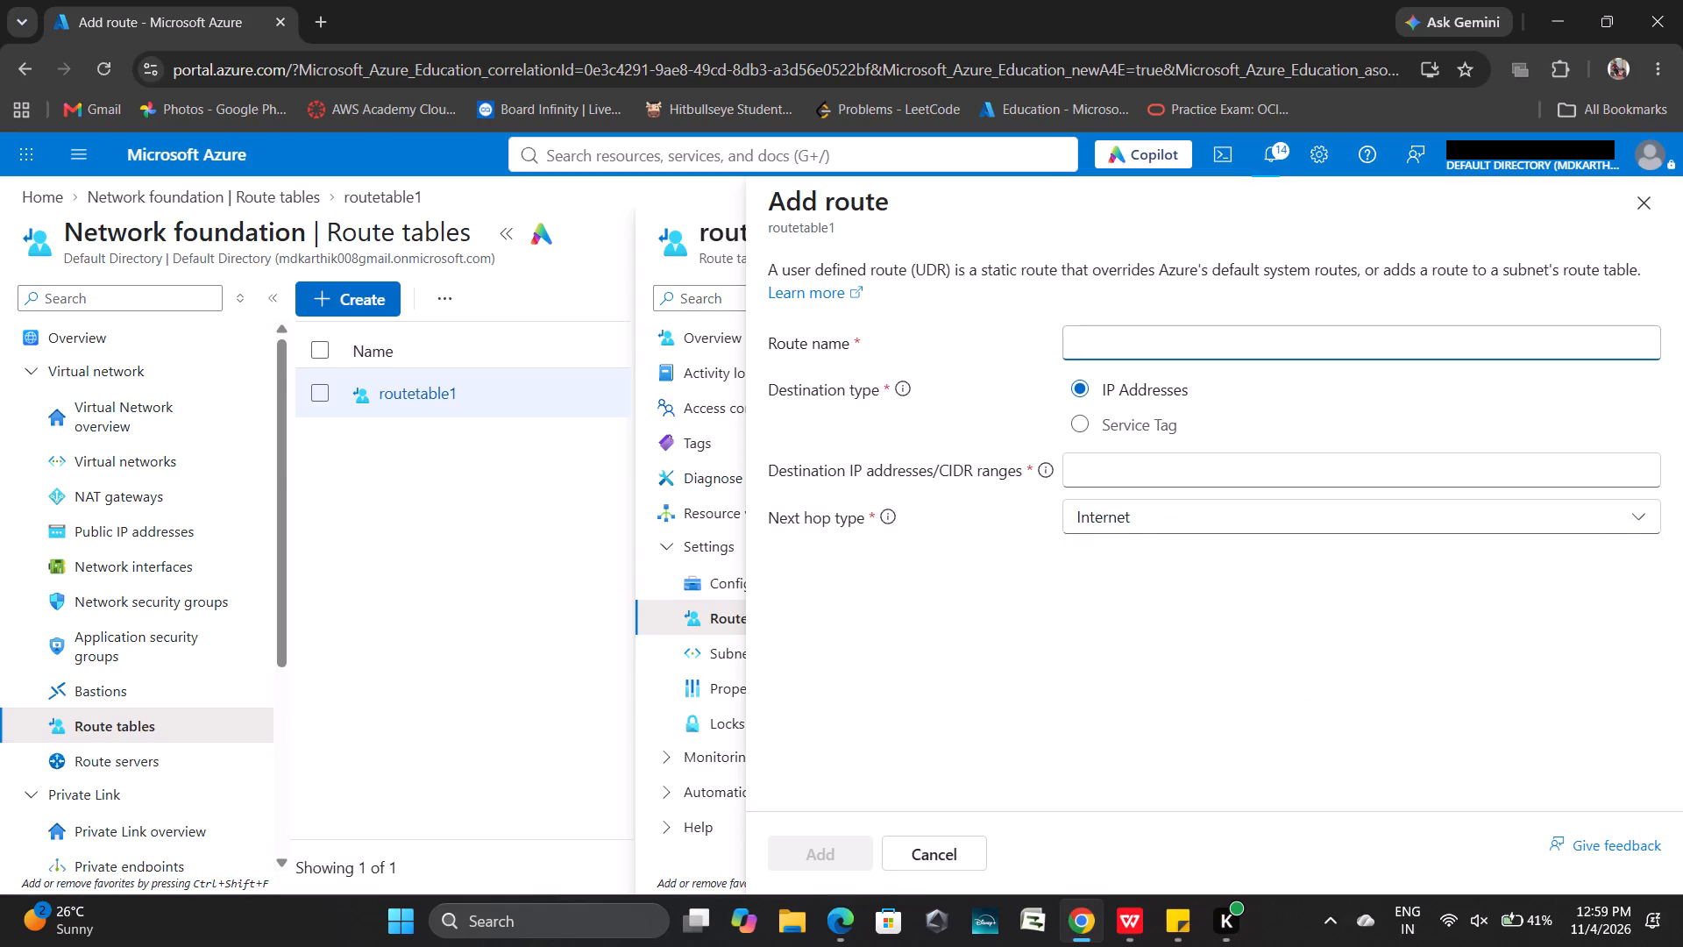
{"action": "type", "text": "route"}
{"action": "type", "text": "-12"}
{"action": "key", "text": "F12"}
{"action": "key", "text": "BackSpace"}
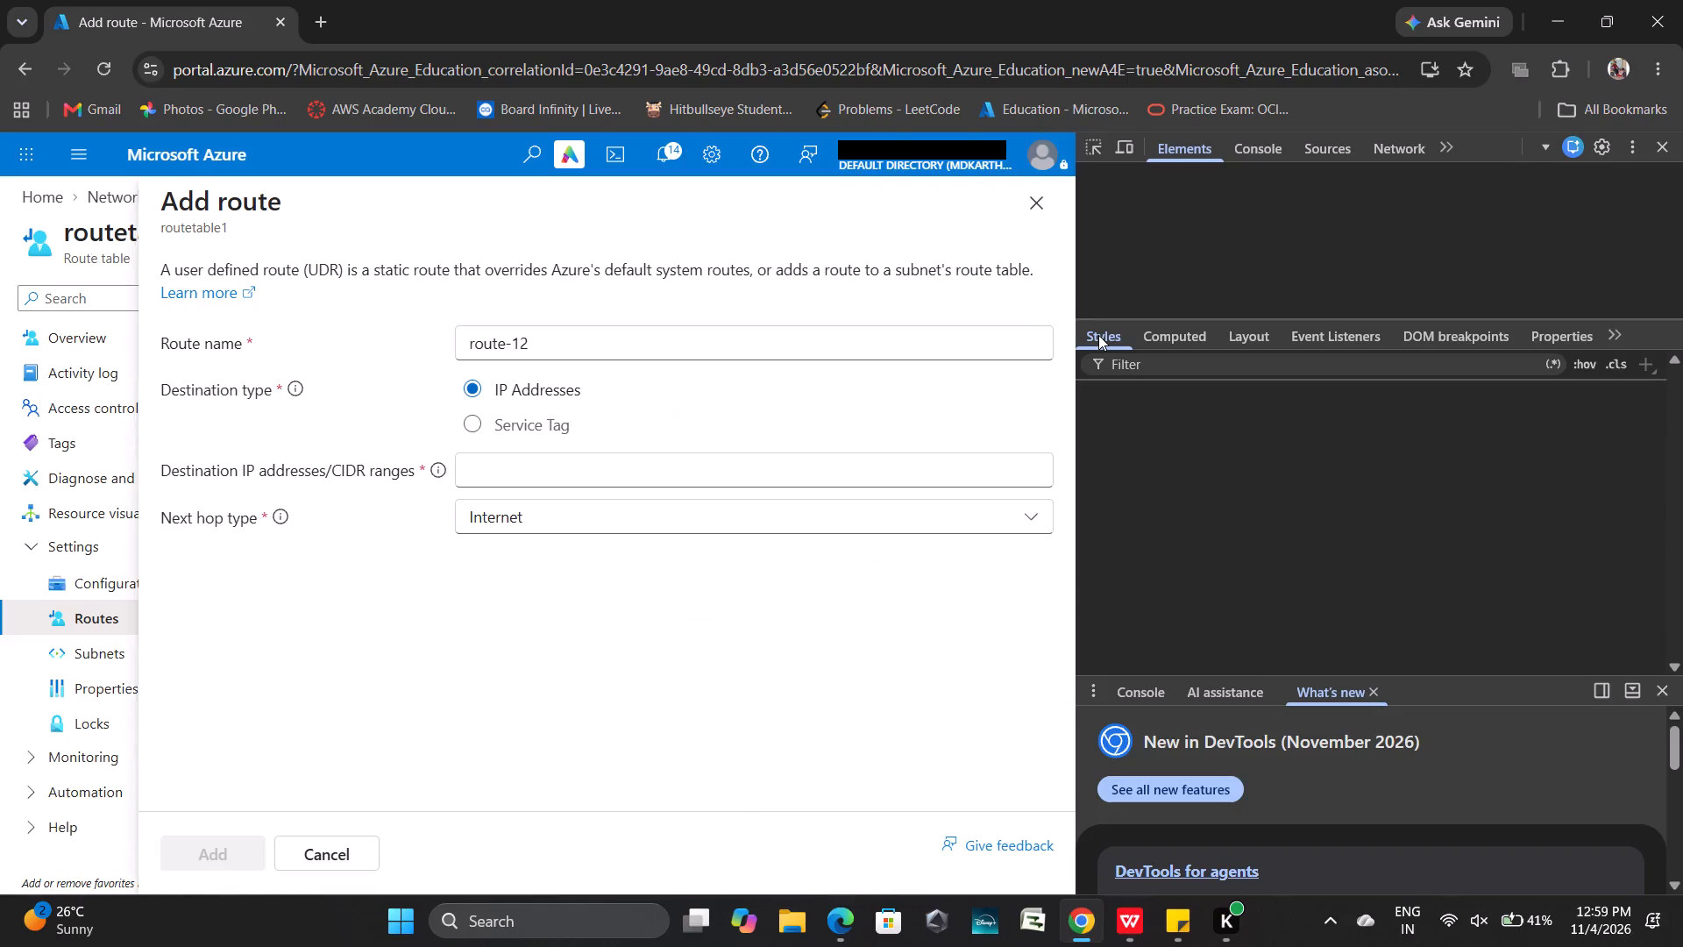
{"action": "left_click", "coordinate": [1657, 149]}
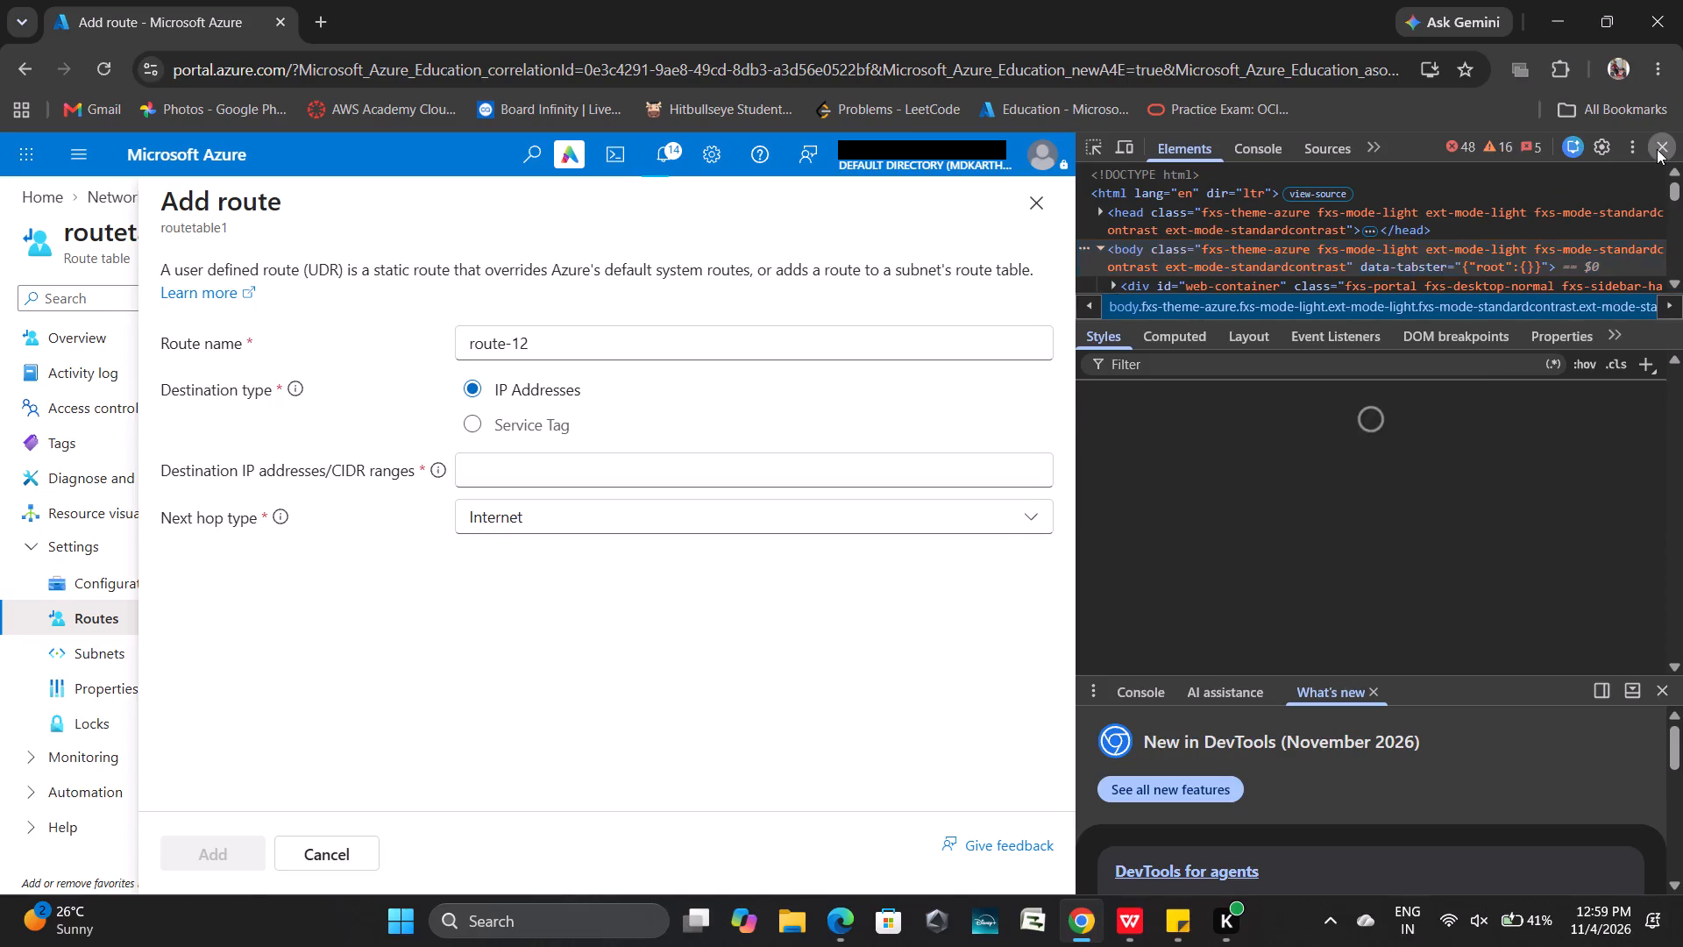
{"action": "key", "text": "BackSpace"}
{"action": "key", "text": "1"}
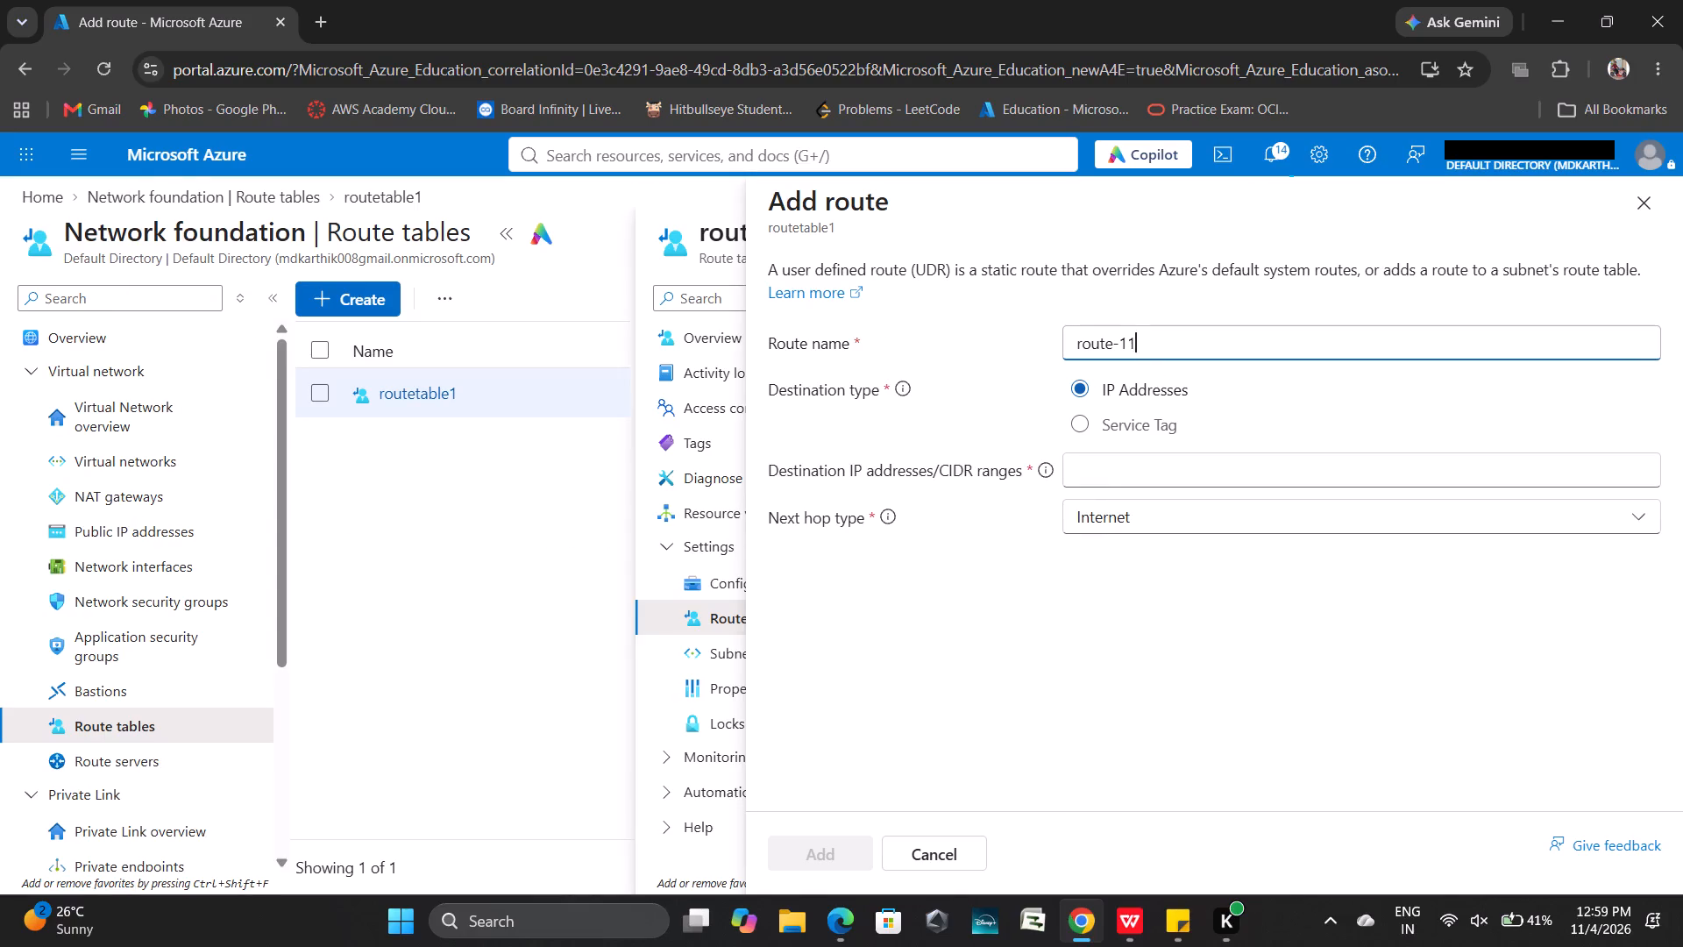
{"action": "key", "text": "BackSpace"}
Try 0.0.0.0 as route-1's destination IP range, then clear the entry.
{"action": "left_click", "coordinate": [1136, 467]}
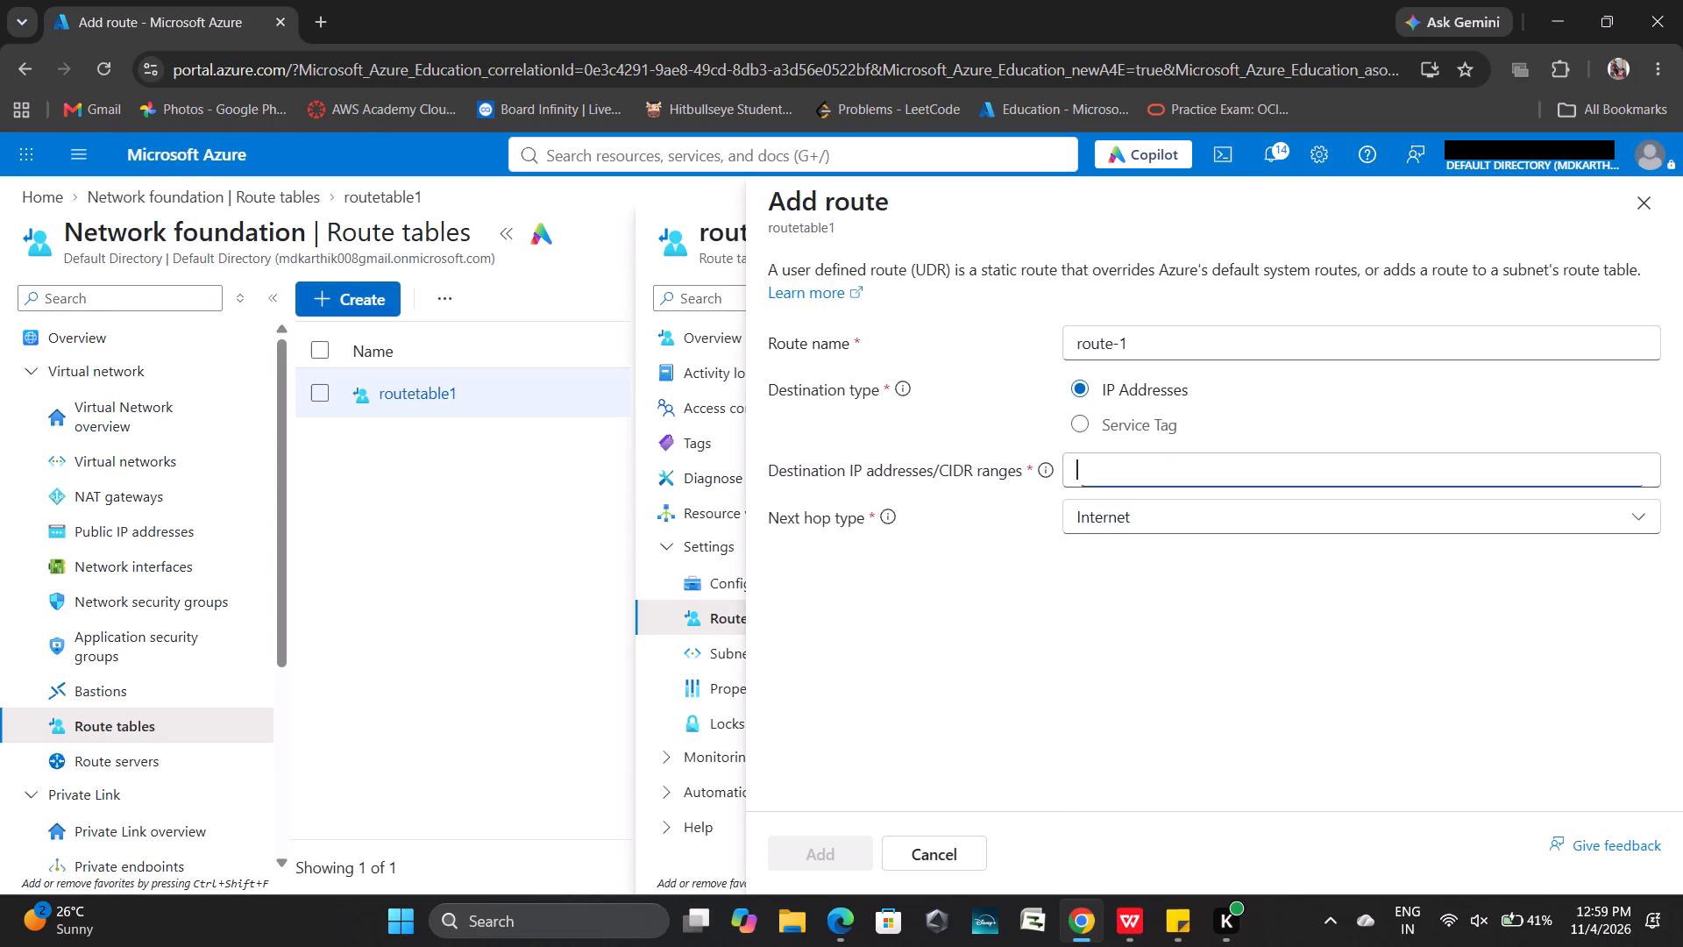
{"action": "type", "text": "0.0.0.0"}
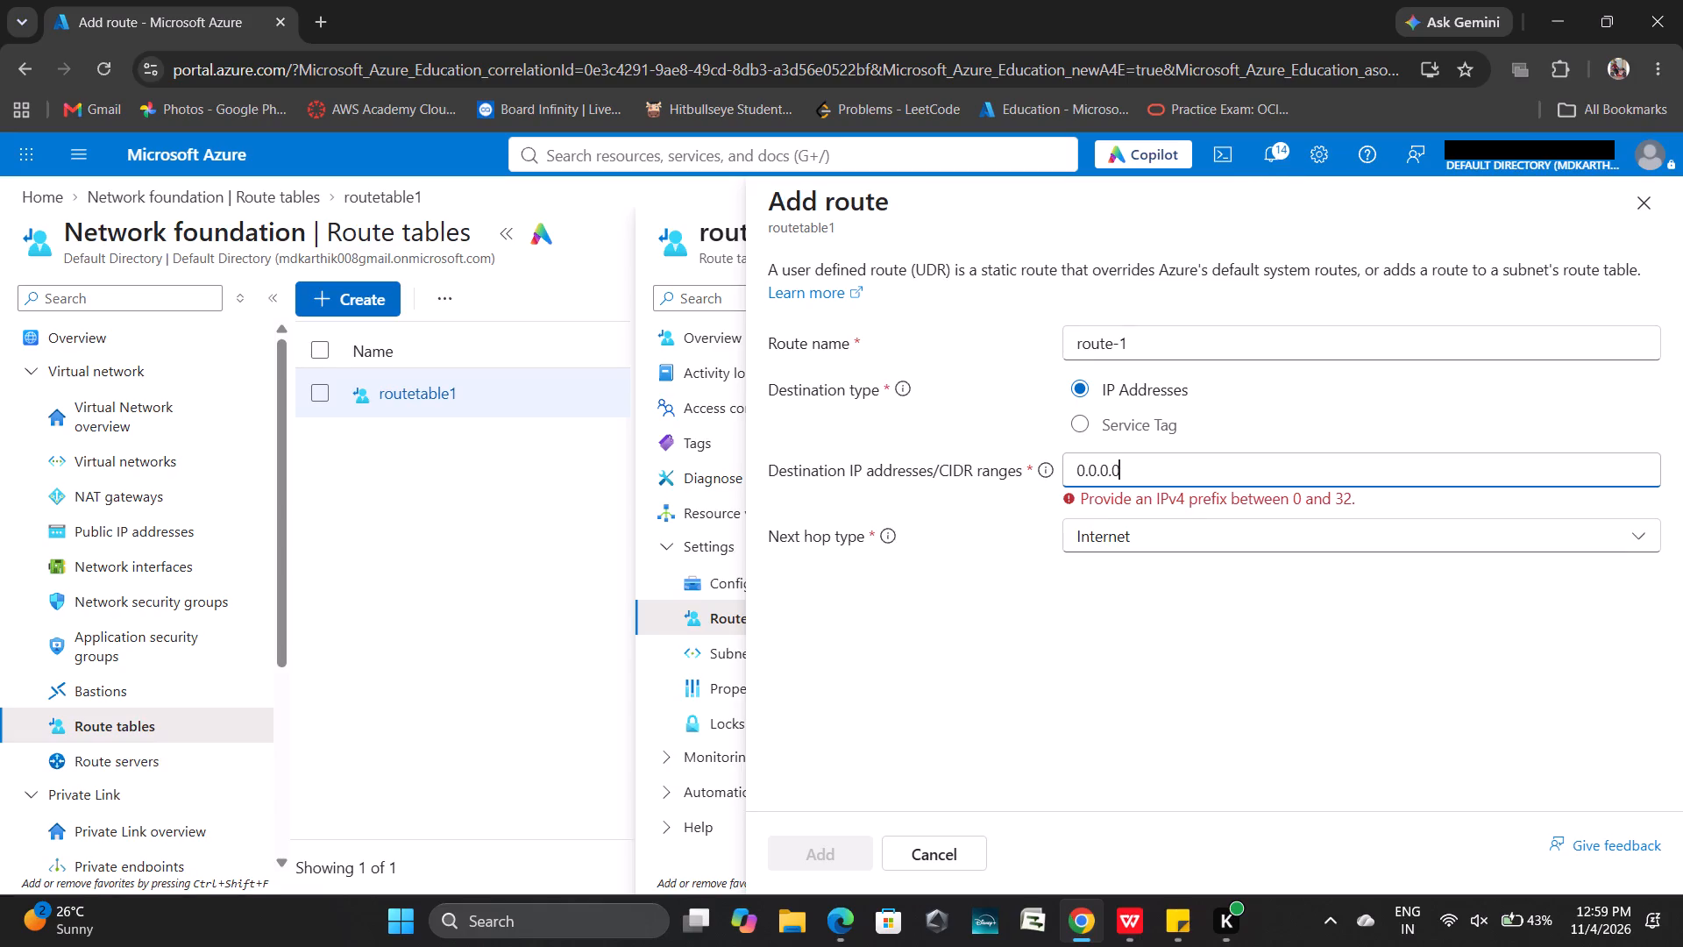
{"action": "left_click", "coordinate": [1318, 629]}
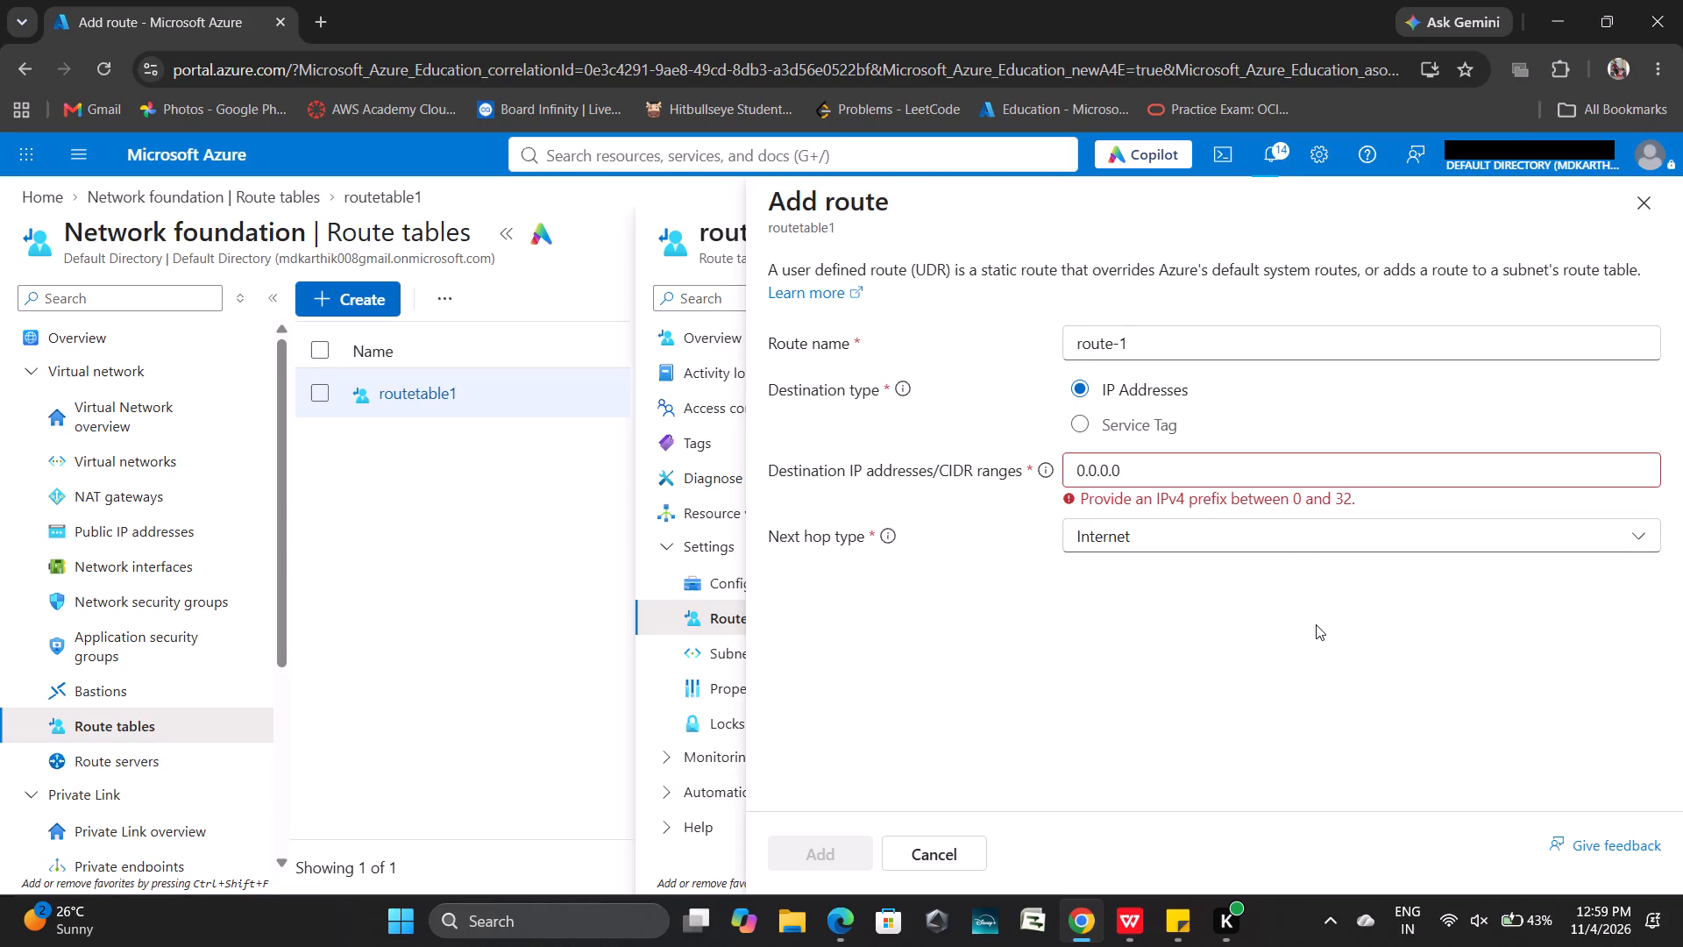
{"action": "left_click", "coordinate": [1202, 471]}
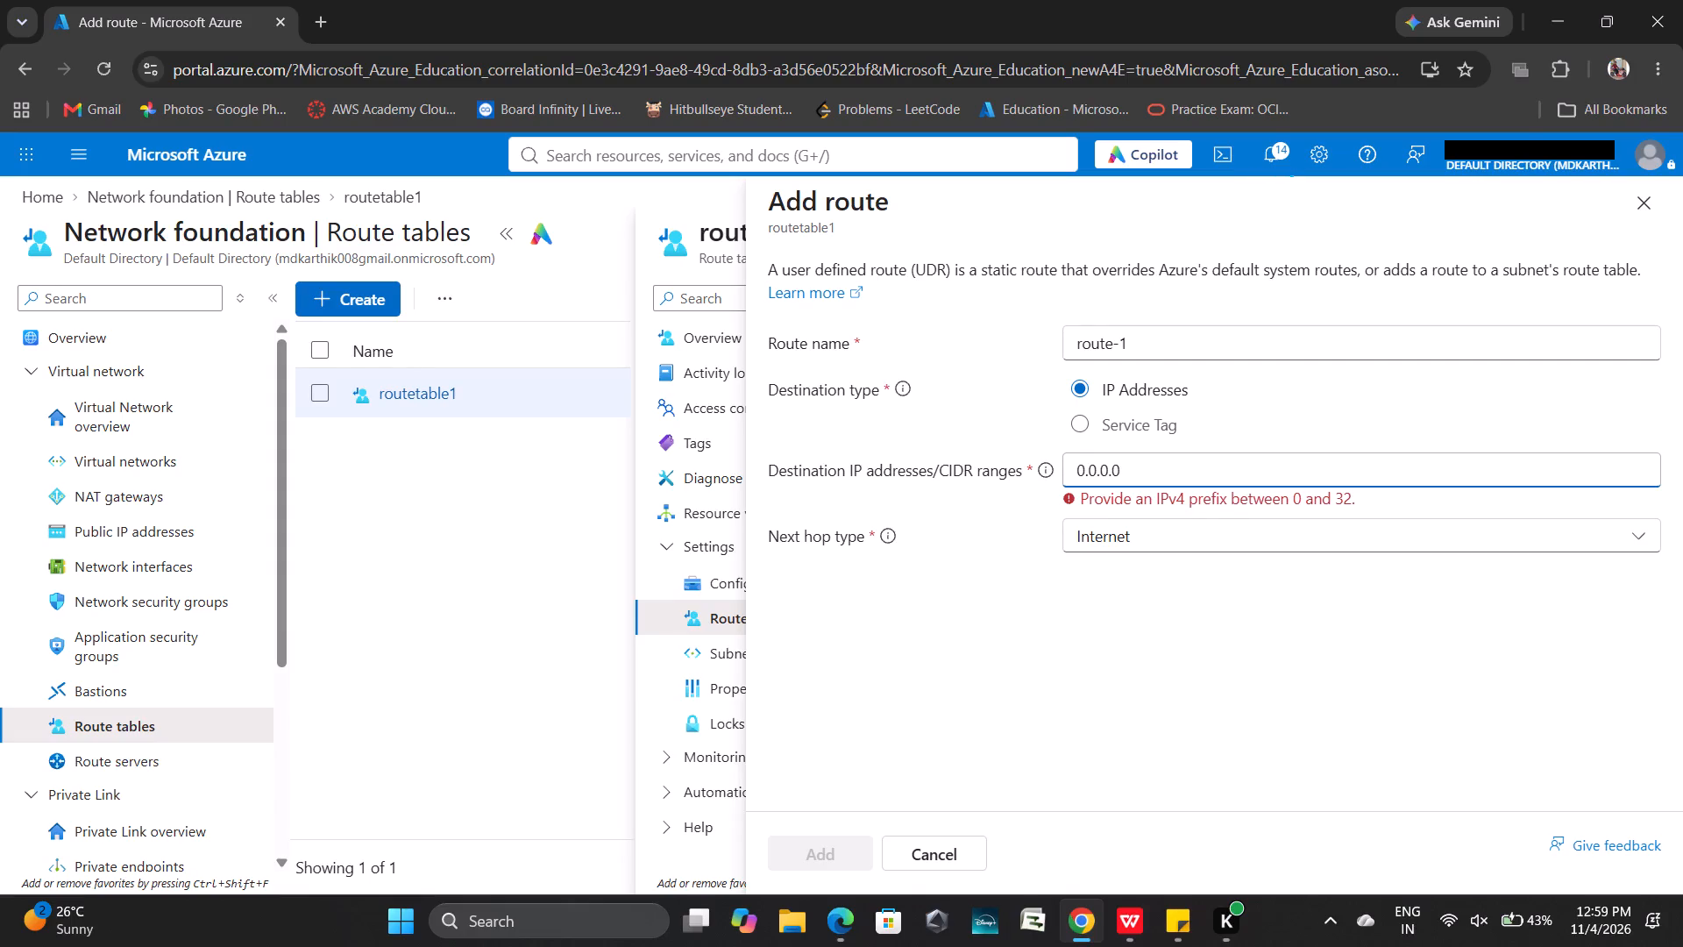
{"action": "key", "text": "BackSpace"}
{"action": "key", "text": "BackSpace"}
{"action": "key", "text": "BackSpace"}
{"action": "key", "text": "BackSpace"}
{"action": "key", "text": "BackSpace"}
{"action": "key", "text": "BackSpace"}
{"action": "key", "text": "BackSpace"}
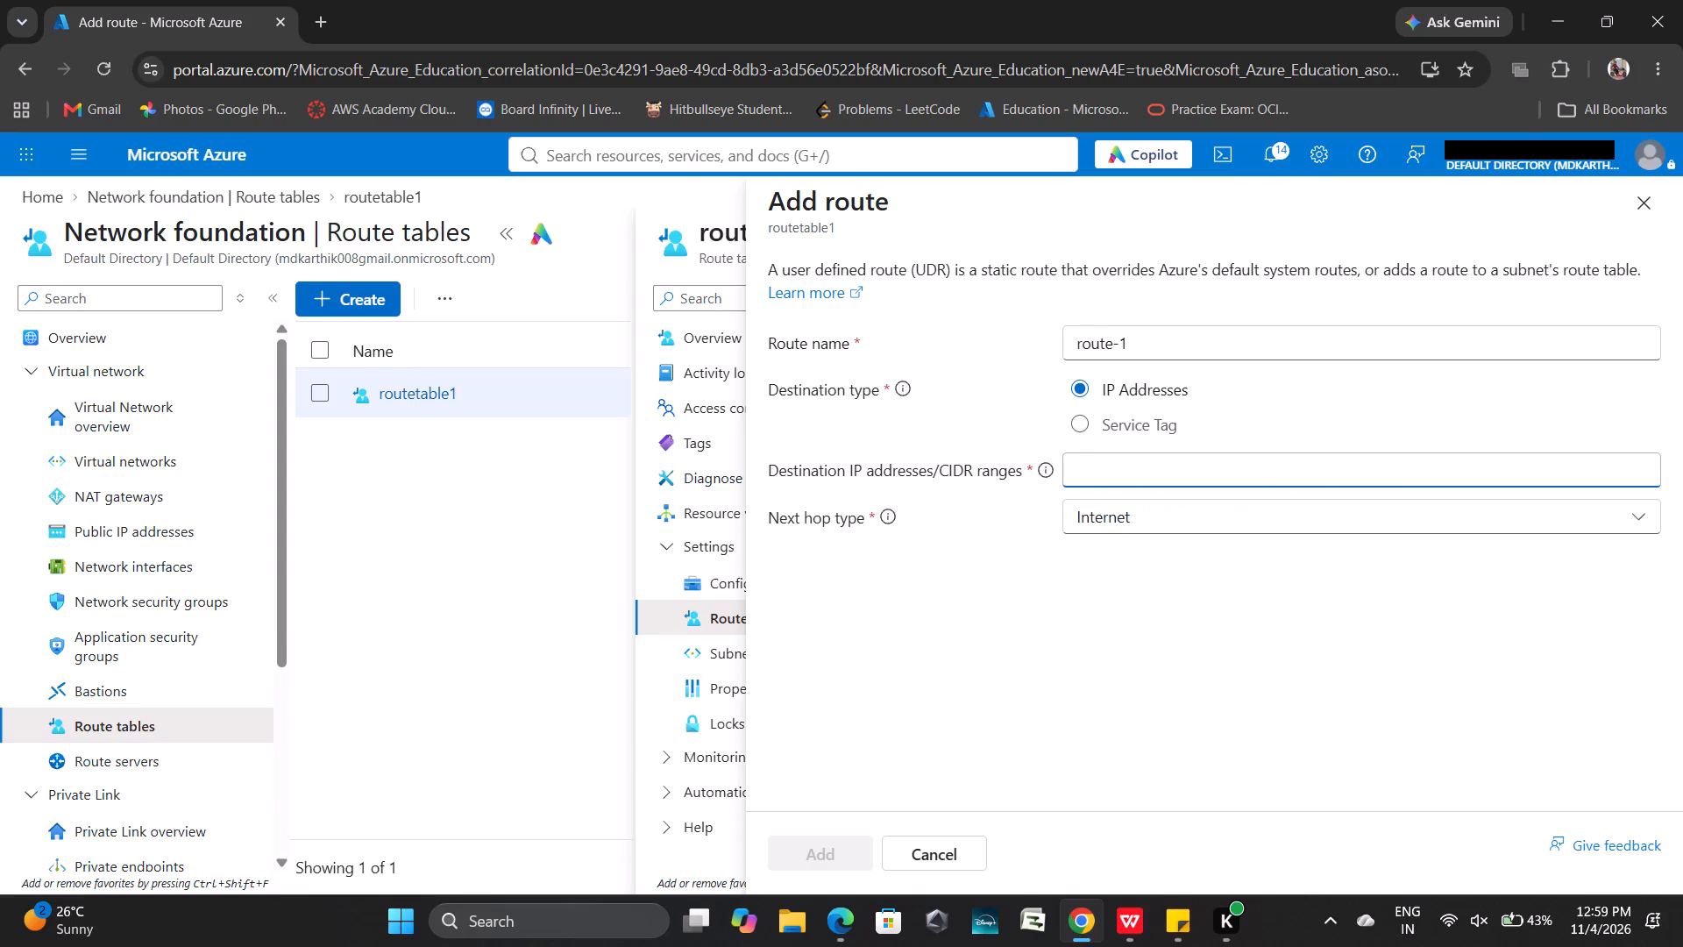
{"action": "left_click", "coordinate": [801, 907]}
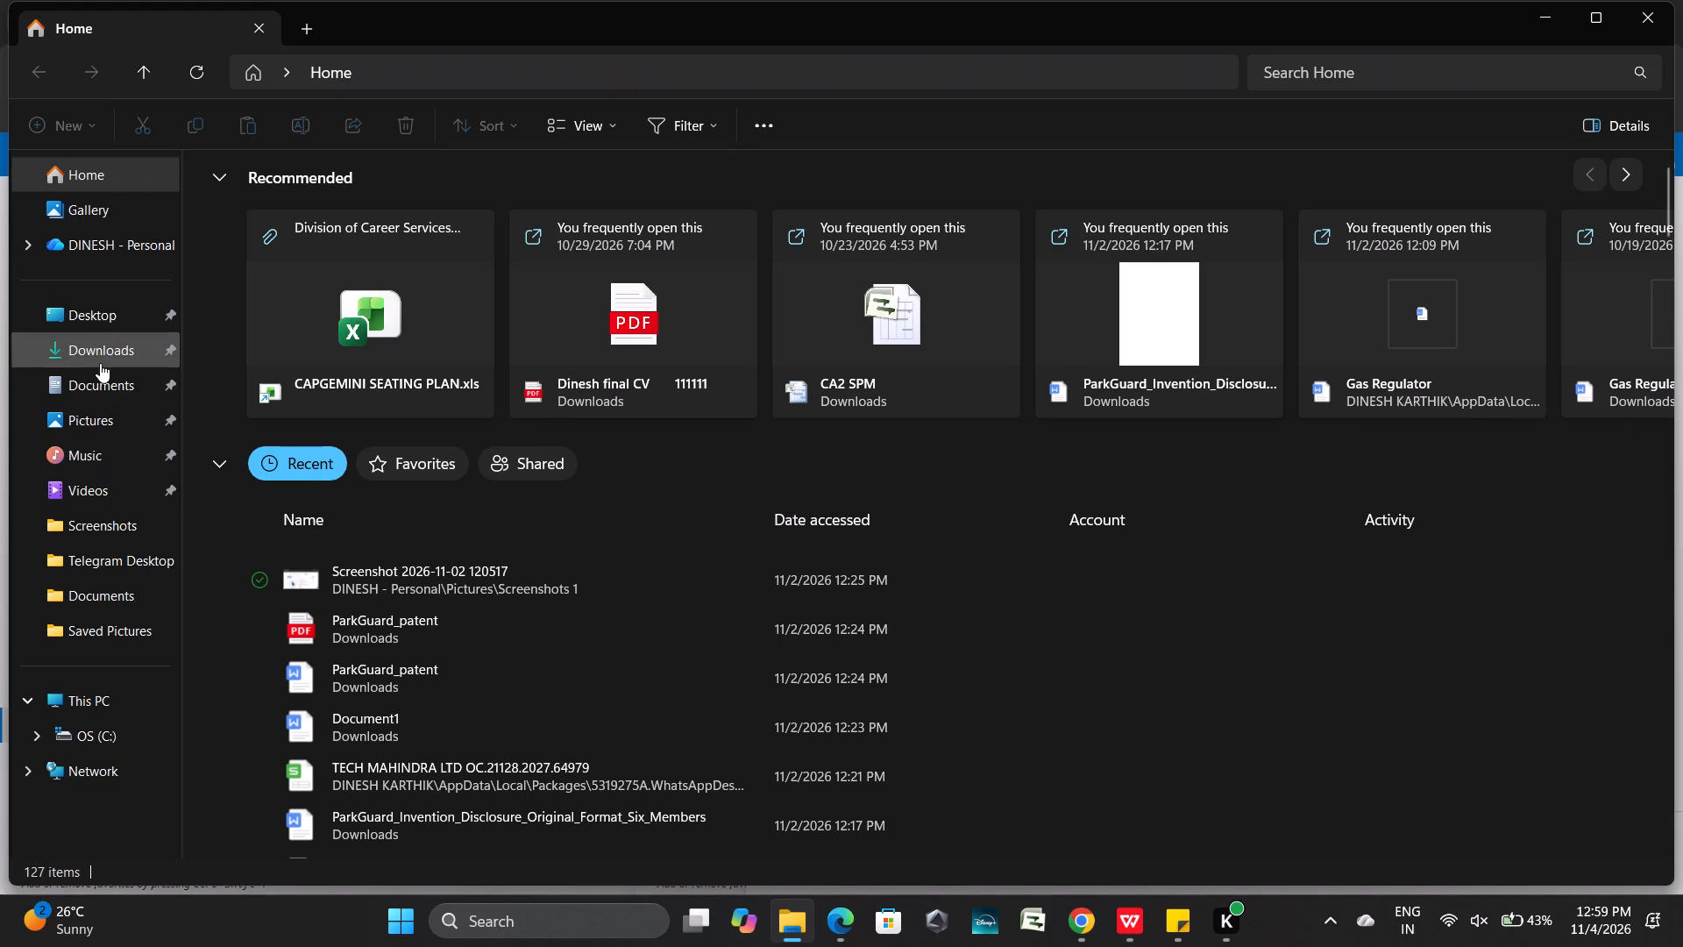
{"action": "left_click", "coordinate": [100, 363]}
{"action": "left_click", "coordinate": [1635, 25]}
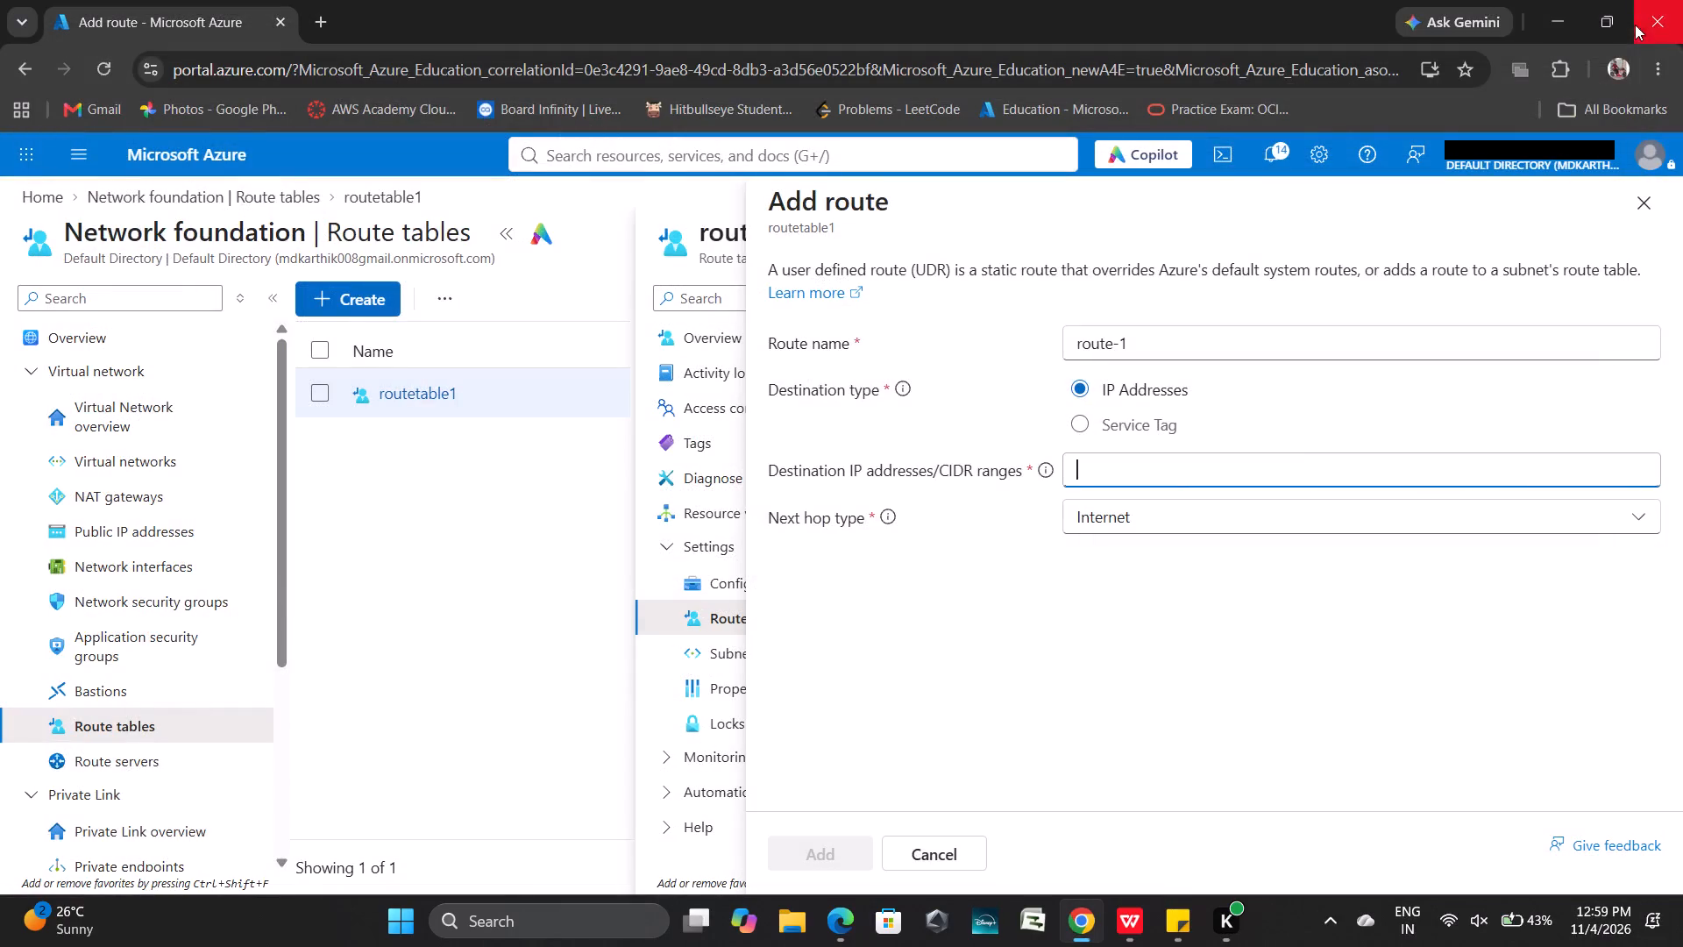